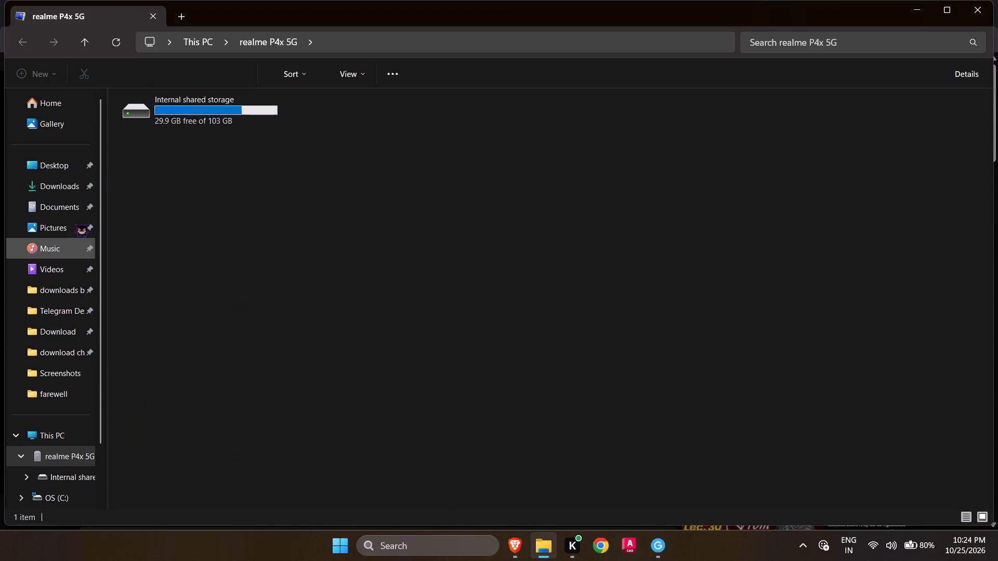
Open the Camera folder inside DCIM on the phone's internal shared storage.
{"action": "double_click", "coordinate": [203, 122]}
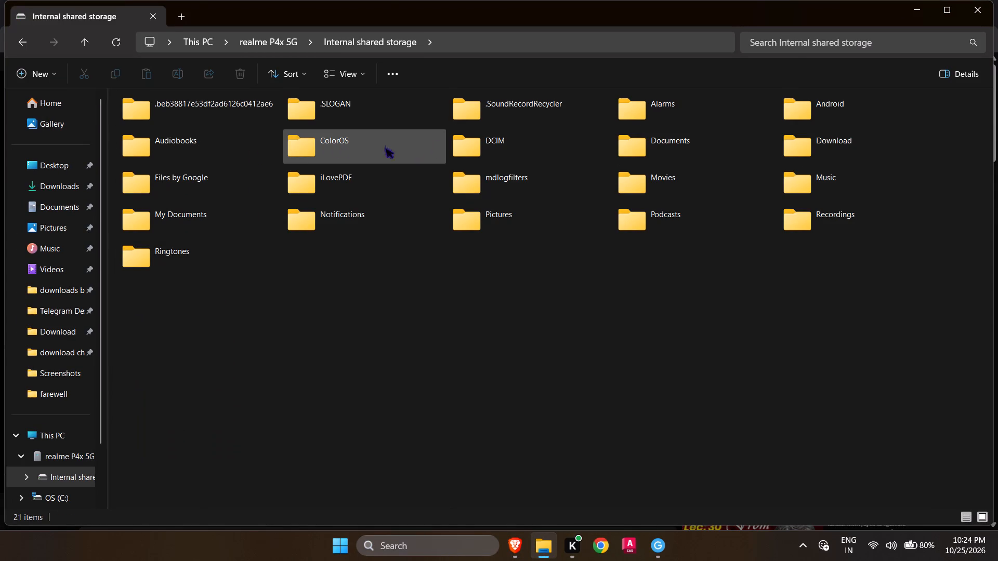
{"action": "double_click", "coordinate": [521, 138]}
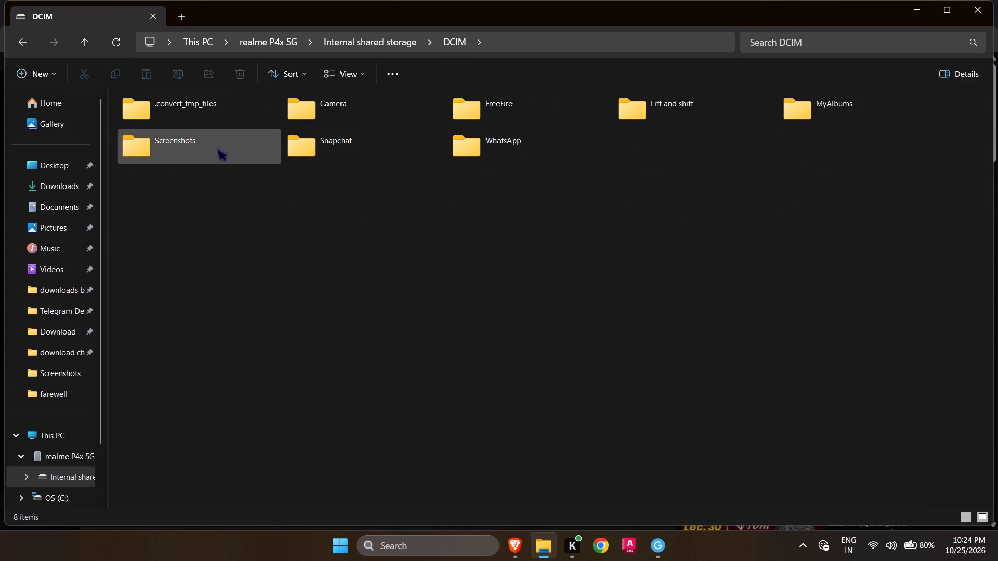
{"action": "double_click", "coordinate": [408, 114]}
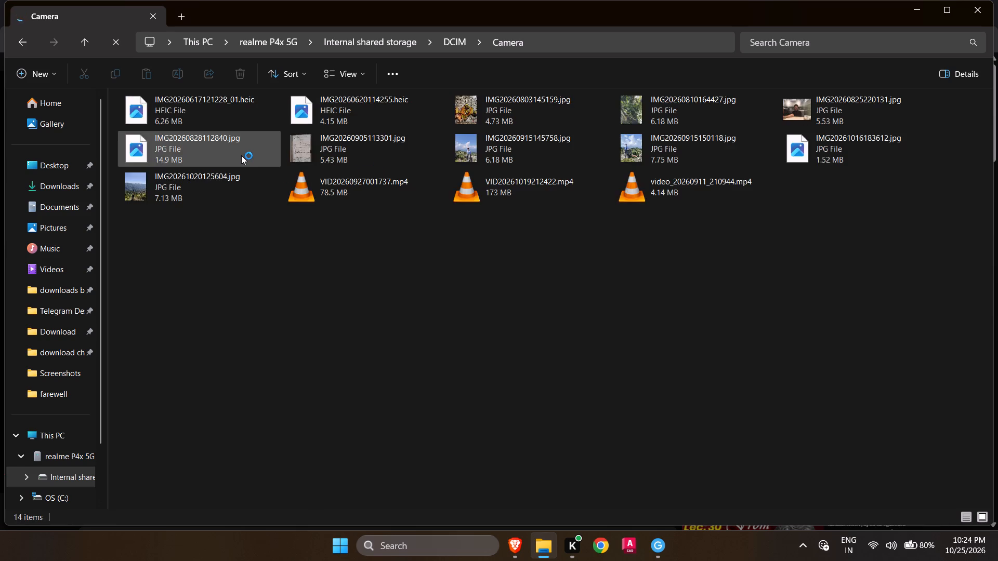
Enlarge the file icons and sort the Camera folder by size in descending order.
{"action": "scroll", "coordinate": [238, 166], "scroll_direction": "up", "scroll_amount": 4, "text": "ctrl"}
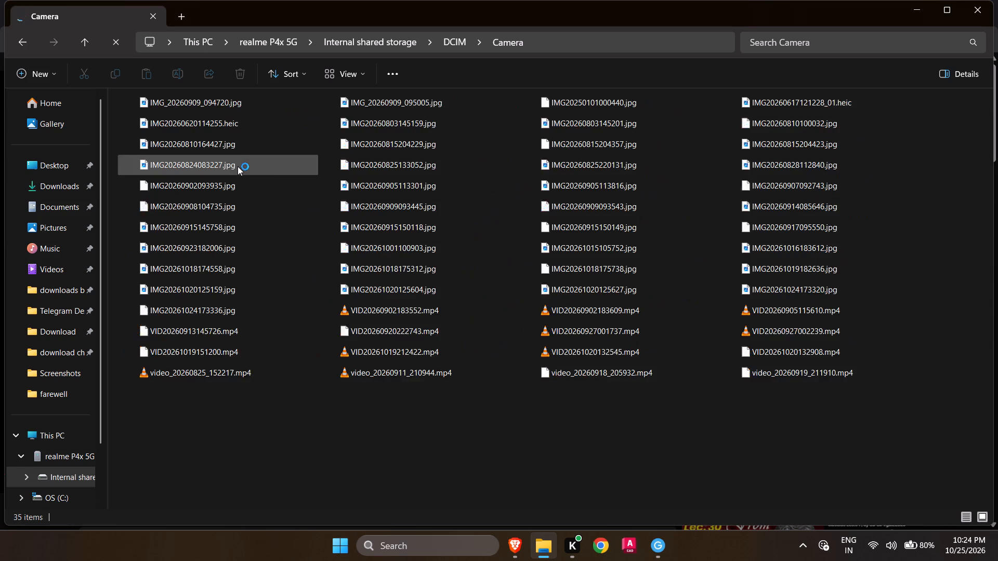
{"action": "left_click", "coordinate": [238, 166]}
{"action": "scroll", "coordinate": [238, 166], "scroll_direction": "up", "scroll_amount": 11, "text": "ctrl"}
{"action": "scroll", "coordinate": [213, 101], "scroll_direction": "up", "scroll_amount": 5, "text": "ctrl"}
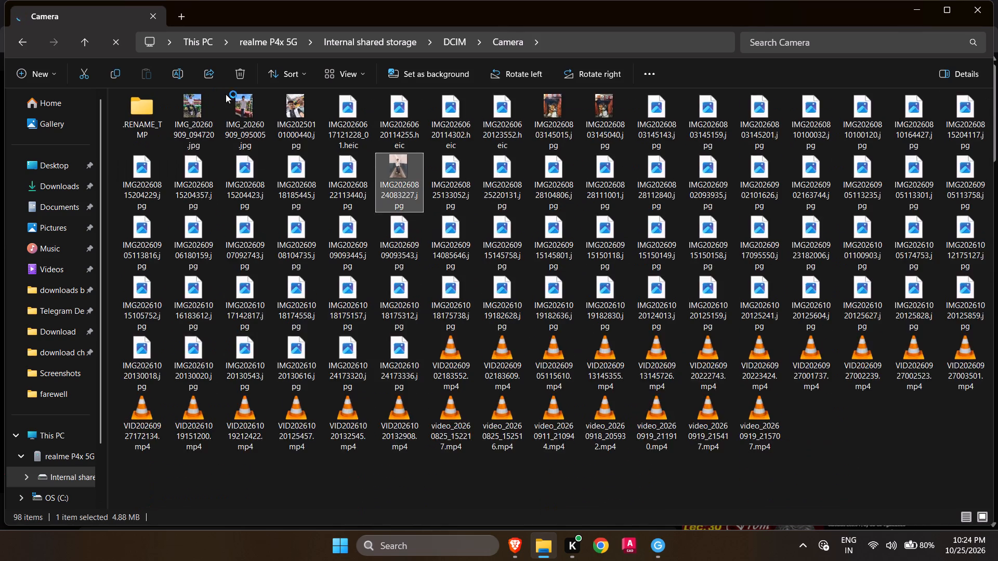
{"action": "scroll", "coordinate": [226, 94], "scroll_direction": "up", "scroll_amount": 1, "text": "ctrl"}
{"action": "left_click_drag", "start_coordinate": [266, 87], "coordinate": [284, 82]}
{"action": "left_click", "coordinate": [76, 0]}
{"action": "left_click", "coordinate": [280, 70]}
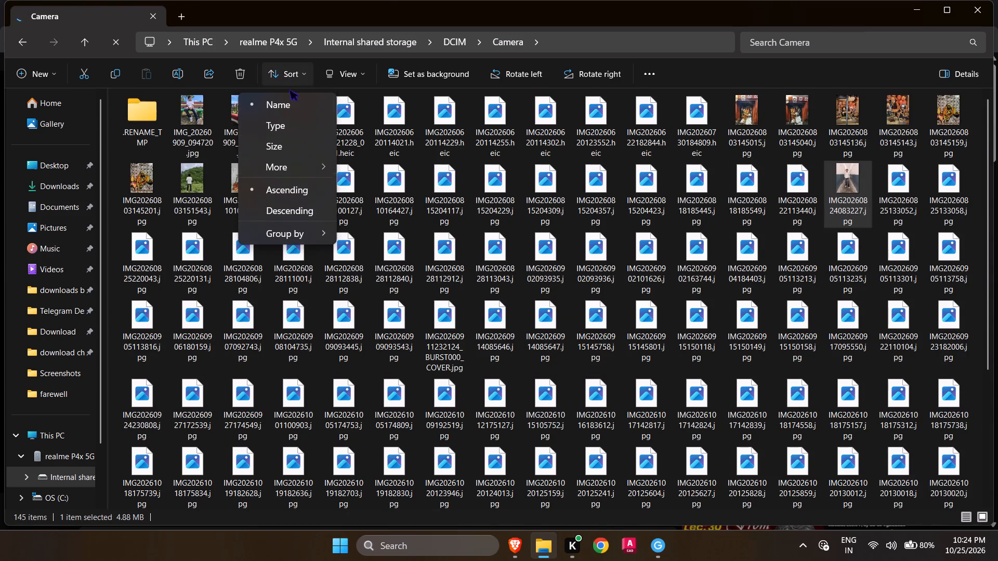
{"action": "left_click", "coordinate": [274, 147]}
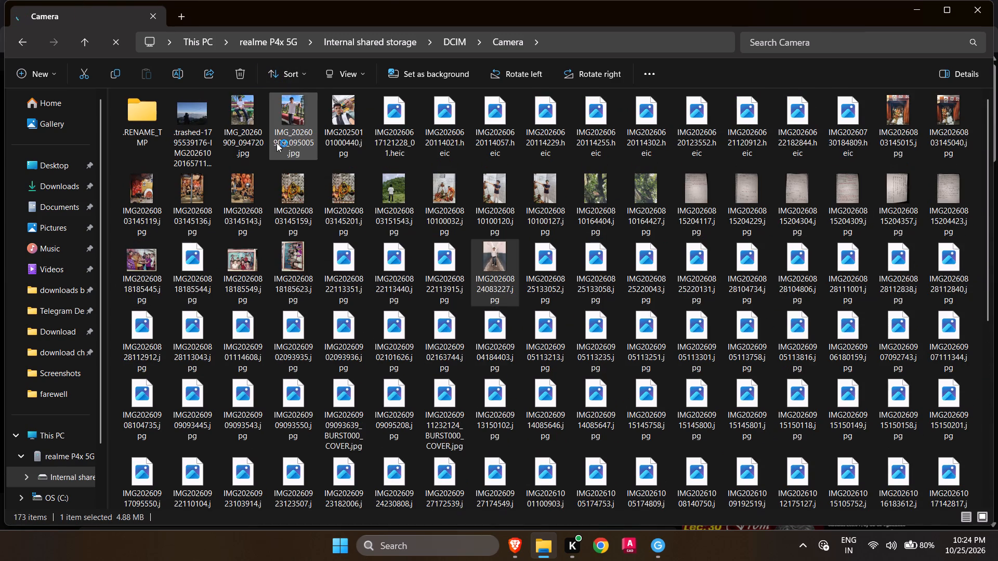
{"action": "left_click", "coordinate": [317, 74]}
{"action": "left_click", "coordinate": [307, 73]}
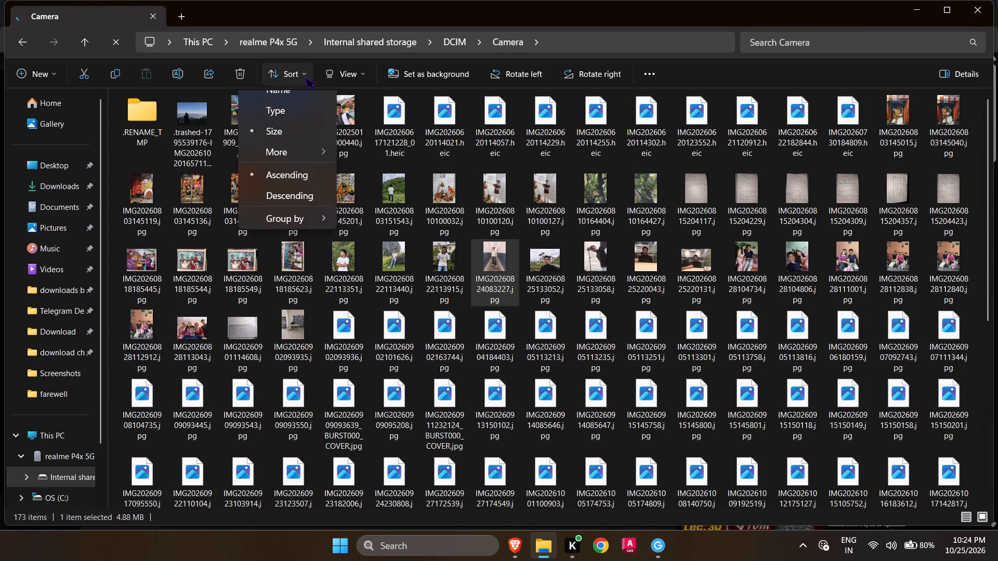
{"action": "left_click", "coordinate": [280, 207]}
Enlarge the Camera folder's thumbnails further.
{"action": "scroll", "coordinate": [312, 159], "scroll_direction": "up", "scroll_amount": 3, "text": "ctrl"}
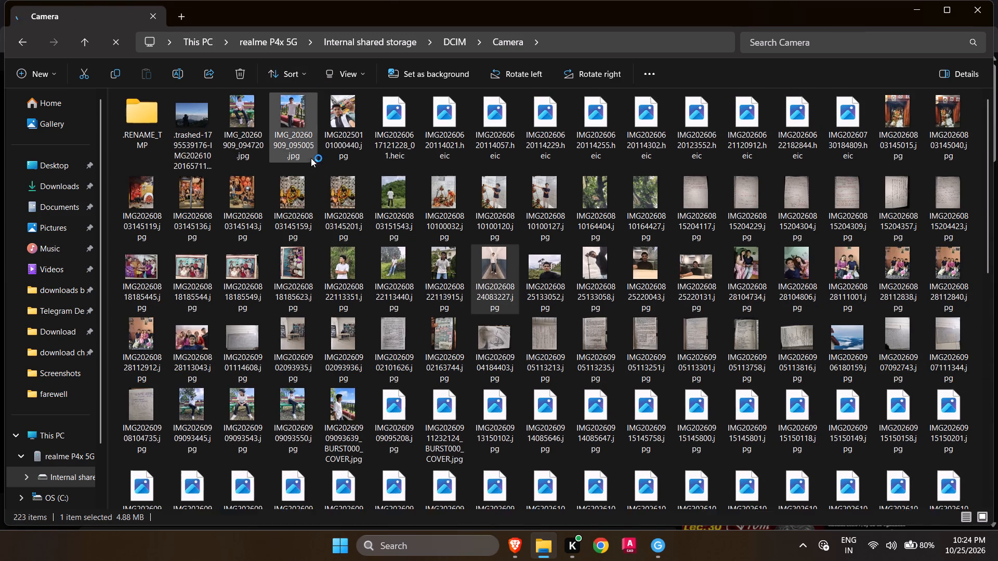
{"action": "scroll", "coordinate": [300, 151], "scroll_direction": "up", "scroll_amount": 13, "text": "ctrl"}
{"action": "scroll", "coordinate": [281, 87], "scroll_direction": "up", "scroll_amount": 4, "text": "ctrl"}
{"action": "left_click", "coordinate": [287, 80]}
{"action": "scroll", "coordinate": [287, 80], "scroll_direction": "up", "scroll_amount": 6, "text": "ctrl"}
{"action": "left_click_drag", "start_coordinate": [306, 87], "coordinate": [313, 98]}
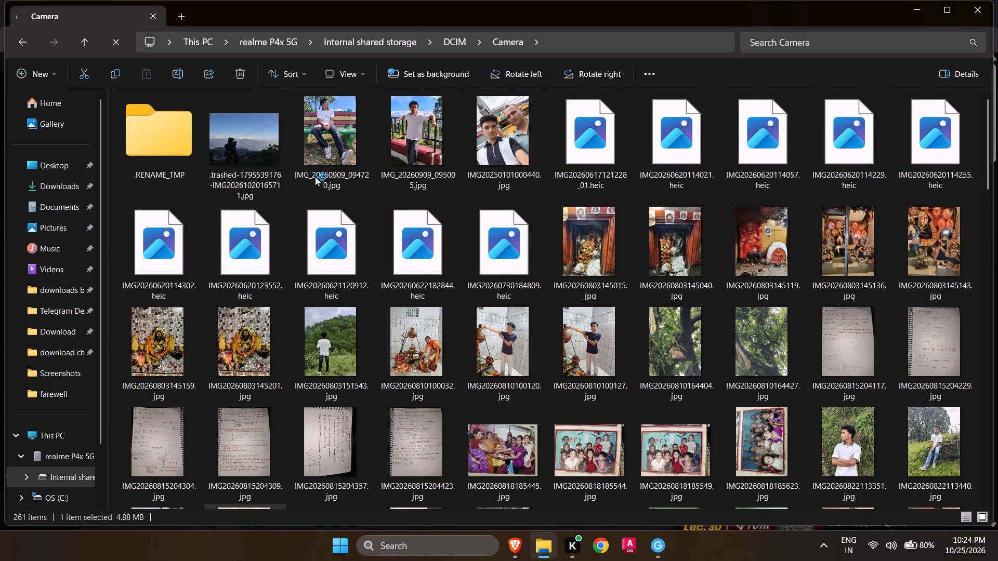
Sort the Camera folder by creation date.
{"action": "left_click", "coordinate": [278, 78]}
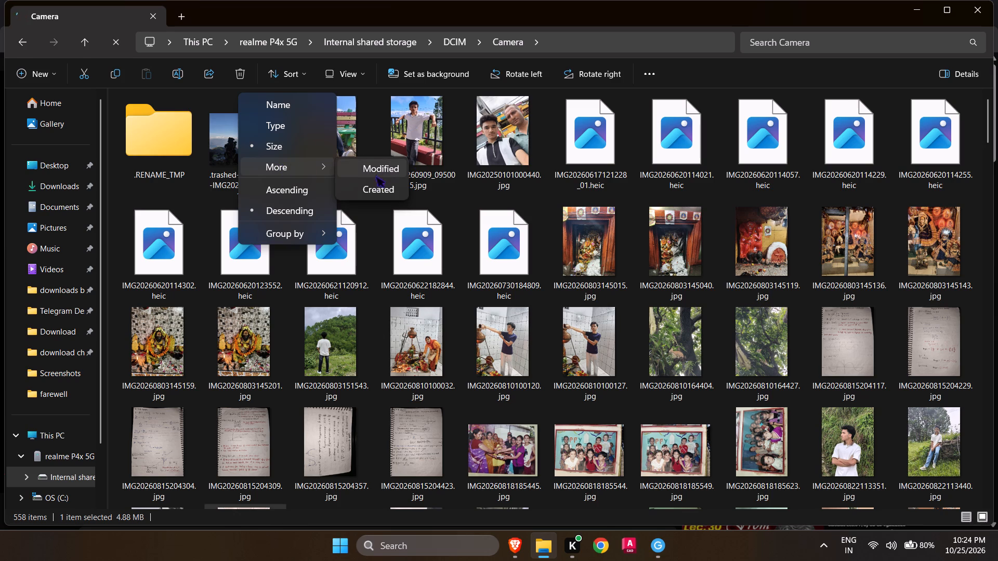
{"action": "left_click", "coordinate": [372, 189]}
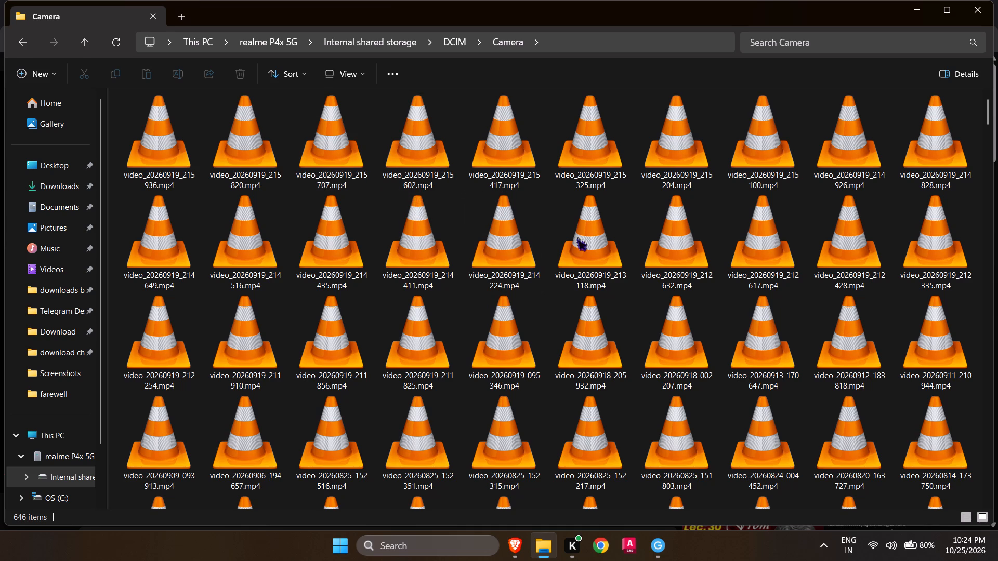
Browse the Camera folder's videos and most recent photos at a larger thumbnail size.
{"action": "scroll", "coordinate": [208, 115], "scroll_direction": "up", "scroll_amount": 6, "text": "ctrl"}
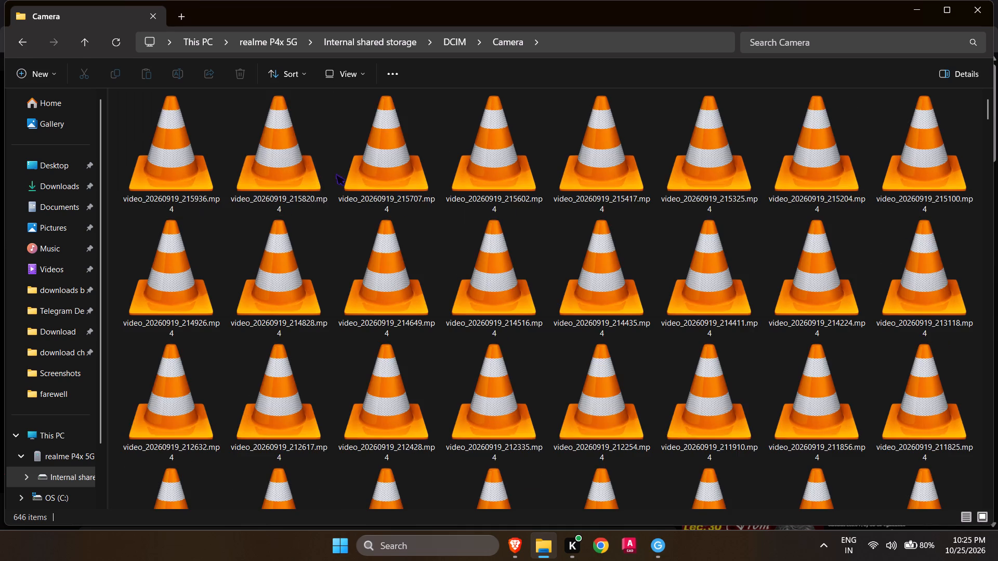
{"action": "scroll", "coordinate": [335, 170], "scroll_direction": "up", "scroll_amount": 13, "text": "ctrl"}
{"action": "scroll", "coordinate": [335, 170], "scroll_direction": "down", "scroll_amount": 13}
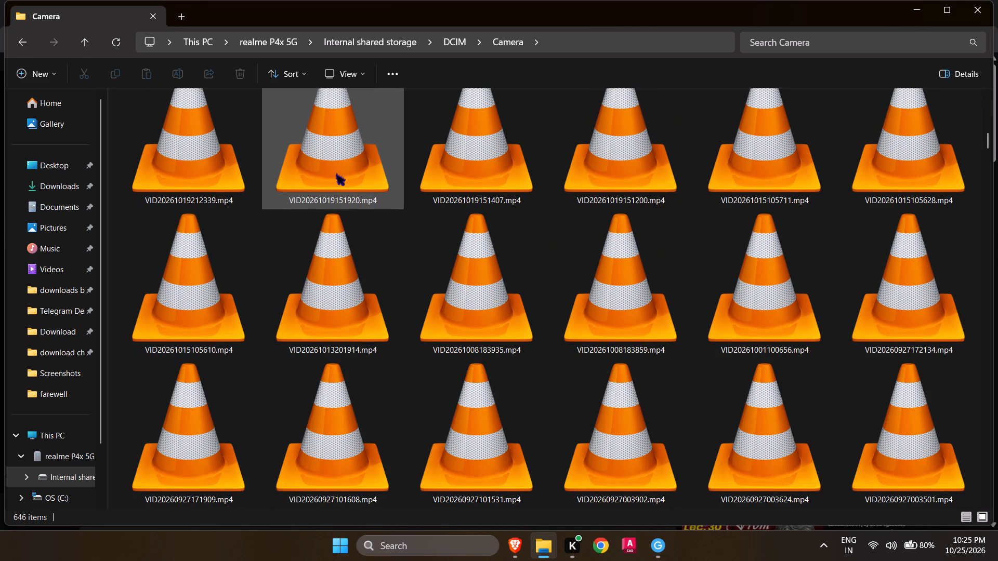
{"action": "scroll", "coordinate": [335, 170], "scroll_direction": "down", "scroll_amount": 19}
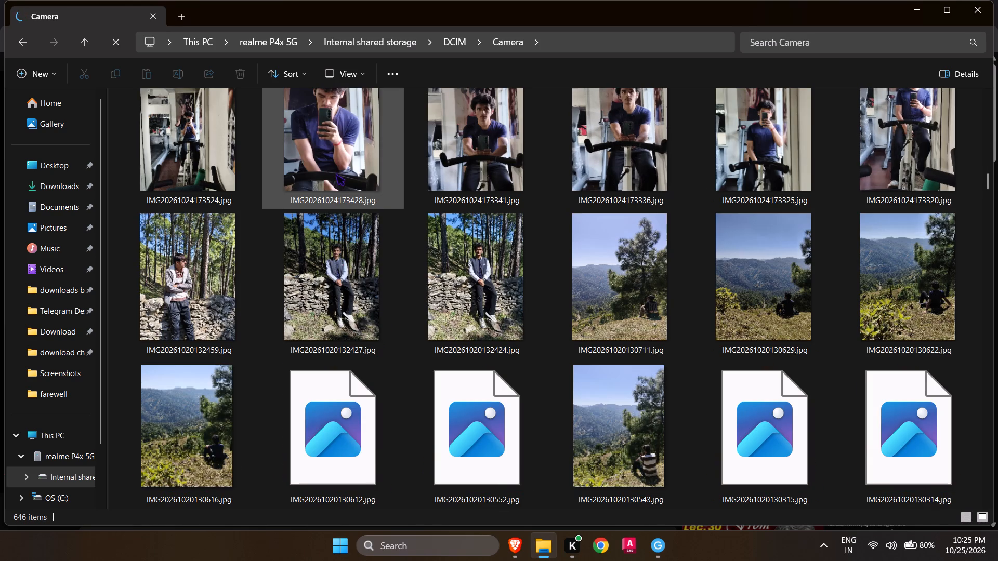
{"action": "scroll", "coordinate": [546, 250], "scroll_direction": "up", "scroll_amount": 1}
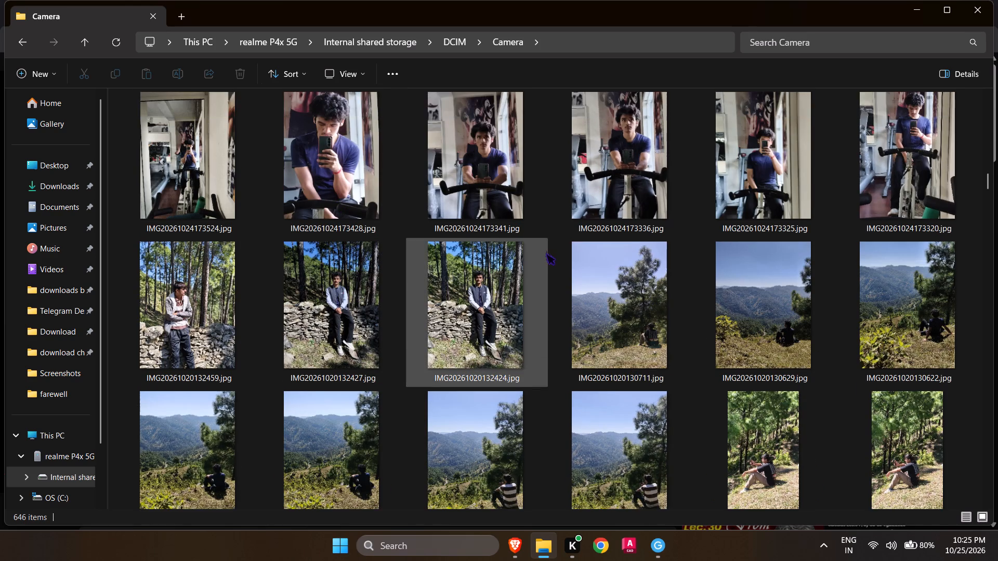
{"action": "scroll", "coordinate": [546, 250], "scroll_direction": "down", "scroll_amount": 4}
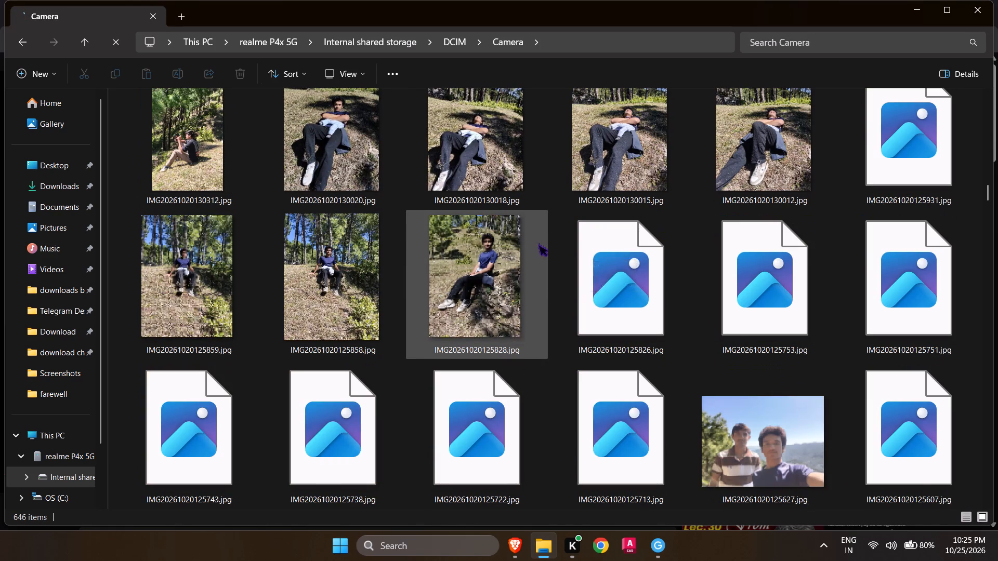
{"action": "scroll", "coordinate": [538, 241], "scroll_direction": "up", "scroll_amount": 10}
{"action": "scroll", "coordinate": [538, 241], "scroll_direction": "up", "scroll_amount": 11}
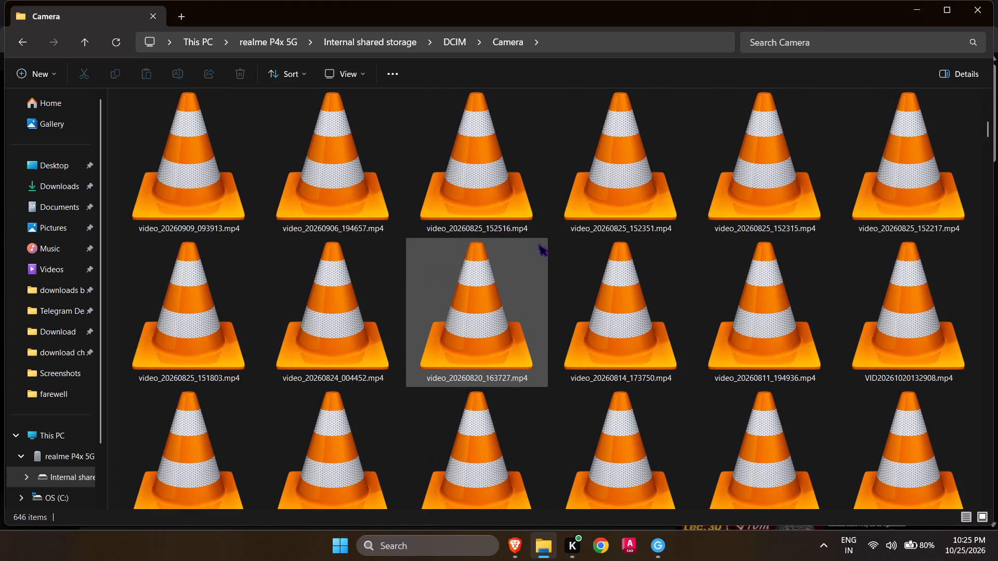
{"action": "scroll", "coordinate": [538, 241], "scroll_direction": "up", "scroll_amount": 16}
{"action": "scroll", "coordinate": [539, 239], "scroll_direction": "down", "scroll_amount": 3, "text": "ctrl"}
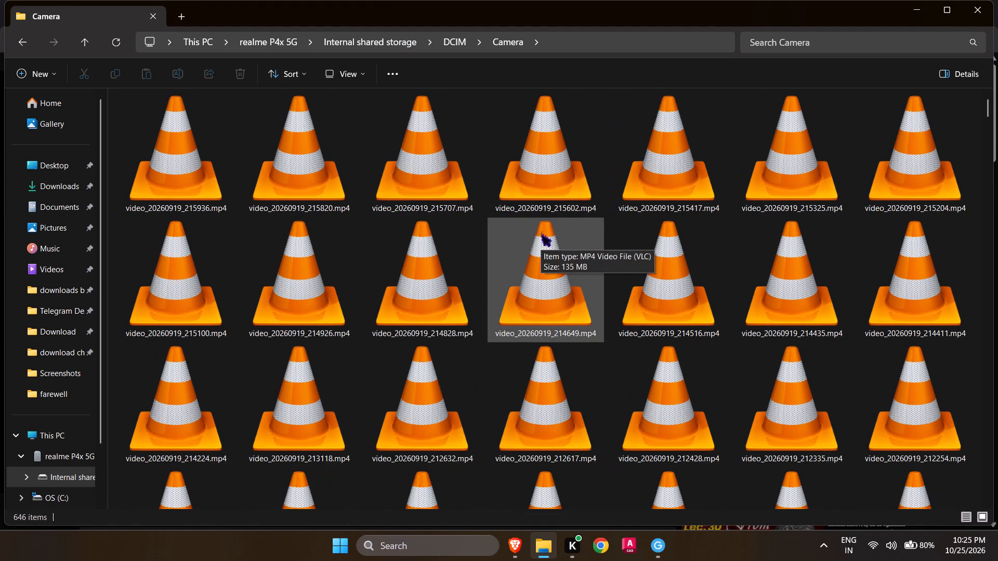
{"action": "scroll", "coordinate": [541, 231], "scroll_direction": "left", "scroll_amount": 1}
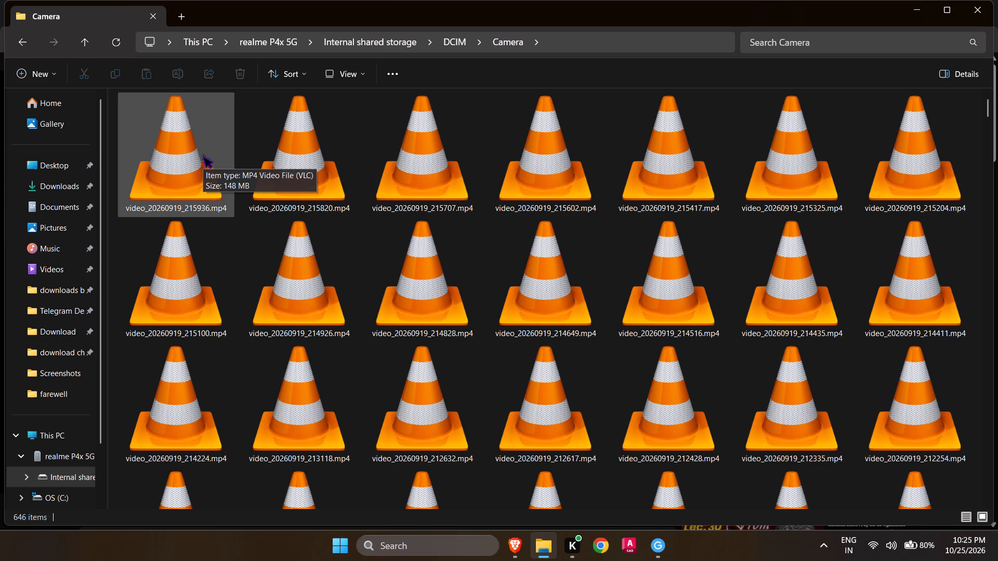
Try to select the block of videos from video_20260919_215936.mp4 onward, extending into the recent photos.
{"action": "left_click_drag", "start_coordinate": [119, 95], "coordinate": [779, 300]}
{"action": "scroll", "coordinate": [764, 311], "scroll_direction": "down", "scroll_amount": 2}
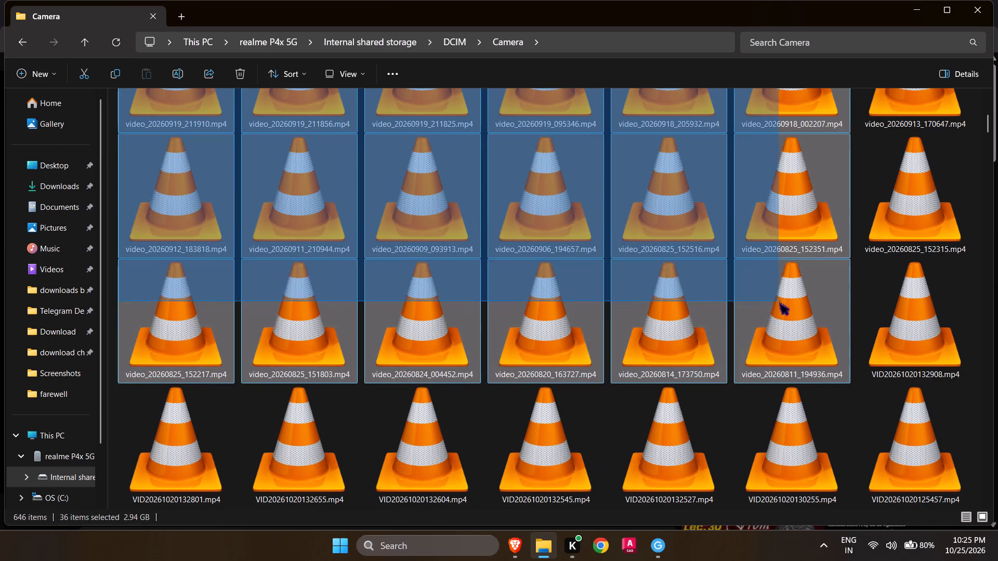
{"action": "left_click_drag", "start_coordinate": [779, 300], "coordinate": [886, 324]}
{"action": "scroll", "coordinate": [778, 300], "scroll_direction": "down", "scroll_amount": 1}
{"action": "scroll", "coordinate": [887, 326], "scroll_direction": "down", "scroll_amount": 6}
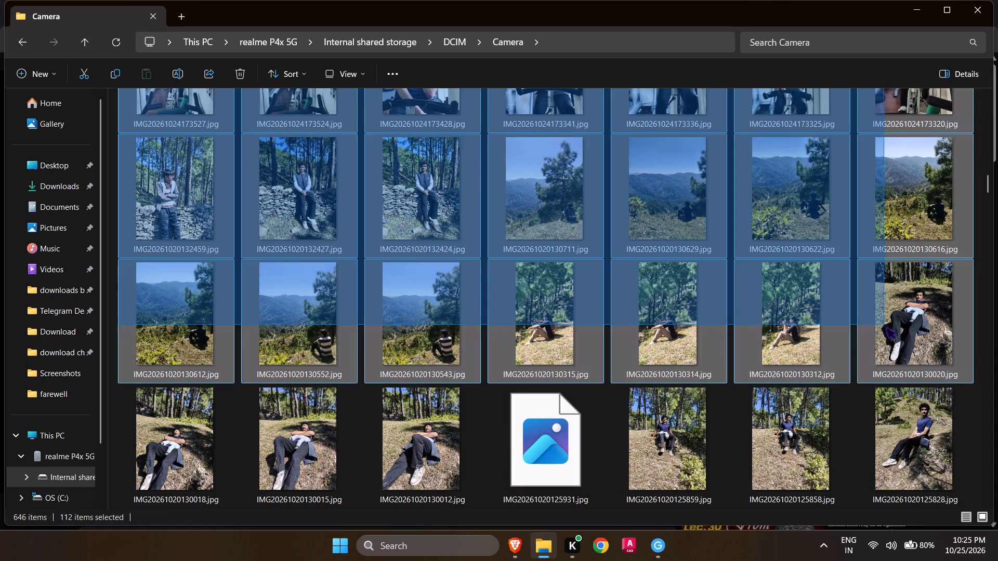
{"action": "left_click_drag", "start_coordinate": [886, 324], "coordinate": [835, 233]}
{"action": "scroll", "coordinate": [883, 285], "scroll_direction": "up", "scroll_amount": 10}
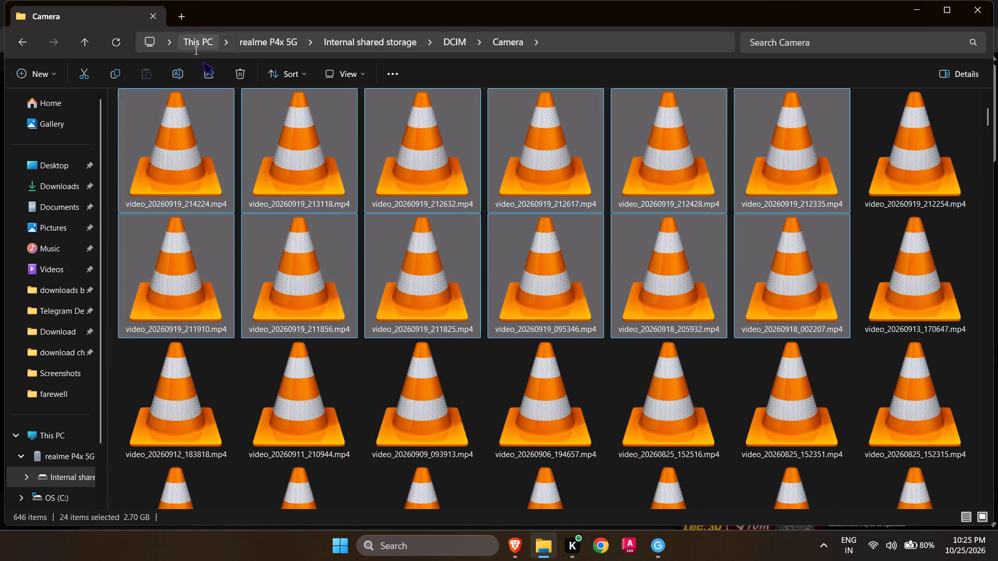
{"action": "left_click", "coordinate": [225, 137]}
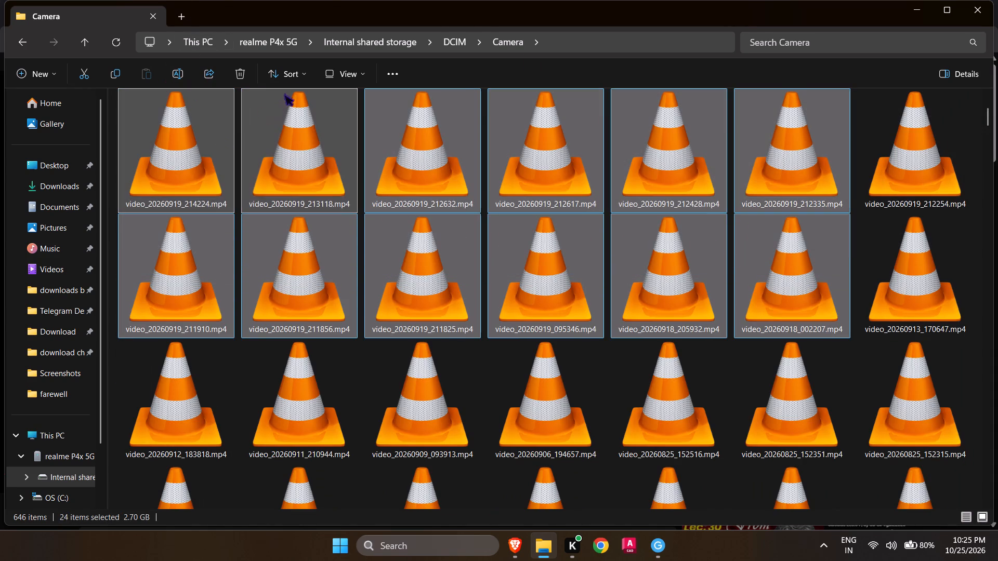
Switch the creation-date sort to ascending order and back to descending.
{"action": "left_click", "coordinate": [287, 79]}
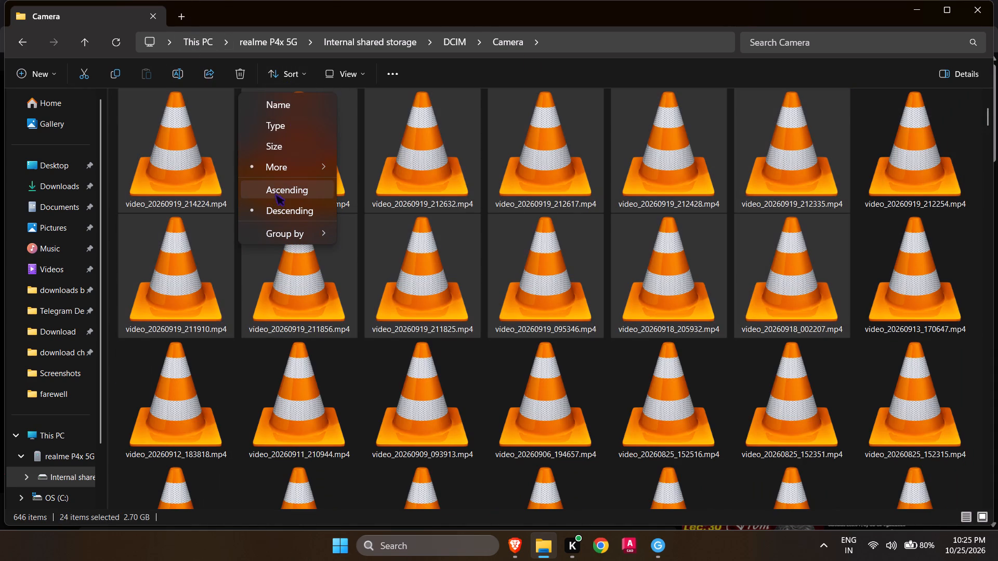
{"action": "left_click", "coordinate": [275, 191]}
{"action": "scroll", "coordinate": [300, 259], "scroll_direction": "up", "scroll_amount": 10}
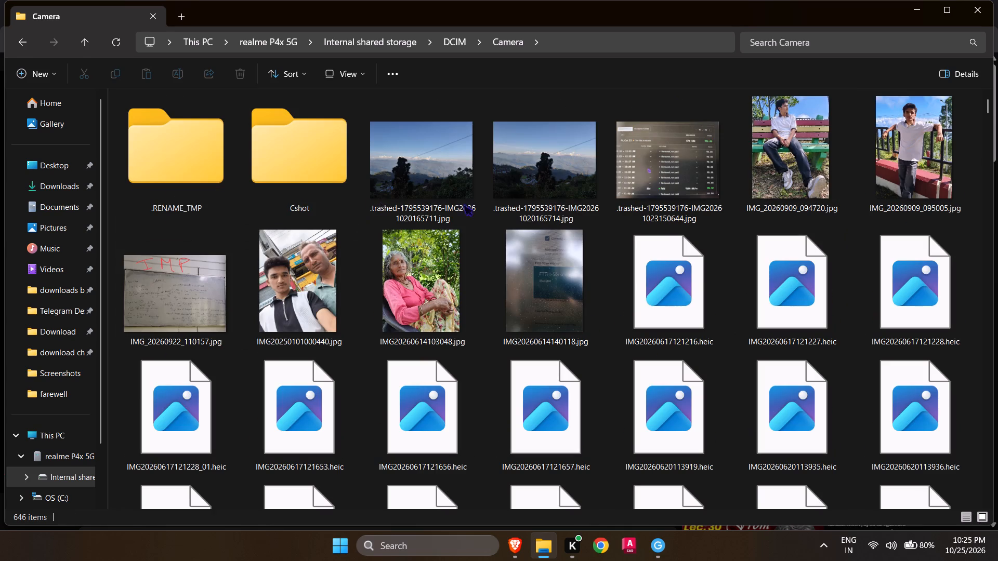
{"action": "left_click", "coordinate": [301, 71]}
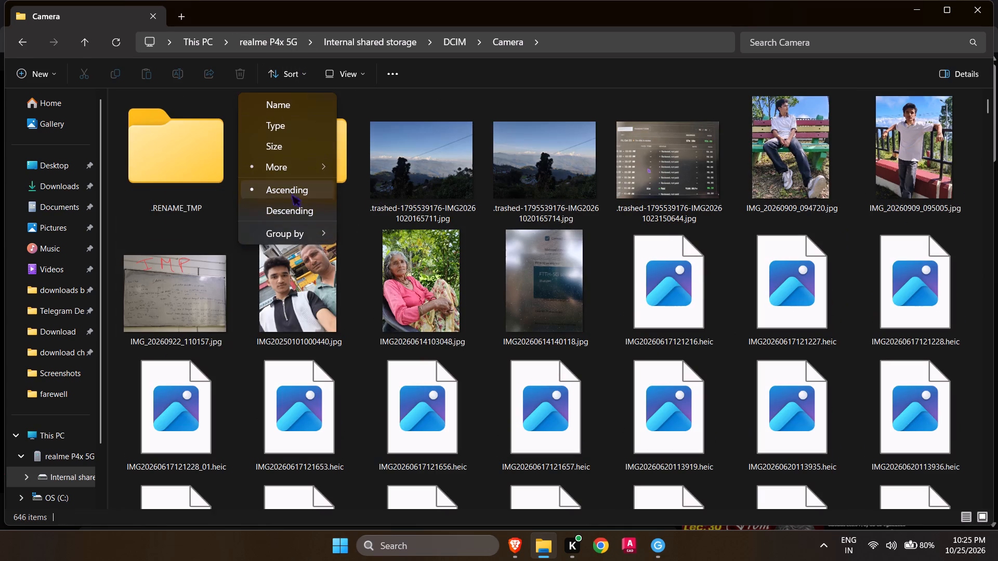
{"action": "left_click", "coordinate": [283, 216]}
Sort the Camera folder by modification date.
{"action": "left_click", "coordinate": [286, 71]}
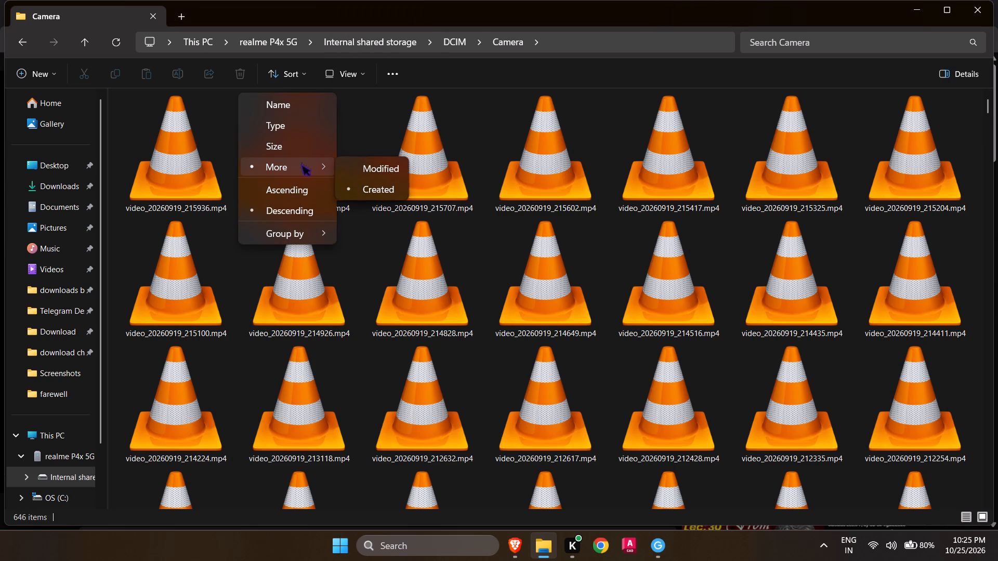
{"action": "left_click", "coordinate": [342, 168]}
{"action": "scroll", "coordinate": [324, 202], "scroll_direction": "up", "scroll_amount": 11}
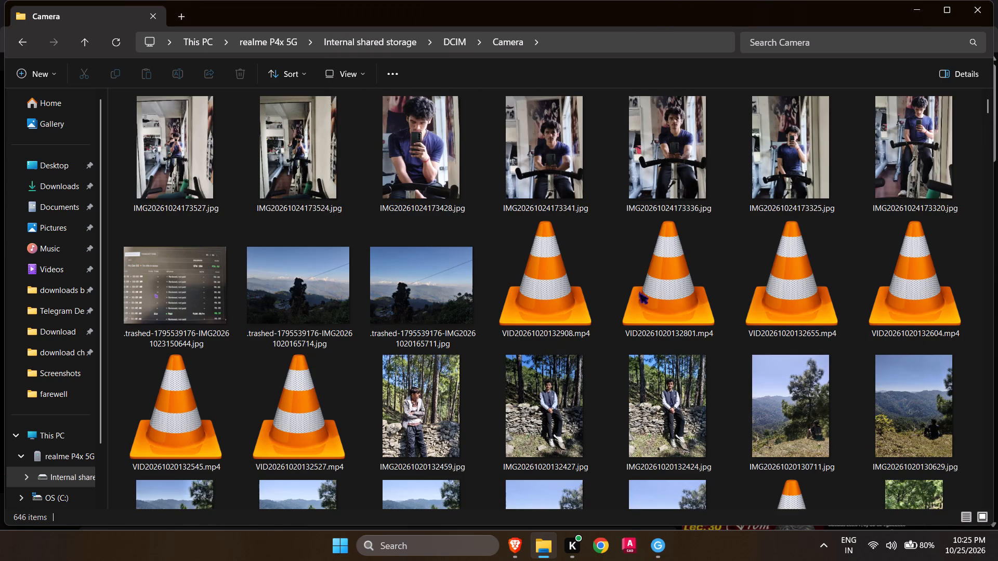
Copy the four adjacent videos from VID20261020132908.mp4 to VID20261020132604.mp4.
{"action": "left_click_drag", "start_coordinate": [502, 226], "coordinate": [537, 238]}
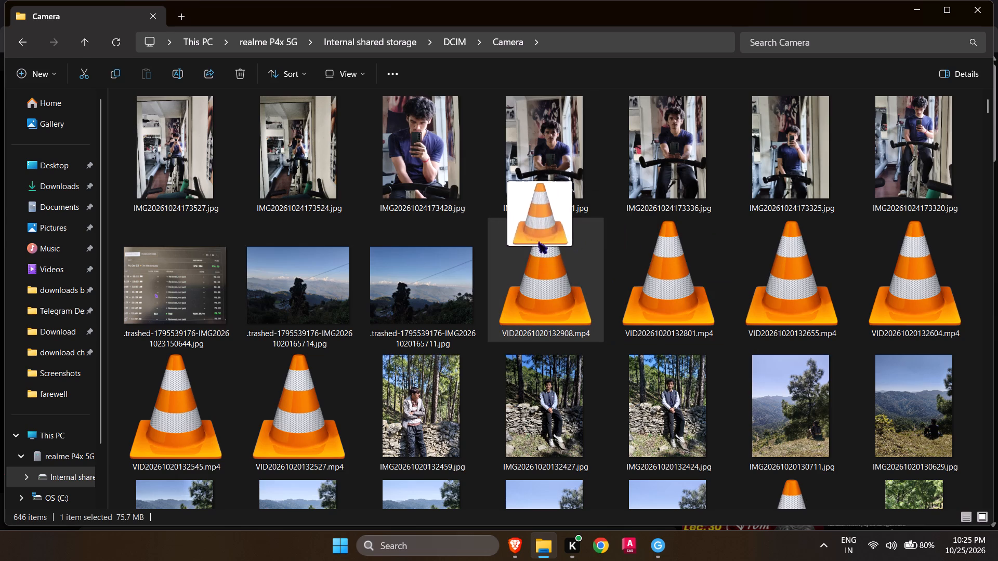
{"action": "left_click_drag", "start_coordinate": [537, 238], "coordinate": [521, 239]}
{"action": "left_click_drag", "start_coordinate": [490, 221], "coordinate": [513, 230]}
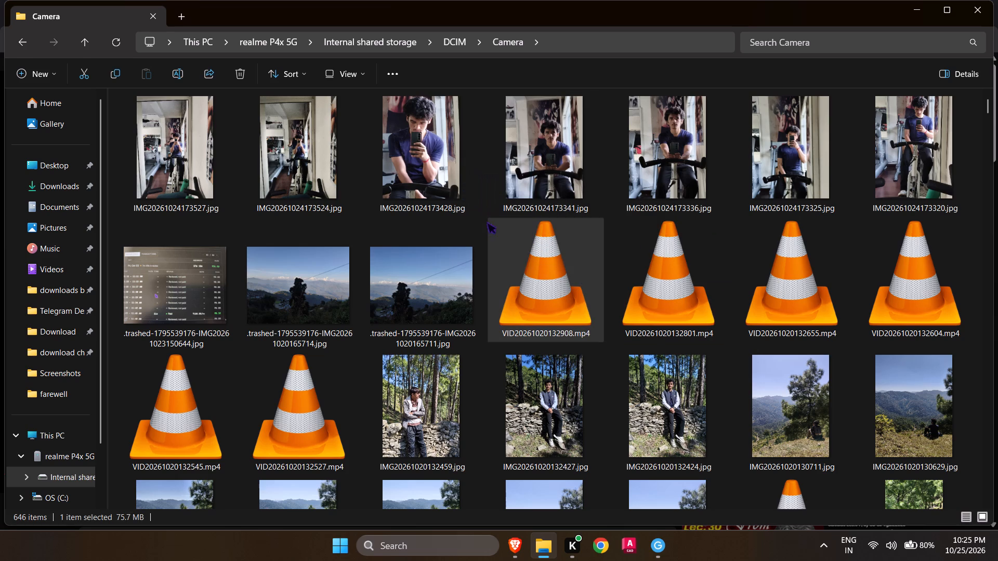
{"action": "left_click_drag", "start_coordinate": [487, 219], "coordinate": [967, 300]}
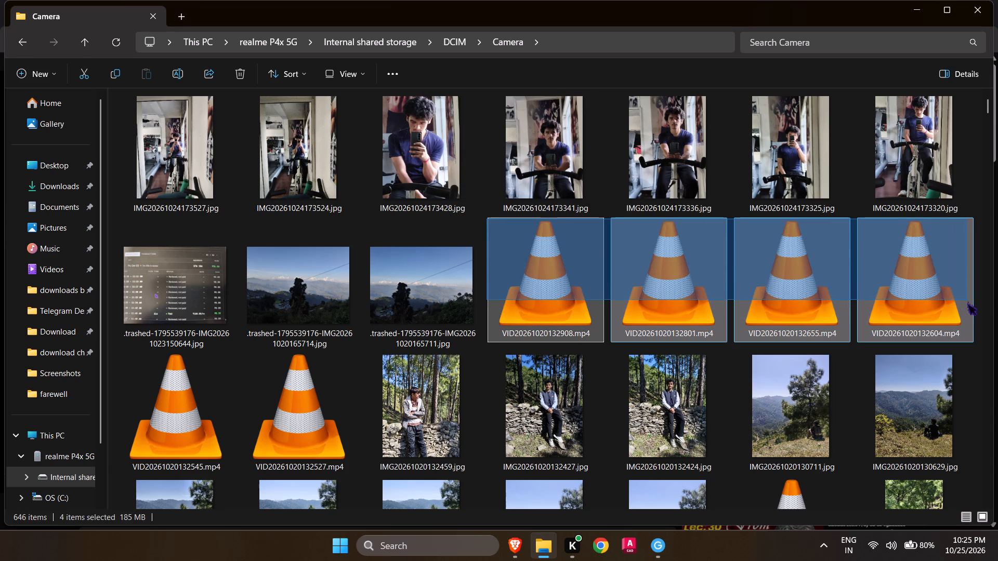
{"action": "left_click_drag", "start_coordinate": [967, 300], "coordinate": [972, 304]}
{"action": "key", "text": "ctrl+c"}
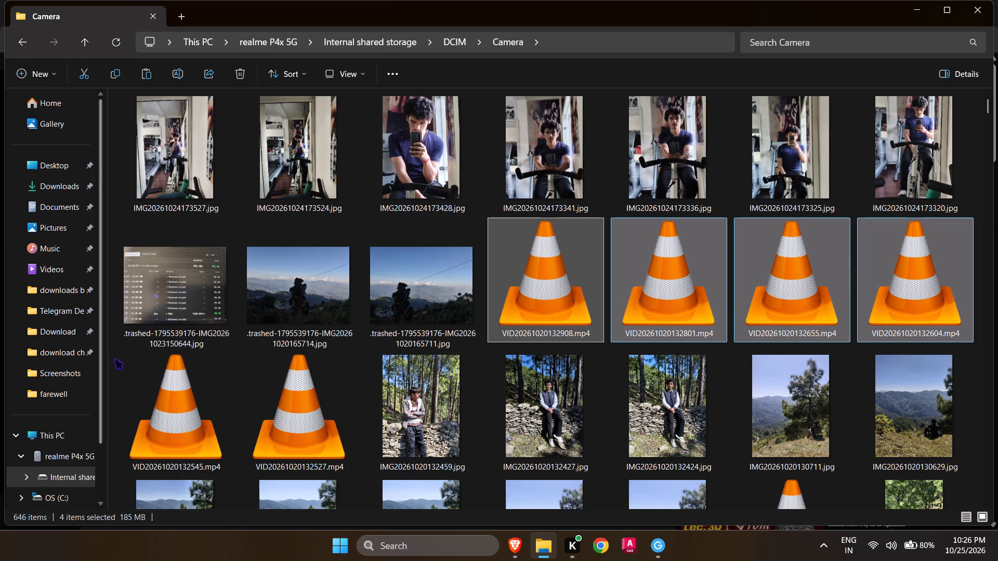
Copy the two adjacent videos VID20261020132545.mp4 and VID20261020132527.mp4 from the Camera folder.
{"action": "left_click_drag", "start_coordinate": [117, 354], "coordinate": [345, 436]}
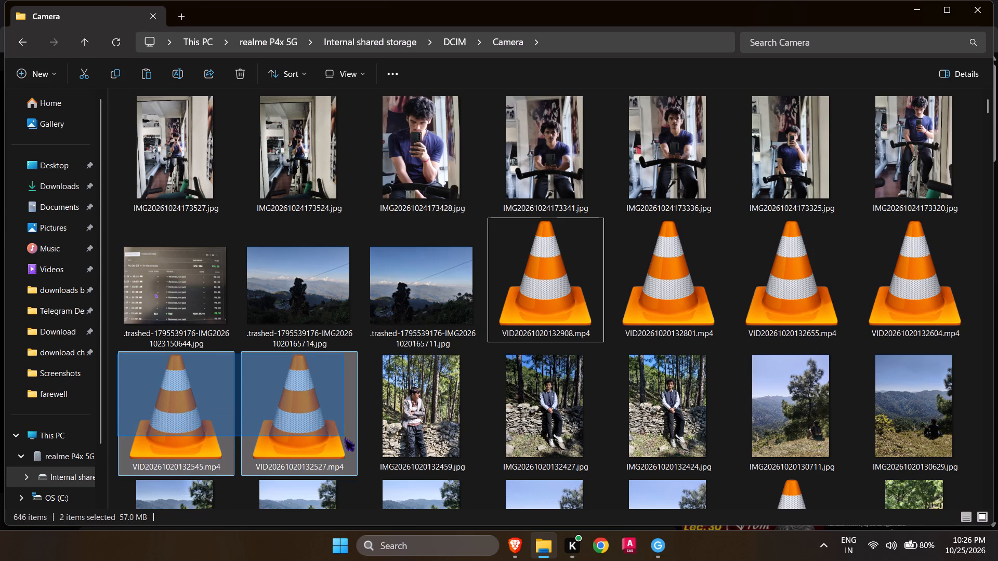
{"action": "left_click_drag", "start_coordinate": [345, 436], "coordinate": [346, 435]}
{"action": "key", "text": "ctrl+c"}
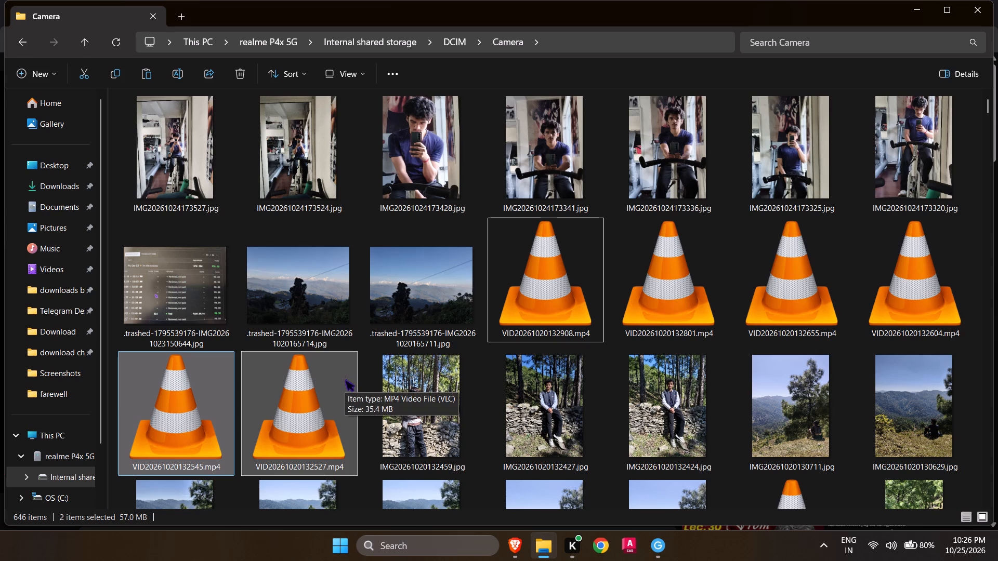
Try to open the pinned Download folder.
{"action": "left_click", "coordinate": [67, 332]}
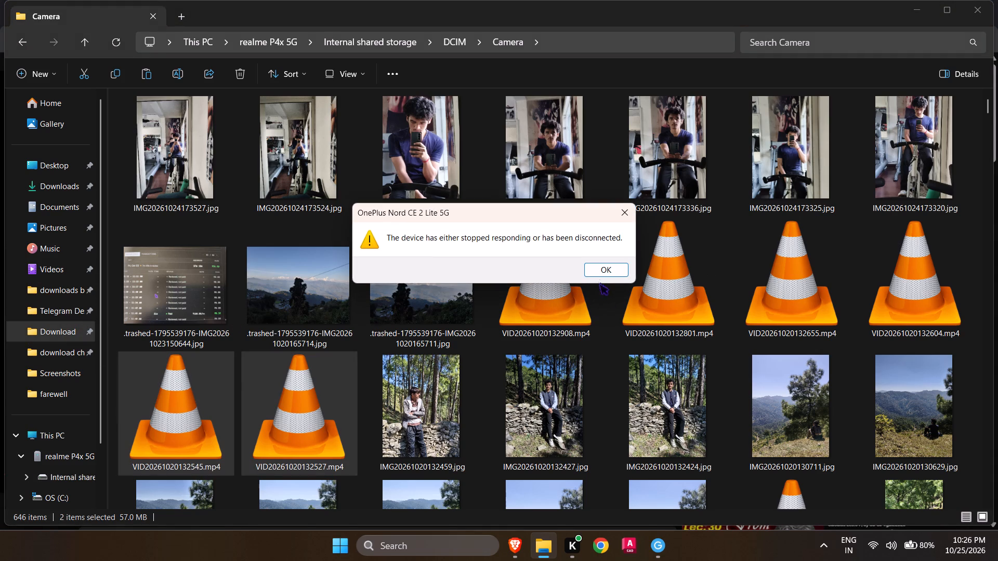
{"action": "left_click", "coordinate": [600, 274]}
Go to the Desktop folder, bring up the clipboard history and turn the history feature on.
{"action": "left_click", "coordinate": [67, 168]}
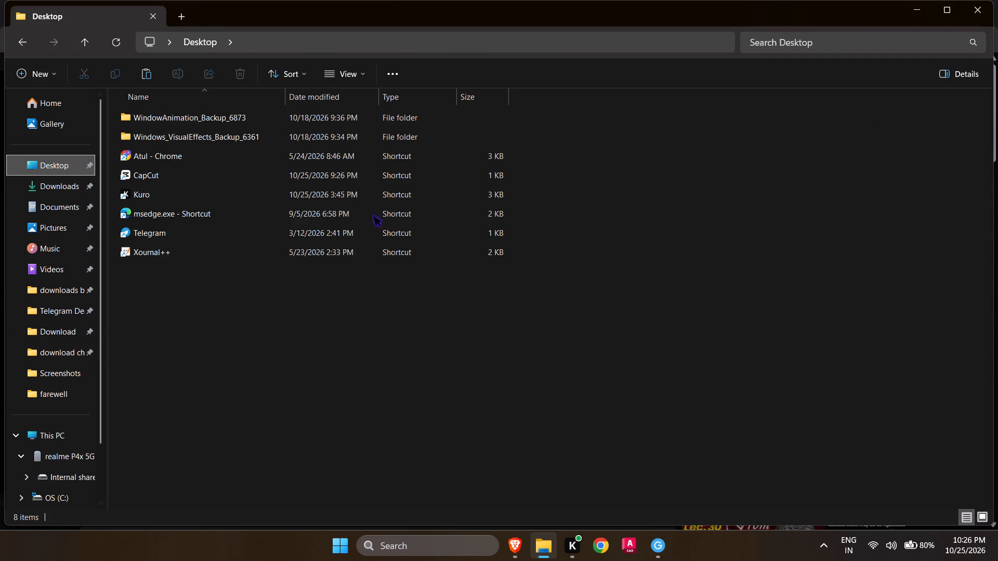
{"action": "left_click", "coordinate": [296, 327]}
{"action": "key", "text": "super+v"}
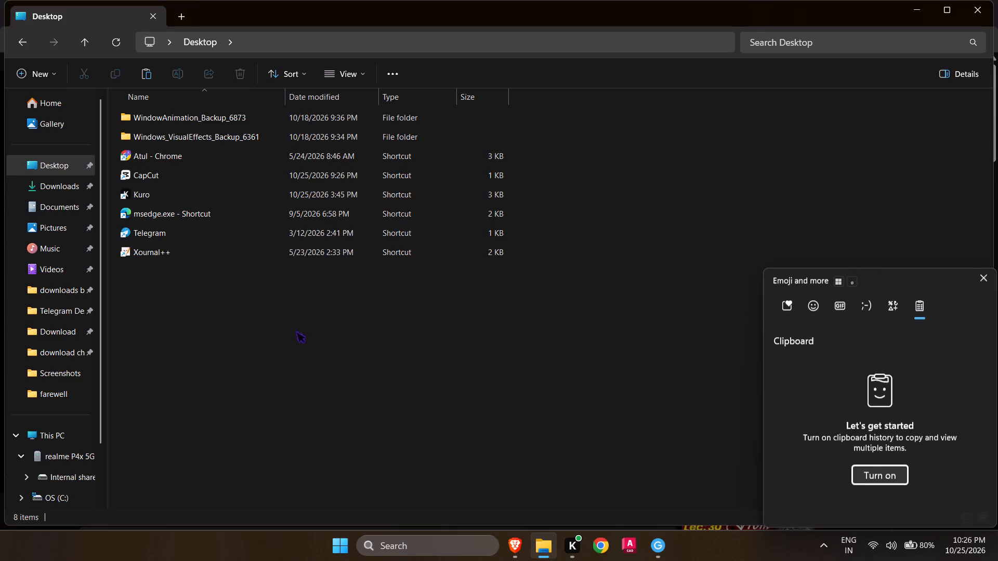
{"action": "left_click", "coordinate": [899, 470]}
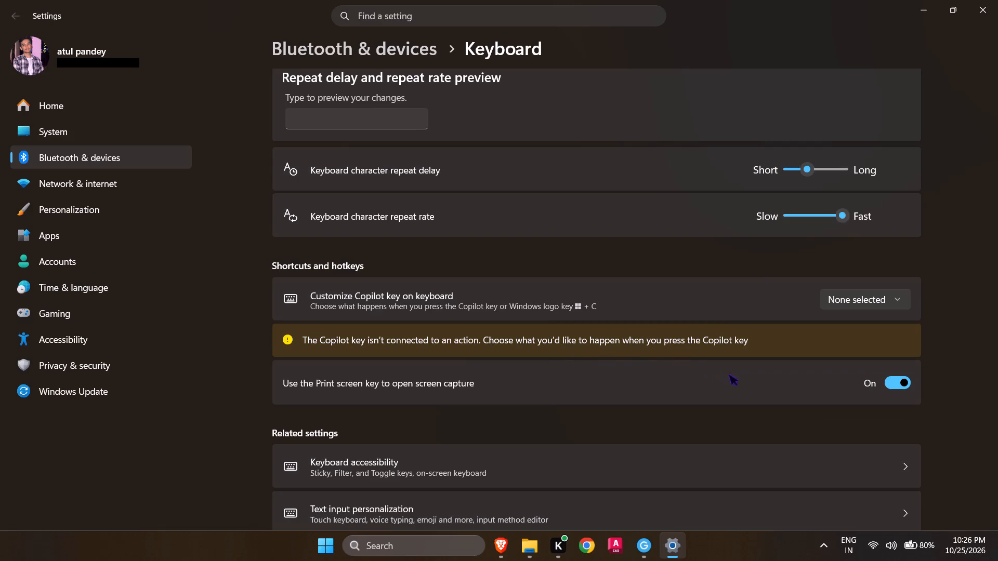
In the Settings app, open the Dynamic Lighting page from the keyboard's related settings.
{"action": "scroll", "coordinate": [498, 461], "scroll_direction": "down", "scroll_amount": 3}
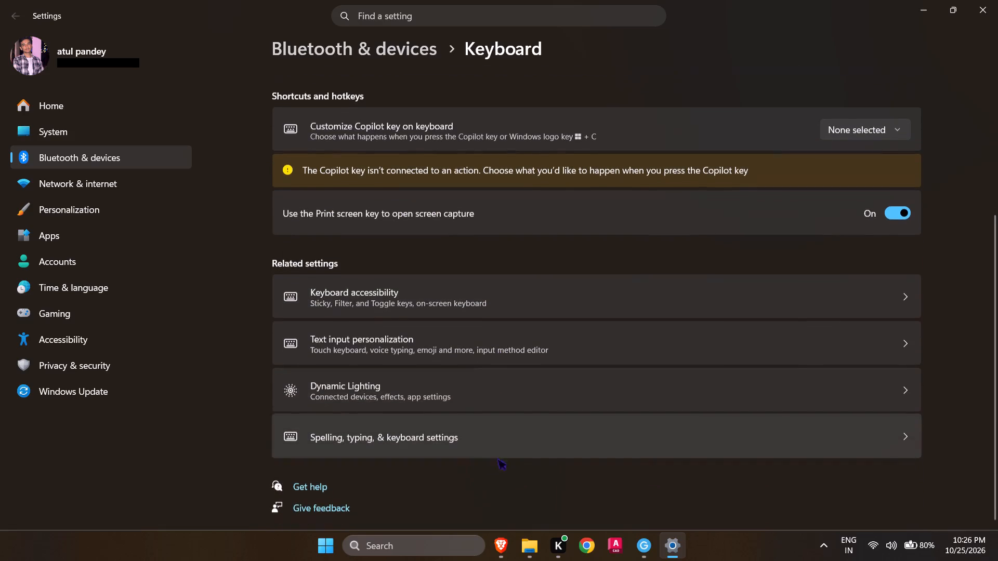
{"action": "left_click", "coordinate": [502, 400]}
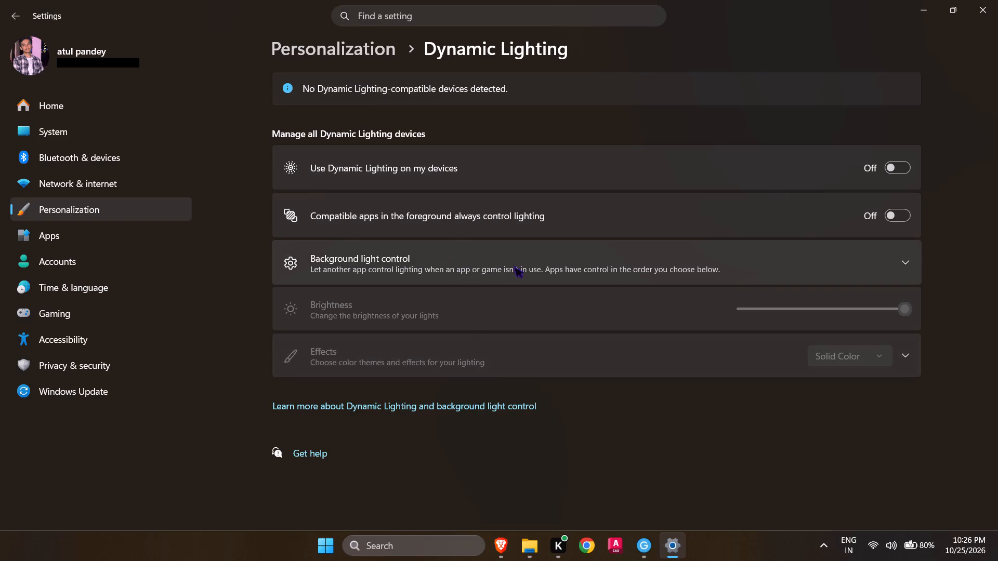
Return from Dynamic Lighting to the Keyboard page and go up to the Bluetooth & devices settings.
{"action": "left_click", "coordinate": [506, 250]}
{"action": "scroll", "coordinate": [474, 276], "scroll_direction": "up", "scroll_amount": 5}
{"action": "scroll", "coordinate": [384, 140], "scroll_direction": "up", "scroll_amount": 4}
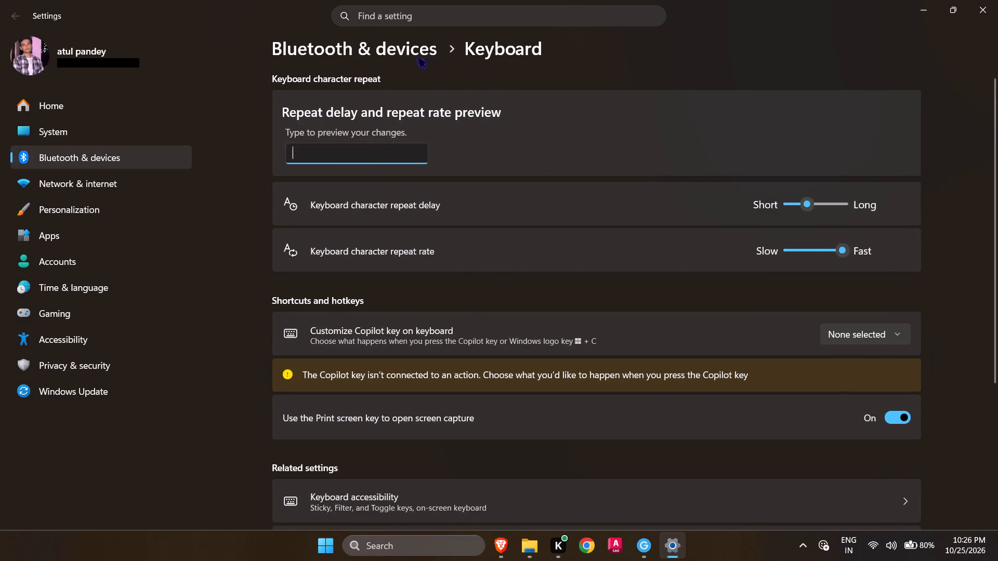
{"action": "left_click", "coordinate": [364, 37]}
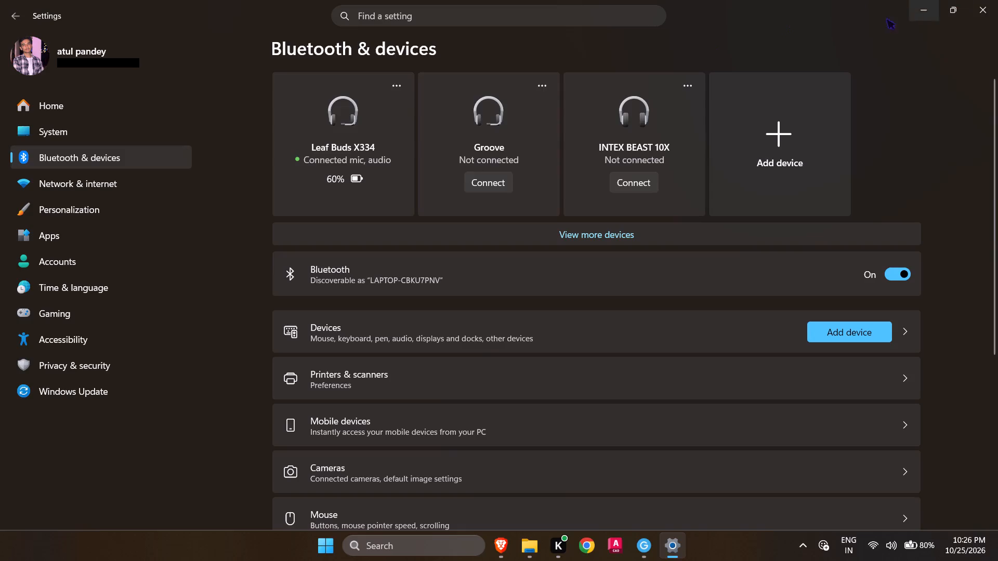
Search the settings for "clip", view the Clipboard settings page, and close Settings.
{"action": "left_click_drag", "start_coordinate": [401, 8], "coordinate": [396, 12]}
{"action": "type", "text": "clip"}
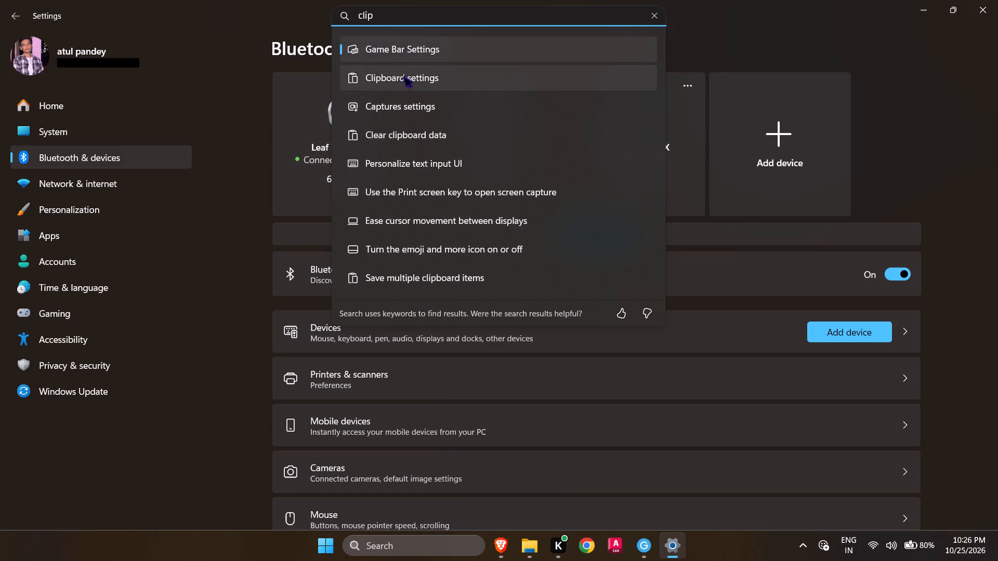
{"action": "left_click", "coordinate": [403, 73]}
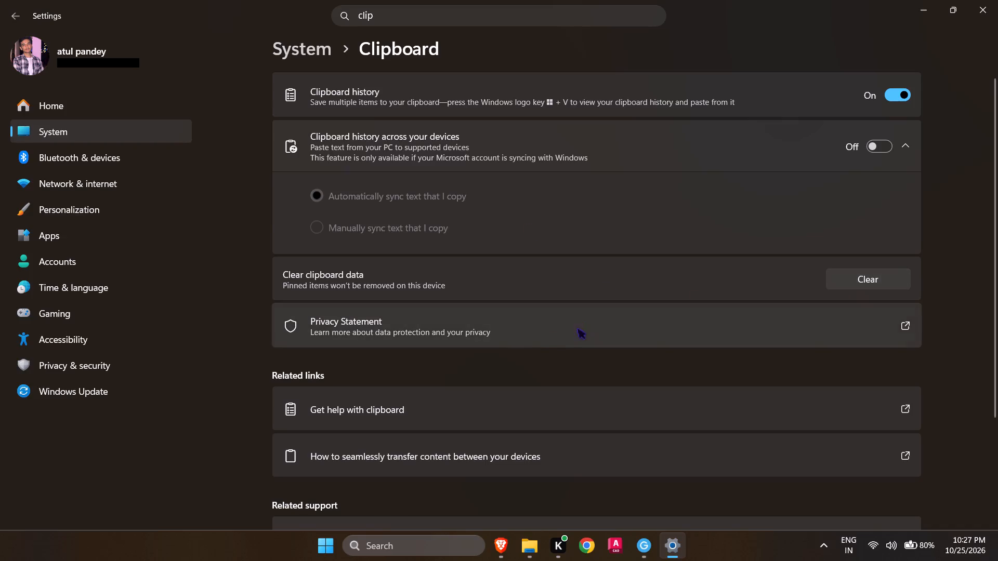
{"action": "left_click", "coordinate": [997, 0]}
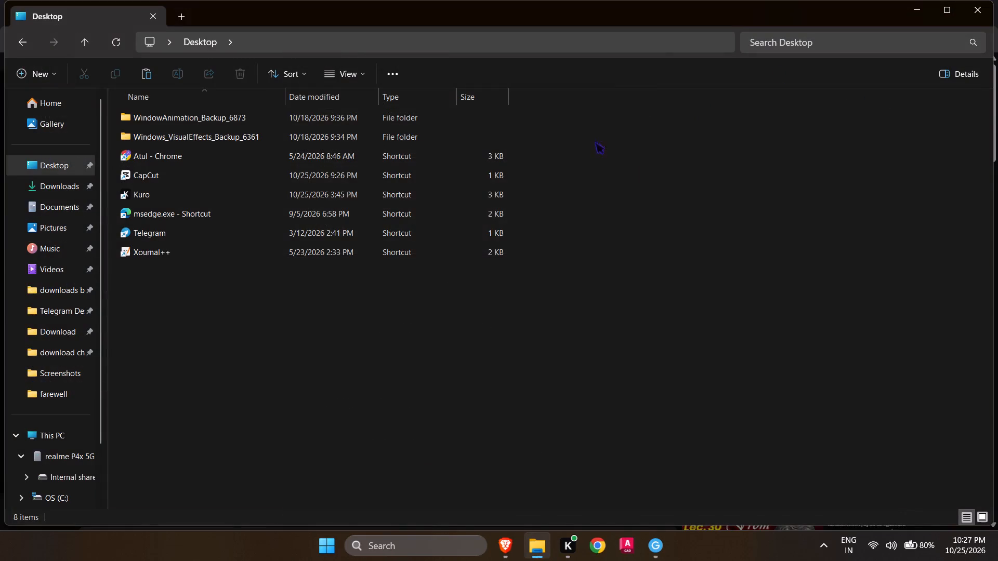
Reopen the Camera folder in the connected phone's DCIM folder and return to its newest files.
{"action": "left_click_drag", "start_coordinate": [452, 314], "coordinate": [468, 321]}
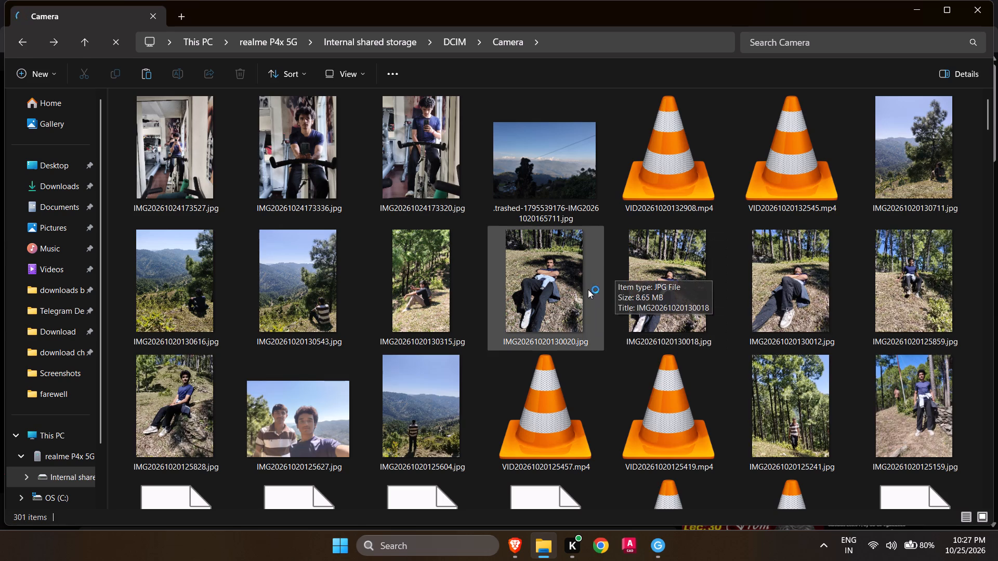
{"action": "scroll", "coordinate": [567, 300], "scroll_direction": "down", "scroll_amount": 1}
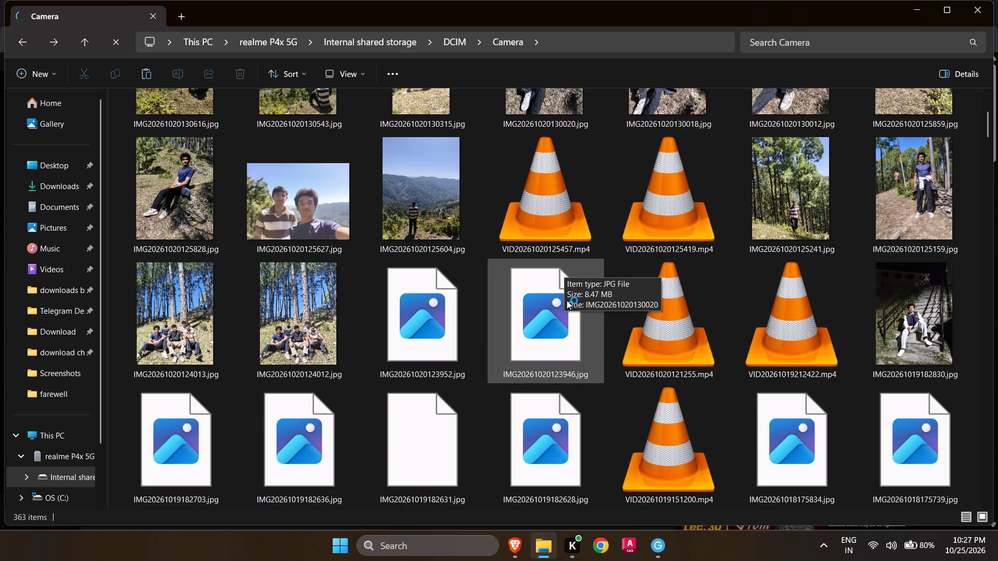
{"action": "scroll", "coordinate": [542, 264], "scroll_direction": "up", "scroll_amount": 5}
{"action": "scroll", "coordinate": [651, 213], "scroll_direction": "up", "scroll_amount": 5}
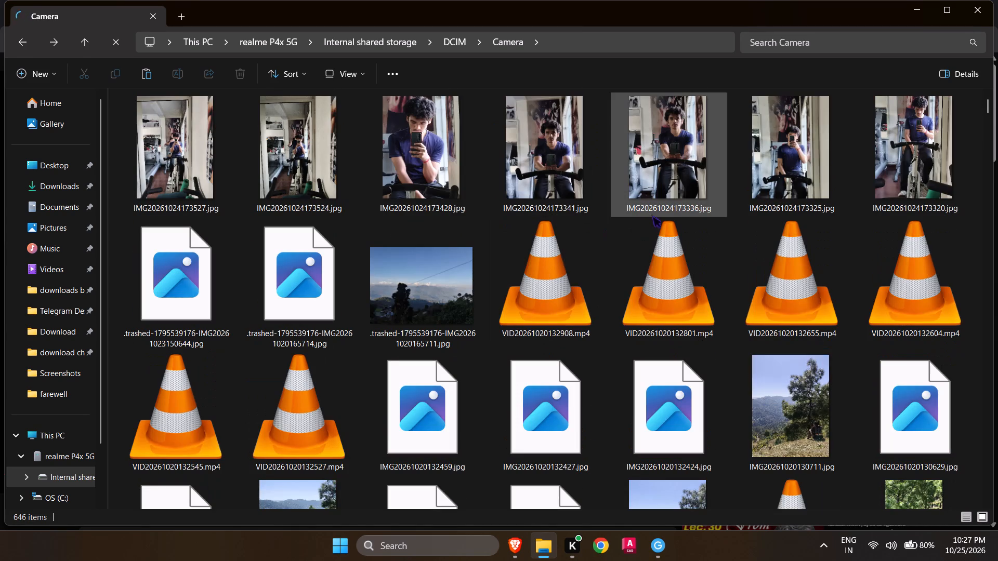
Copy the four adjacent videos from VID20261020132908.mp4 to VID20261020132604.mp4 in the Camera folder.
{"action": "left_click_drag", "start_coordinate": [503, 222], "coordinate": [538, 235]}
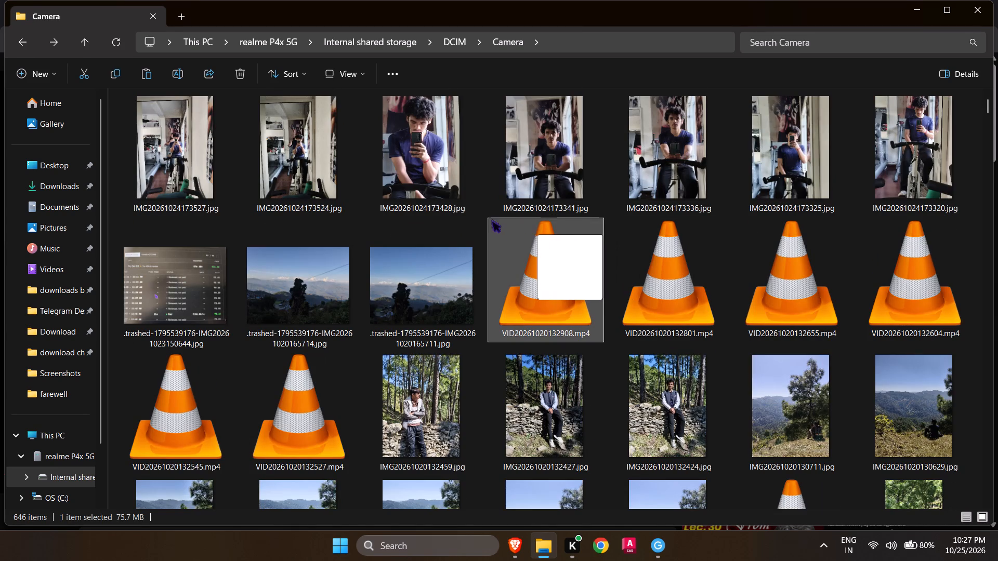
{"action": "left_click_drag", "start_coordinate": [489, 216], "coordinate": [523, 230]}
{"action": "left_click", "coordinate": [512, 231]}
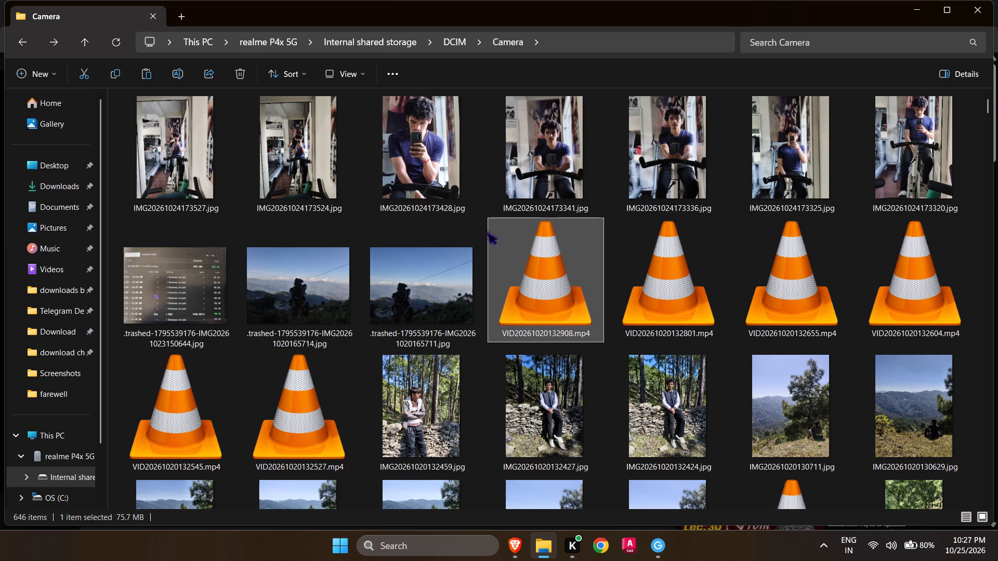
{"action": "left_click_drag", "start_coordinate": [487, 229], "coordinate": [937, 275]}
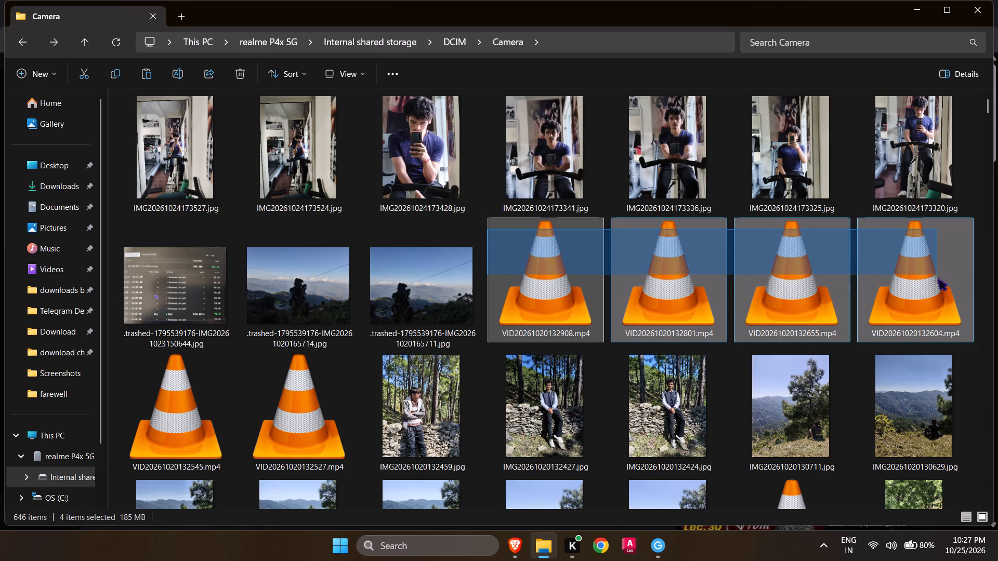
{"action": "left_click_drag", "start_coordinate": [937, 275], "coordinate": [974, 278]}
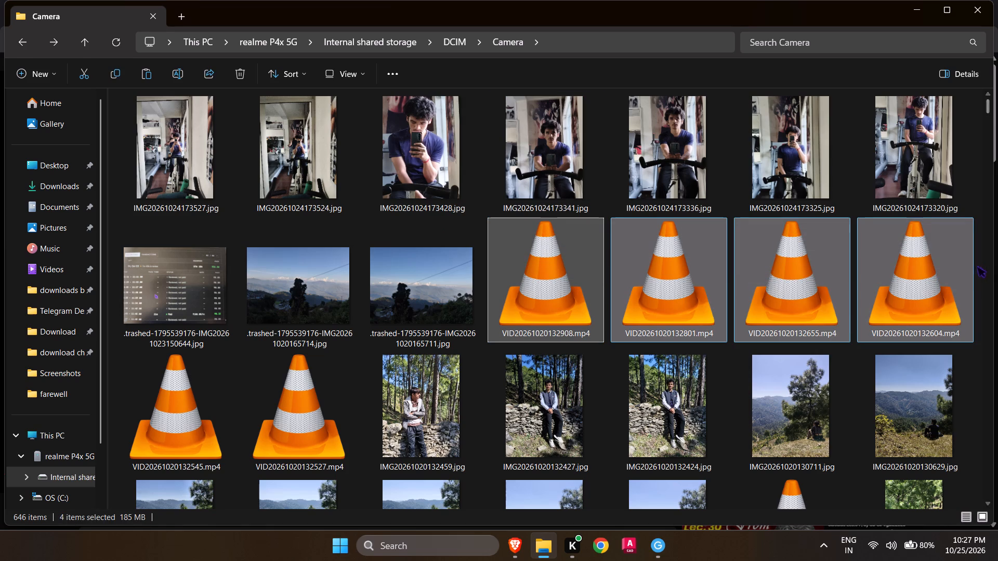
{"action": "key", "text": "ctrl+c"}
Copy VID20261020132545.mp4 and VID20261020132527.mp4 from the Camera folder into the computer's Downloads folder.
{"action": "left_click_drag", "start_coordinate": [125, 359], "coordinate": [140, 365]}
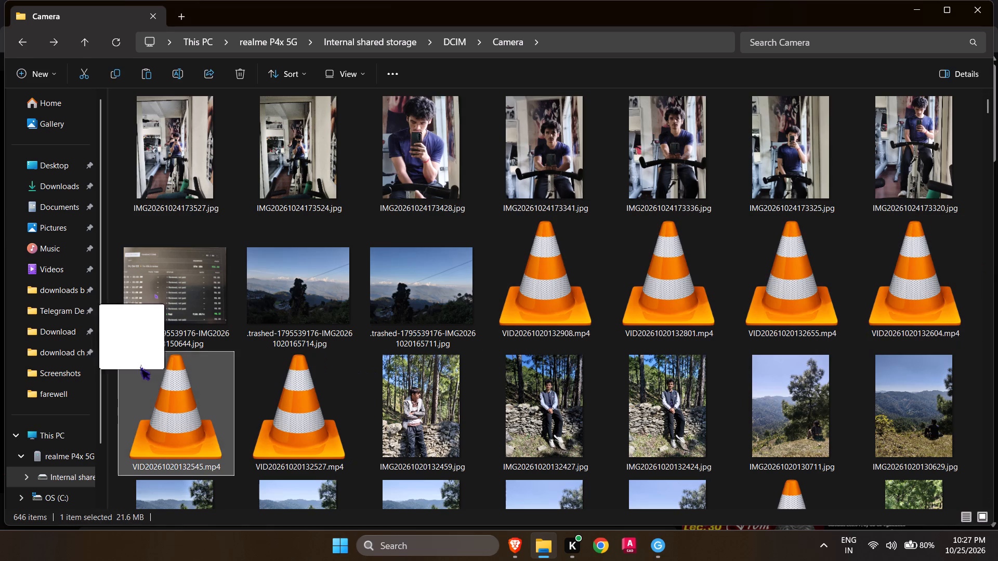
{"action": "left_click_drag", "start_coordinate": [140, 365], "coordinate": [163, 373]}
{"action": "left_click_drag", "start_coordinate": [118, 363], "coordinate": [170, 382]}
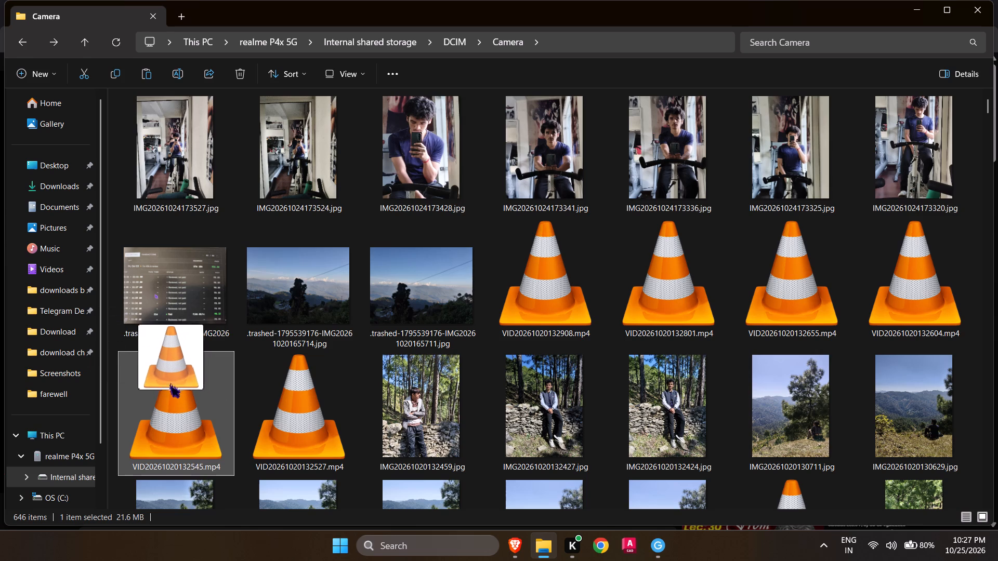
{"action": "left_click_drag", "start_coordinate": [170, 382], "coordinate": [168, 380]}
{"action": "left_click_drag", "start_coordinate": [113, 355], "coordinate": [304, 416]}
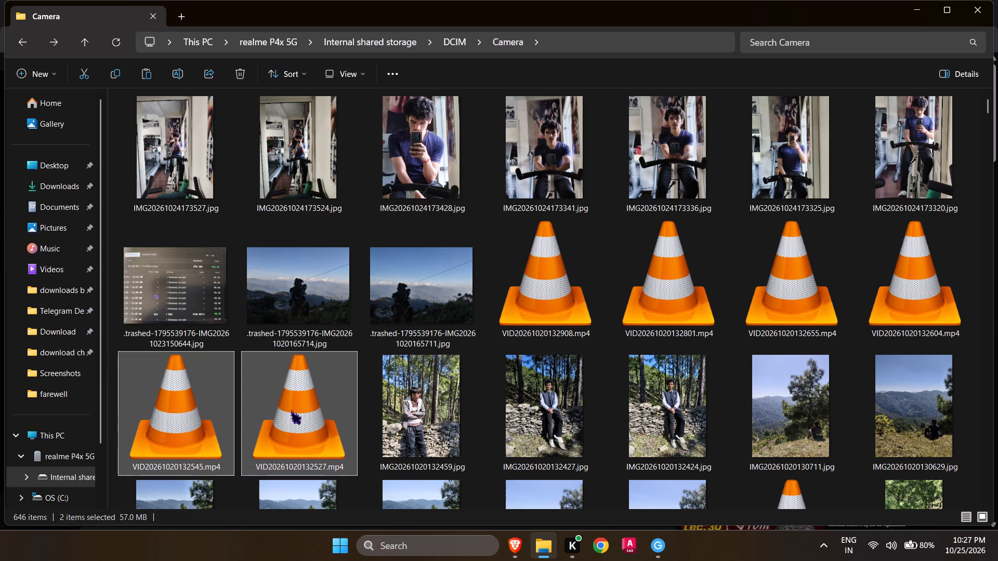
{"action": "key", "text": "ctrl+c"}
{"action": "left_click", "coordinate": [71, 183]}
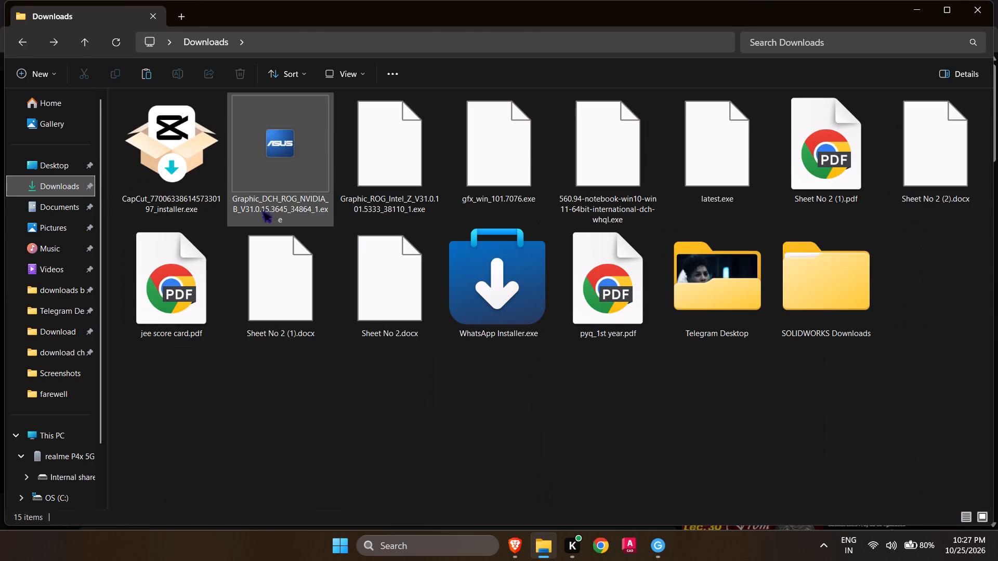
{"action": "left_click_drag", "start_coordinate": [378, 414], "coordinate": [384, 410]}
{"action": "key", "text": "ctrl+v"}
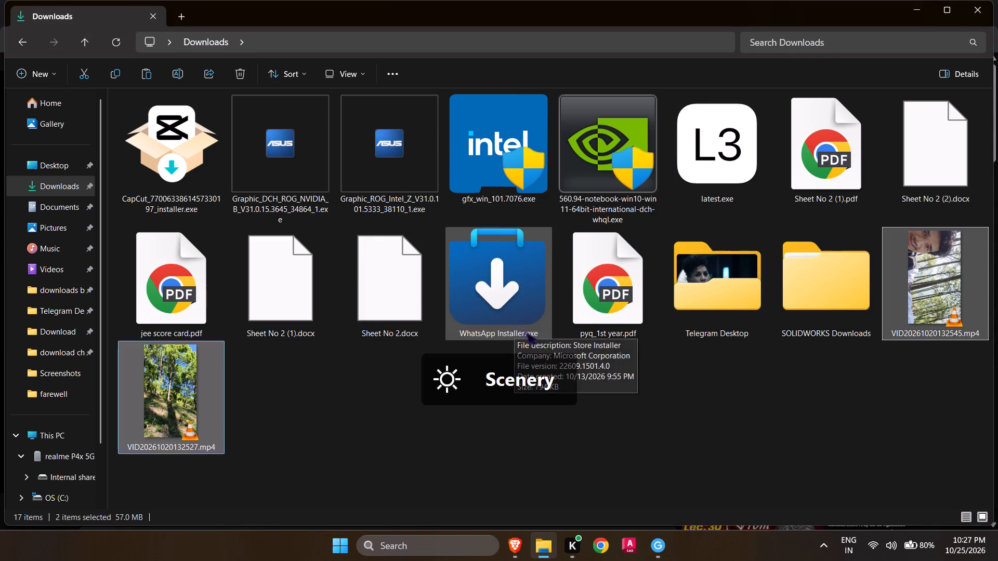
Open the clipboard history to check for copied items, and close it.
{"action": "key", "text": "super+v"}
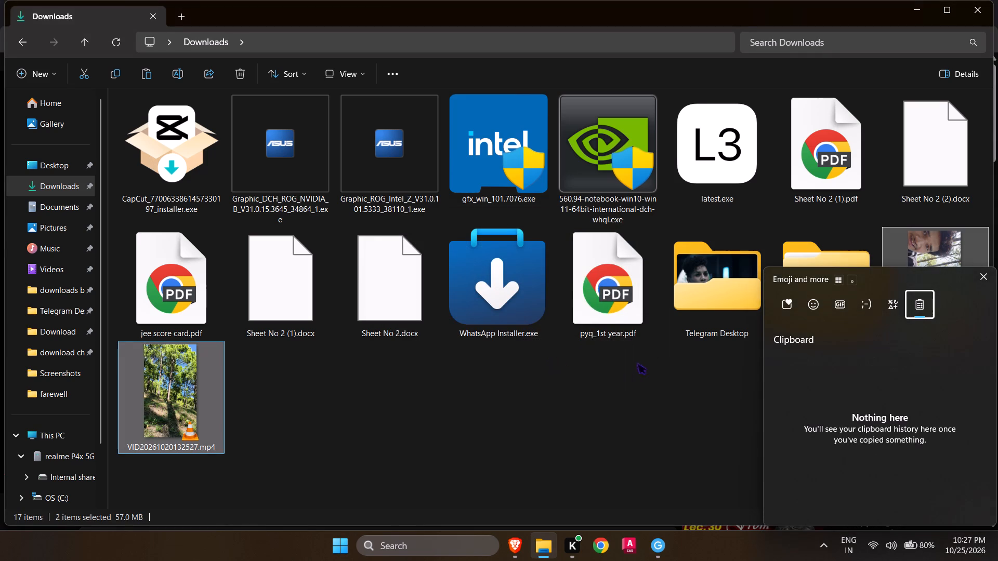
{"action": "left_click", "coordinate": [895, 304]}
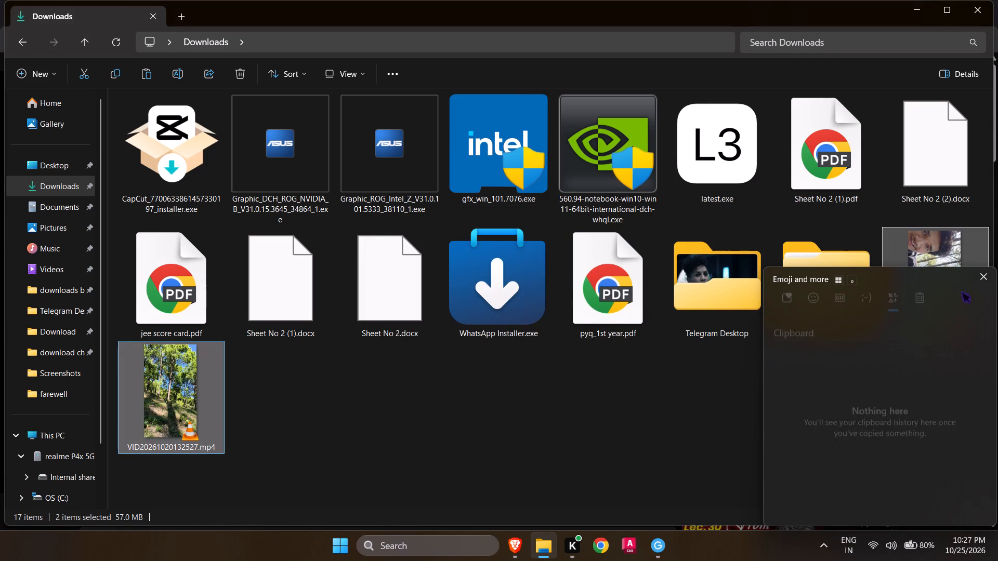
{"action": "left_click", "coordinate": [980, 274]}
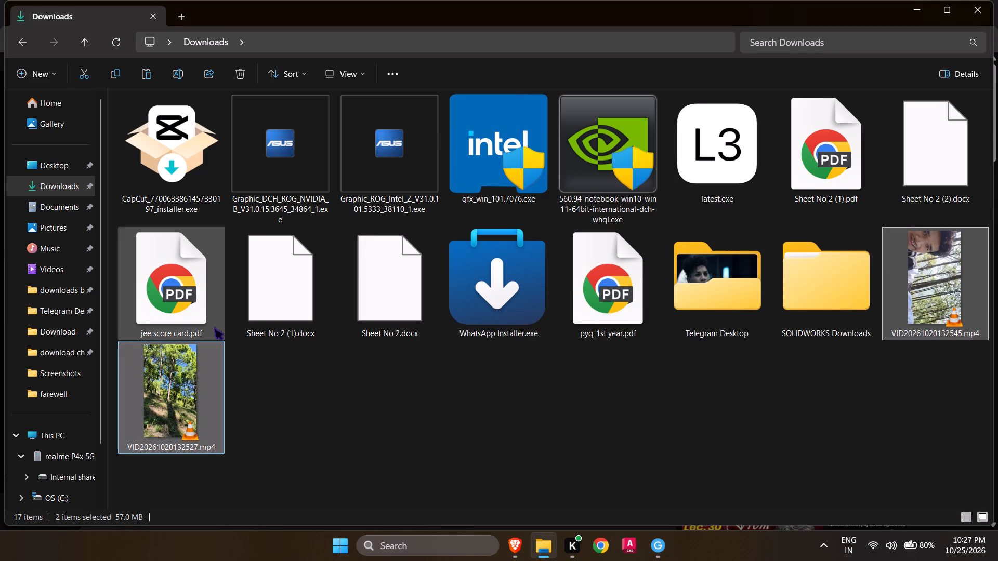
Return to the phone's Camera folder and copy the four videos from VID20261020132908.mp4 to VID20261020132604.mp4.
{"action": "left_click_drag", "start_coordinate": [439, 325], "coordinate": [437, 297]}
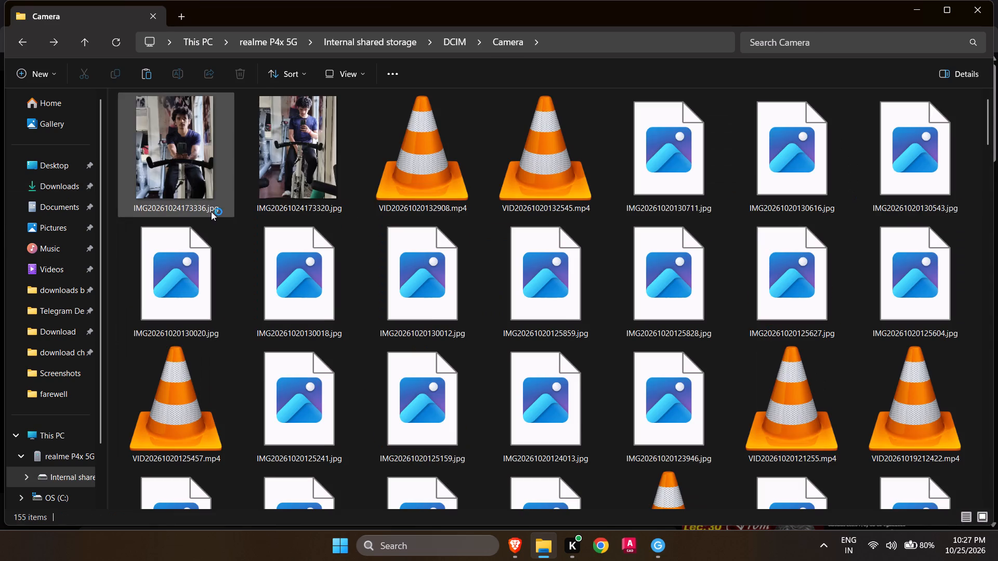
{"action": "scroll", "coordinate": [457, 249], "scroll_direction": "down", "scroll_amount": 1}
{"action": "scroll", "coordinate": [569, 259], "scroll_direction": "up", "scroll_amount": 4}
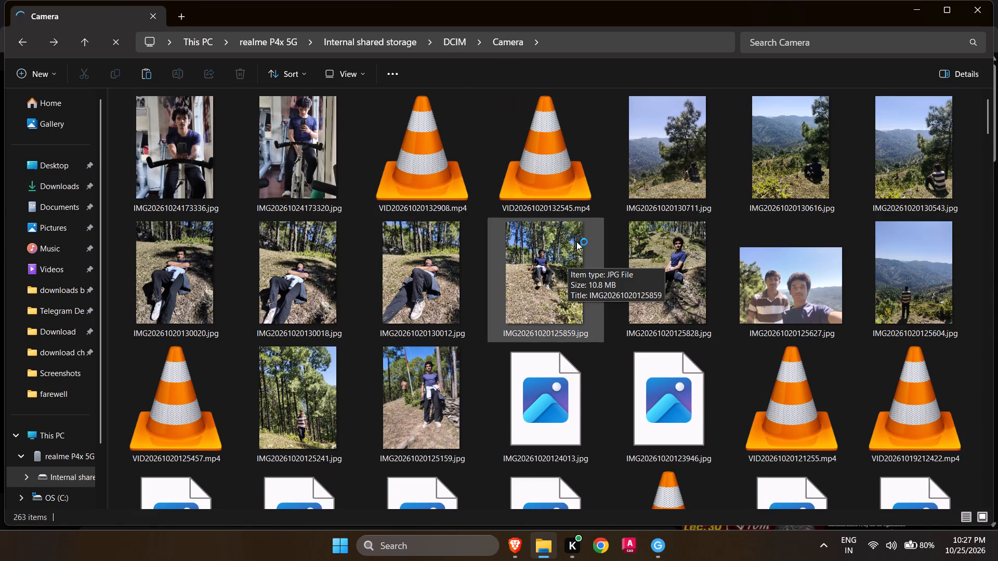
{"action": "scroll", "coordinate": [612, 284], "scroll_direction": "down", "scroll_amount": 1}
{"action": "scroll", "coordinate": [720, 228], "scroll_direction": "up", "scroll_amount": 6}
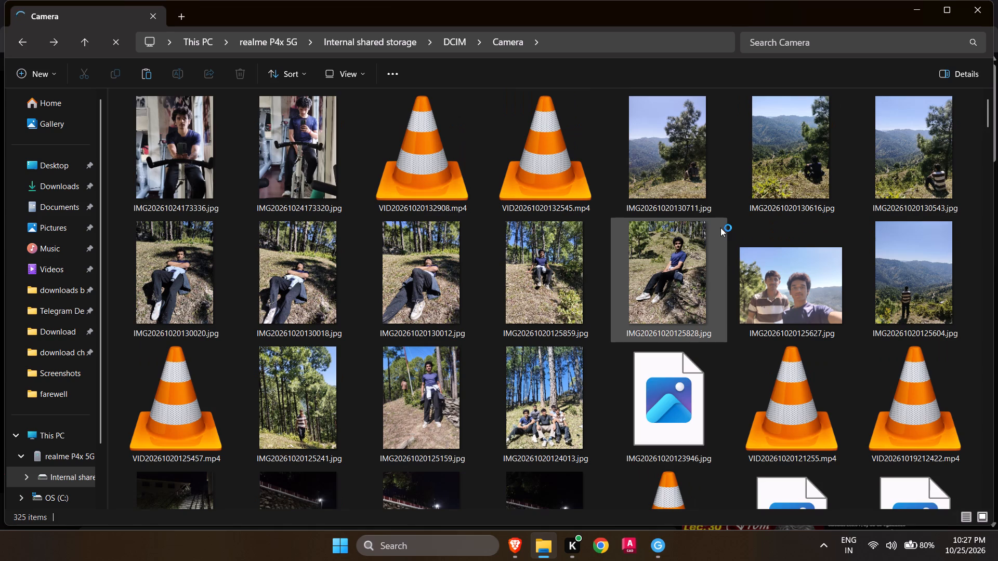
{"action": "scroll", "coordinate": [711, 225], "scroll_direction": "up", "scroll_amount": 5}
{"action": "scroll", "coordinate": [798, 311], "scroll_direction": "up", "scroll_amount": 7}
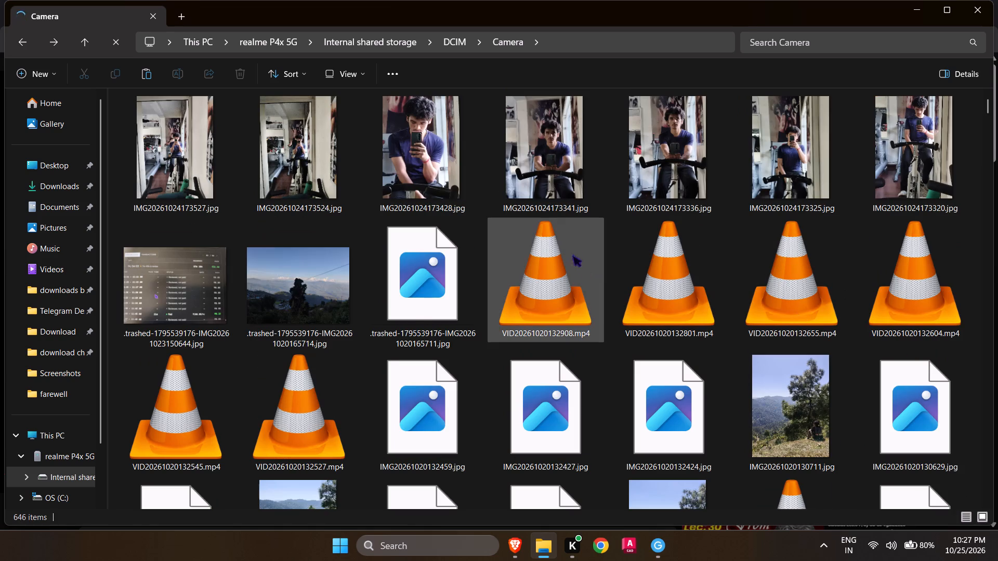
{"action": "left_click_drag", "start_coordinate": [501, 223], "coordinate": [517, 234]}
{"action": "left_click_drag", "start_coordinate": [492, 216], "coordinate": [493, 219]}
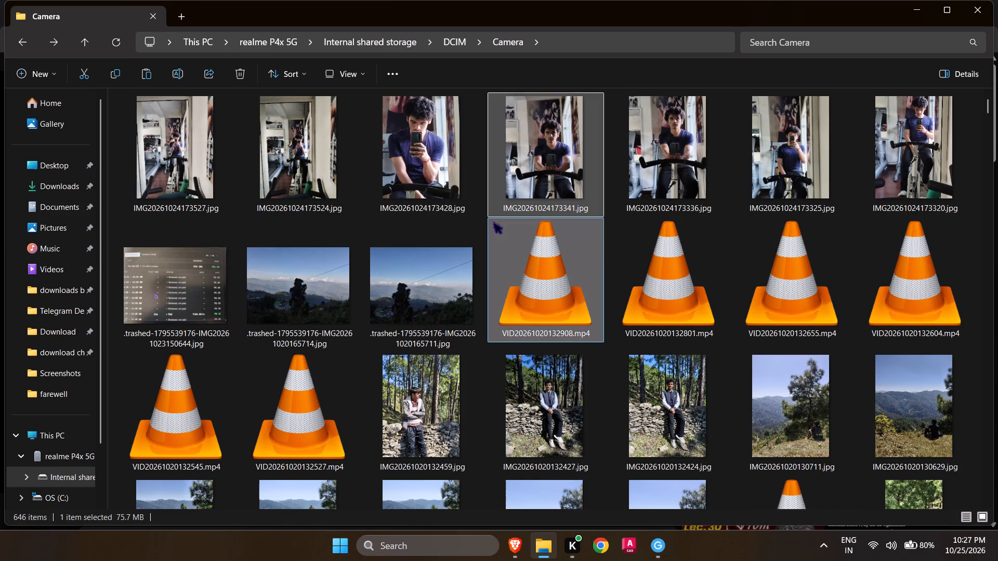
{"action": "left_click_drag", "start_coordinate": [493, 219], "coordinate": [611, 264]}
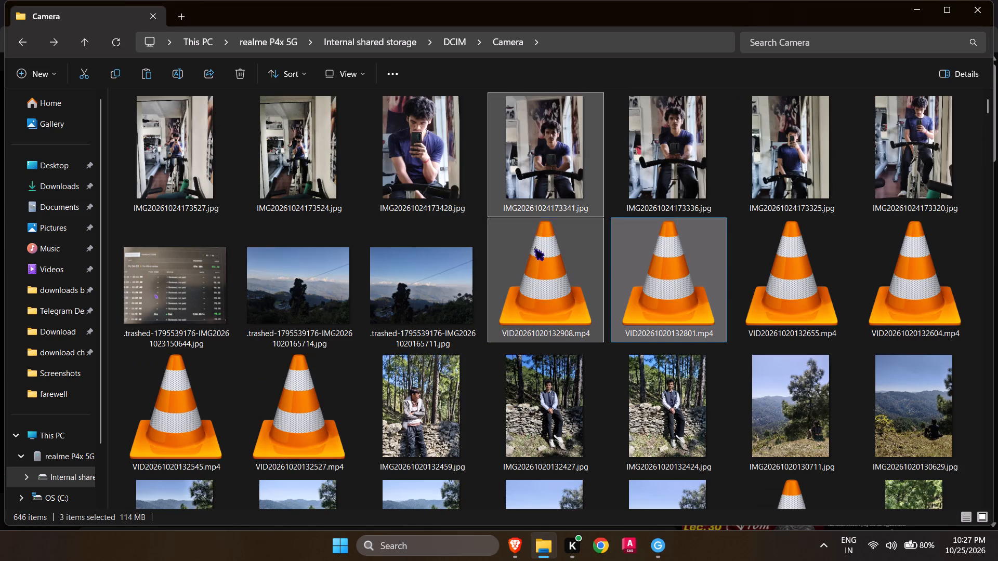
{"action": "left_click", "coordinate": [534, 245]}
{"action": "left_click_drag", "start_coordinate": [491, 228], "coordinate": [503, 236]}
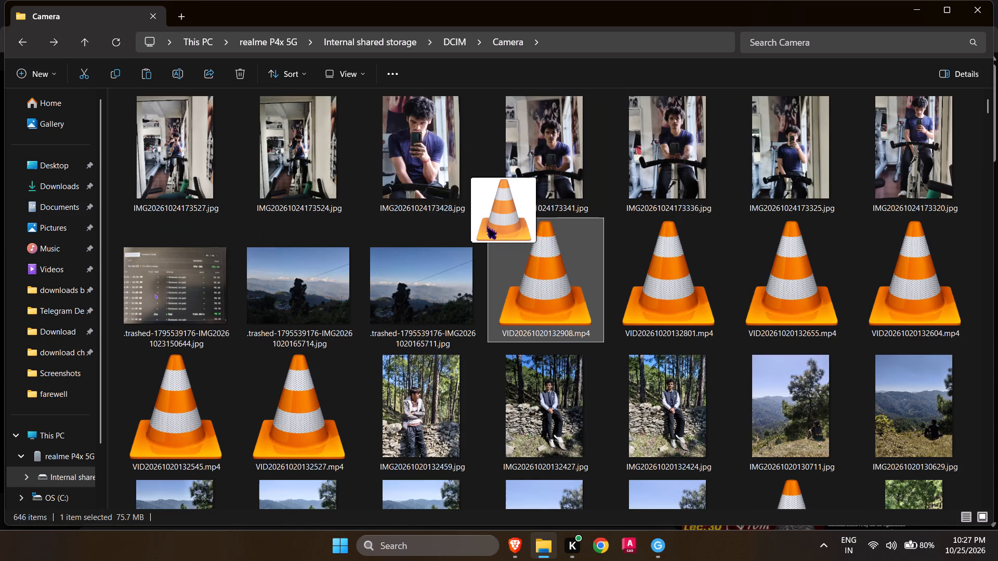
{"action": "left_click_drag", "start_coordinate": [485, 223], "coordinate": [930, 282]}
{"action": "key", "text": "ctrl+c"}
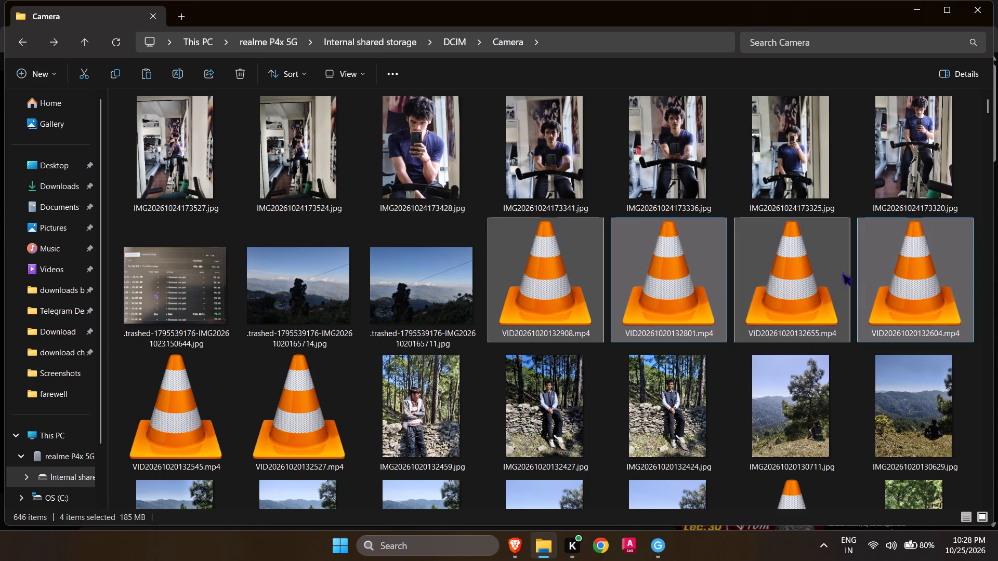
Paste the four copied videos into the computer's Downloads folder.
{"action": "left_click", "coordinate": [55, 191]}
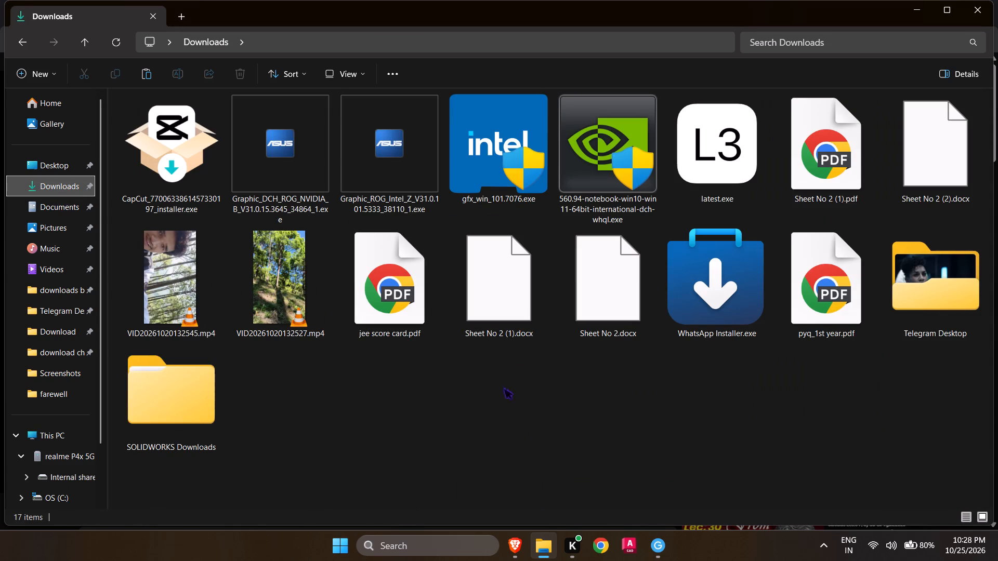
{"action": "left_click", "coordinate": [367, 378]}
{"action": "key", "text": "ctrl+v"}
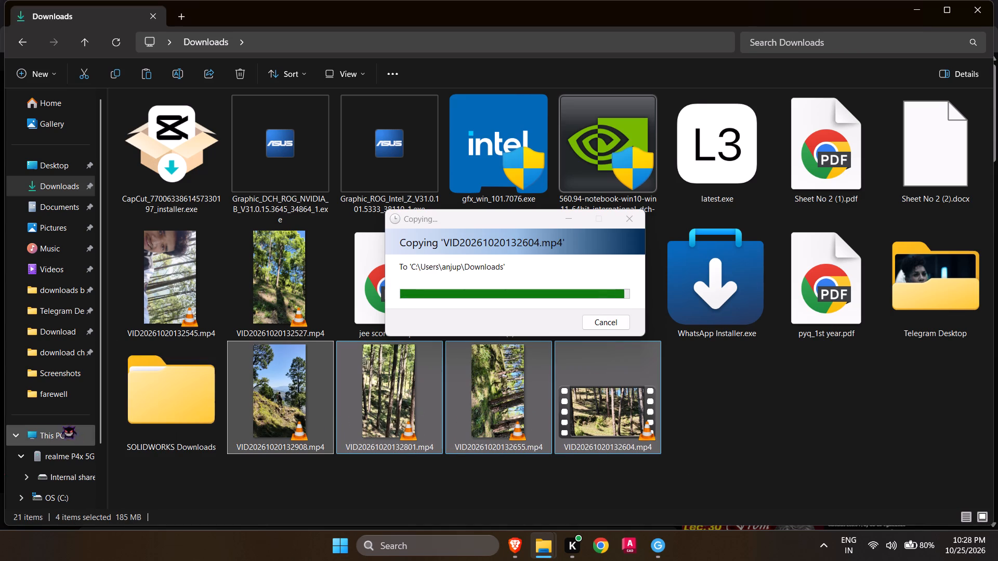
Go back to the Camera folder in the phone's internal shared storage.
{"action": "left_click", "coordinate": [63, 456]}
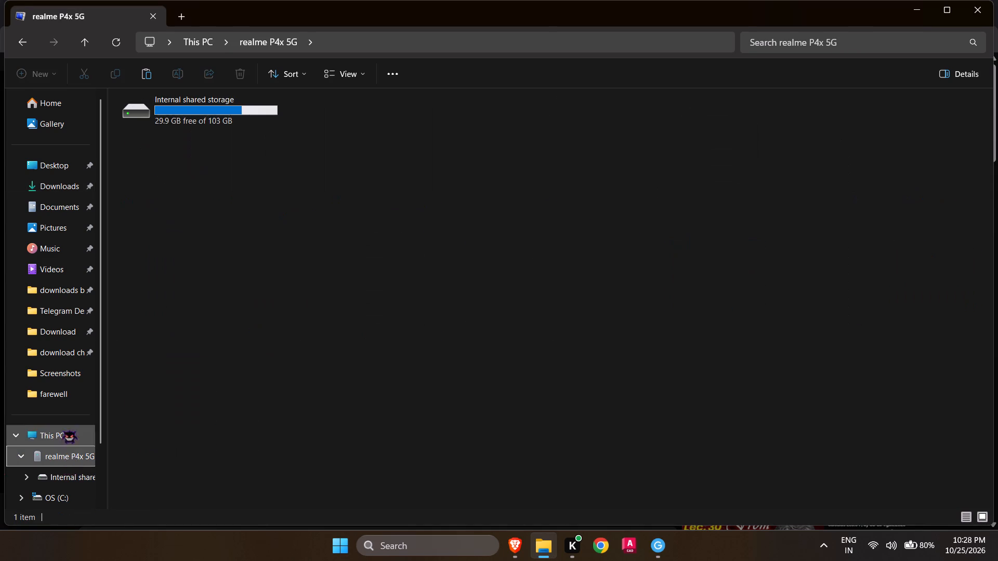
{"action": "left_click", "coordinate": [57, 353]}
{"action": "left_click", "coordinate": [61, 326]}
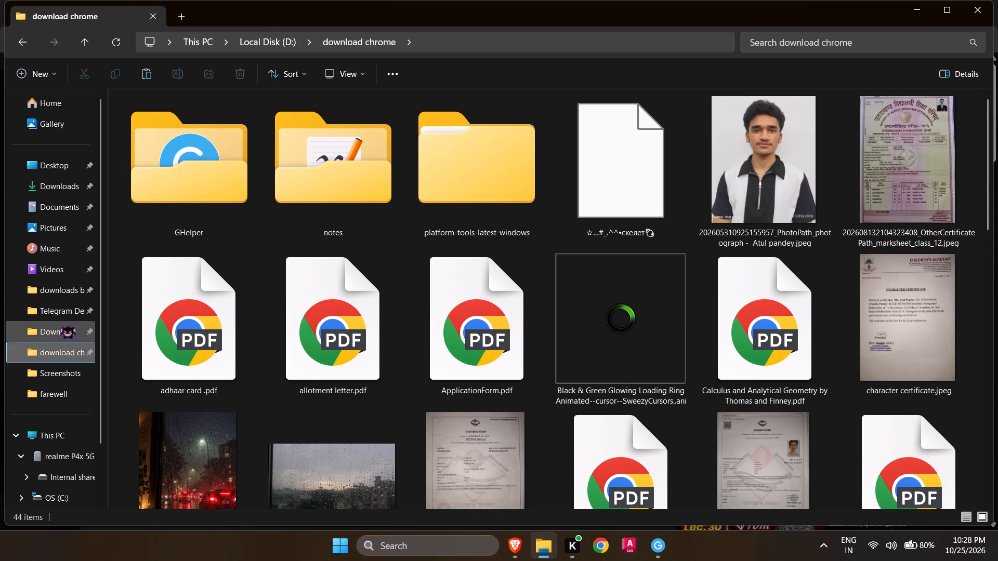
{"action": "left_click", "coordinate": [614, 270]}
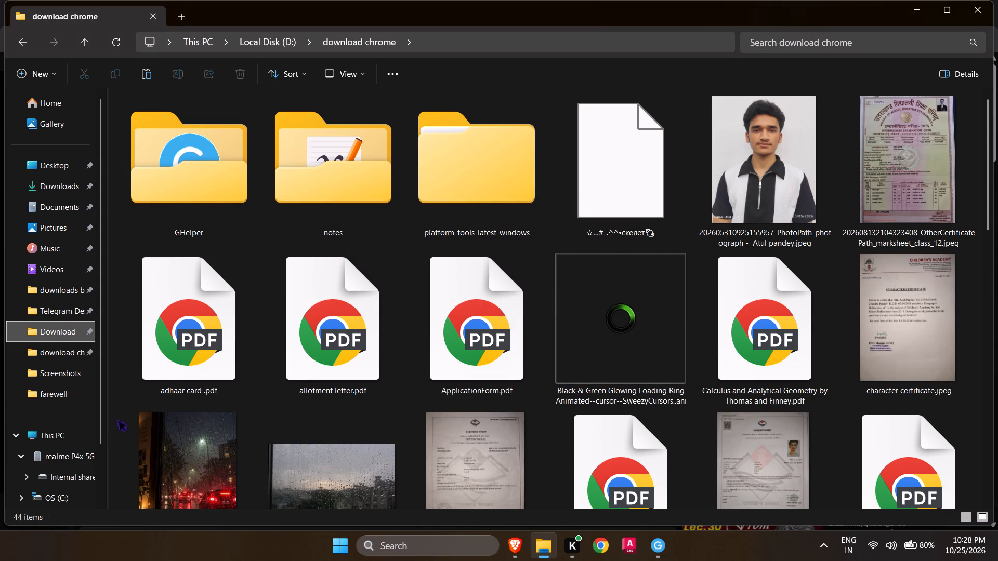
{"action": "left_click", "coordinate": [82, 479]}
{"action": "left_click", "coordinate": [184, 343]}
{"action": "left_click_drag", "start_coordinate": [176, 325], "coordinate": [182, 326]}
{"action": "left_click", "coordinate": [182, 326]}
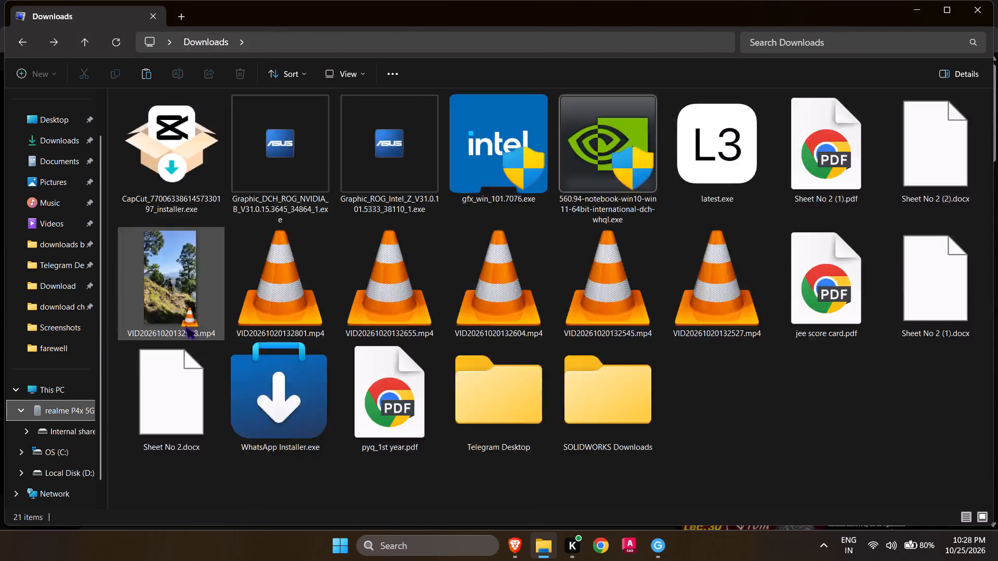
{"action": "left_click", "coordinate": [443, 275]}
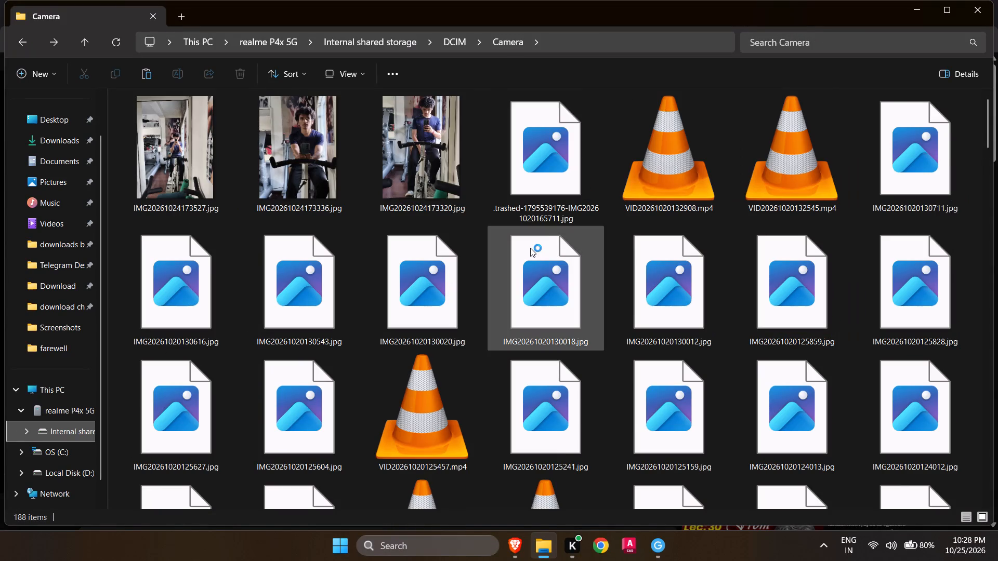
Look over the newest items in the phone's Camera folder and close the folder window.
{"action": "scroll", "coordinate": [534, 243], "scroll_direction": "down", "scroll_amount": 3}
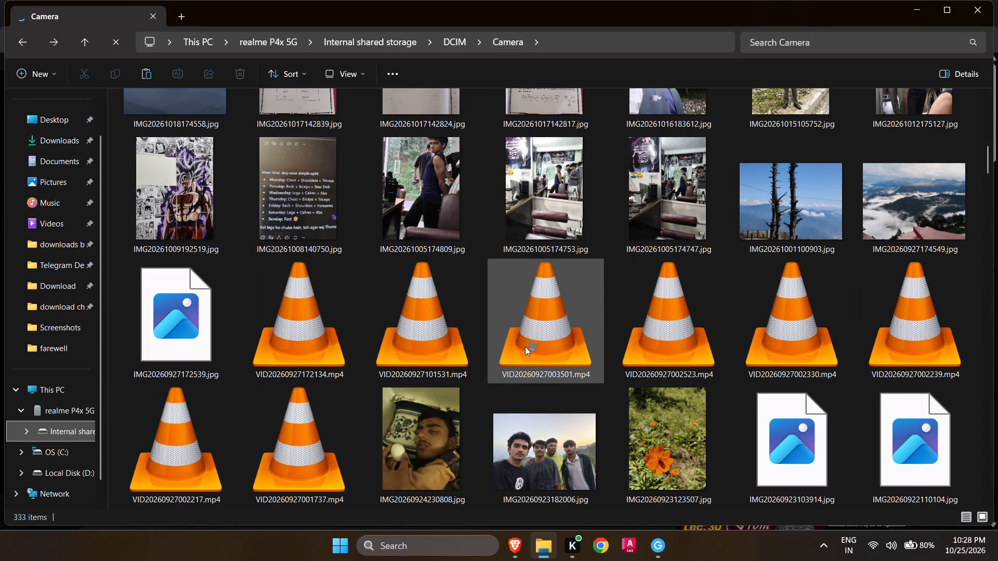
{"action": "scroll", "coordinate": [525, 346], "scroll_direction": "up", "scroll_amount": 4}
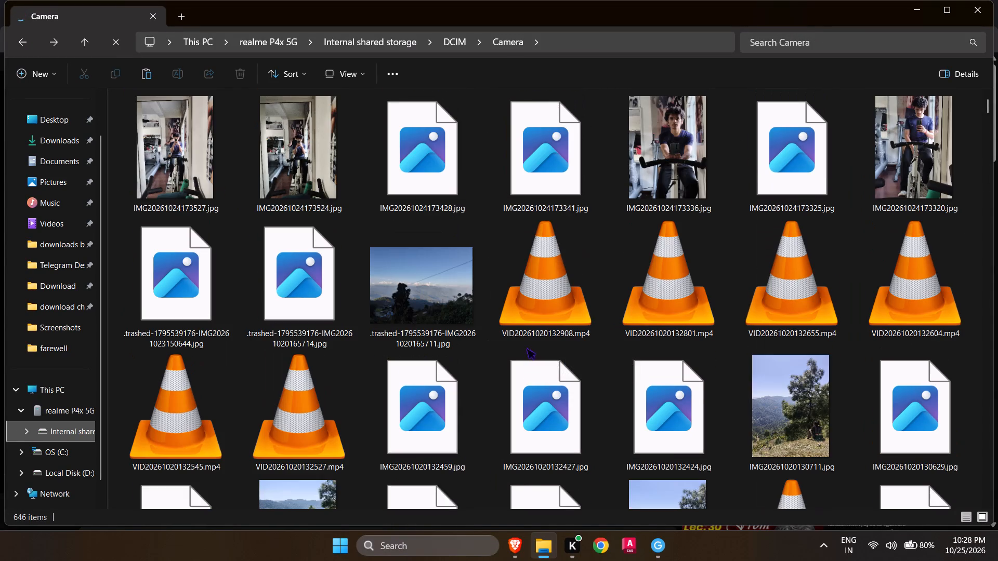
{"action": "scroll", "coordinate": [527, 343], "scroll_direction": "up", "scroll_amount": 1}
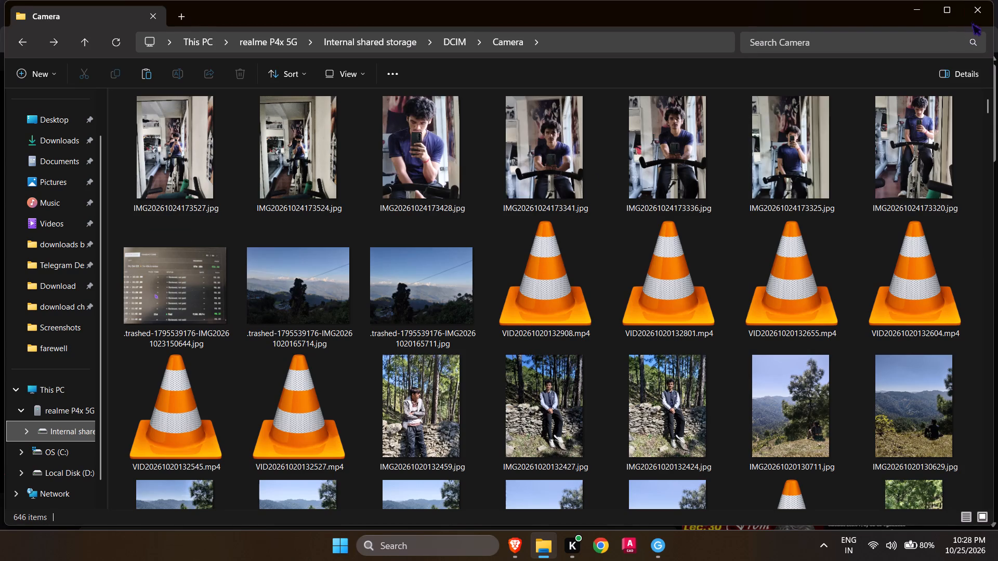
{"action": "left_click", "coordinate": [973, 19]}
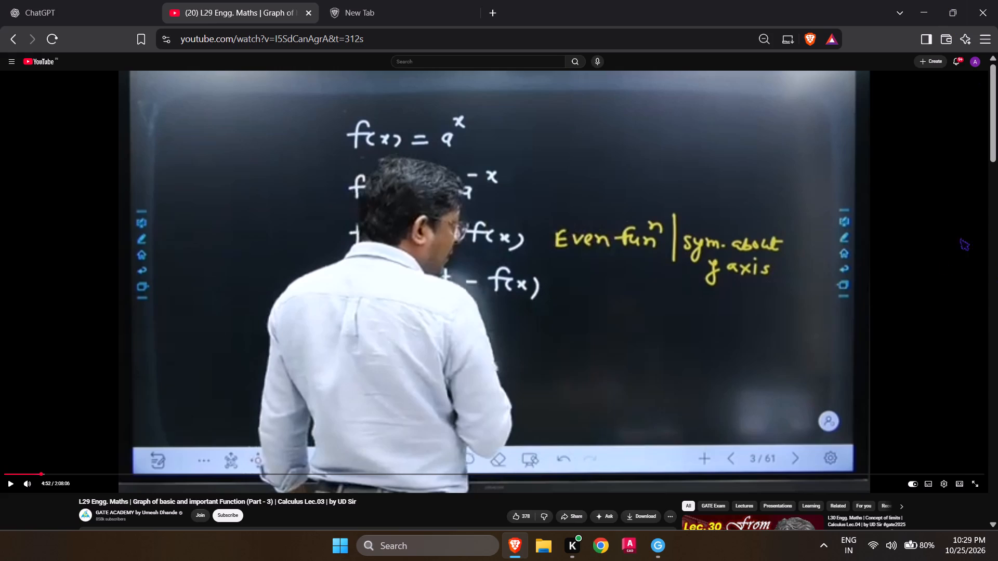
Search the computer for "cap" and launch CapCut.
{"action": "type", "text": "CA"}
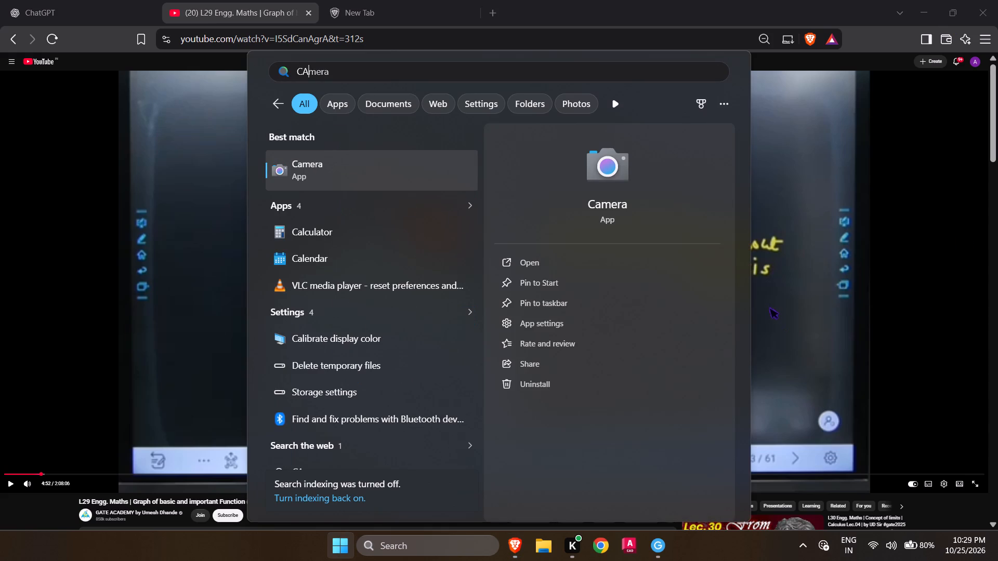
{"action": "key", "text": "BackSpace"}
{"action": "key", "text": "a"}
{"action": "key", "text": "BackSpace"}
{"action": "key", "text": "BackSpace"}
{"action": "key", "text": "BackSpace"}
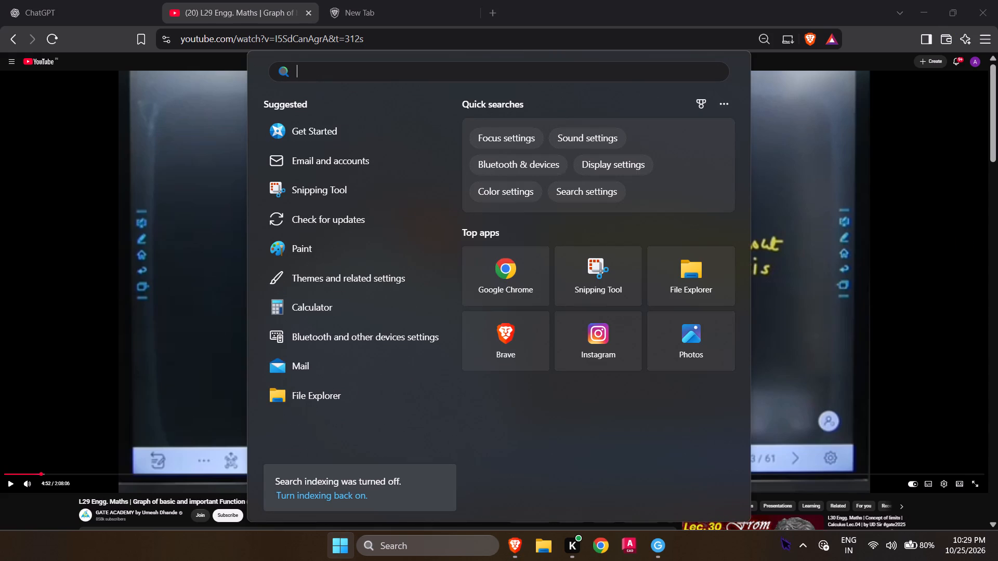
{"action": "type", "text": "cp"}
{"action": "key", "text": "BackSpace"}
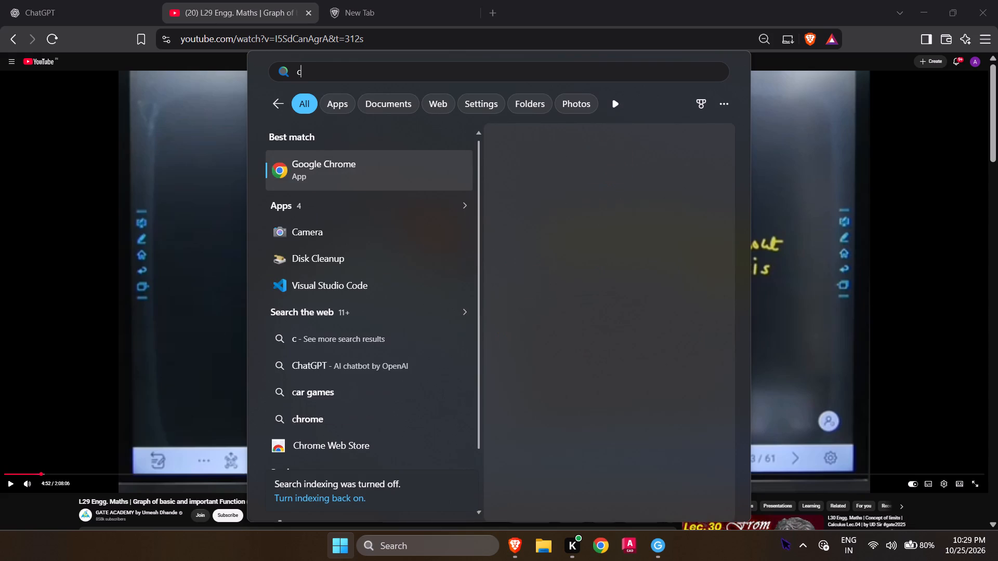
{"action": "type", "text": "ap"}
{"action": "key", "text": "Return"}
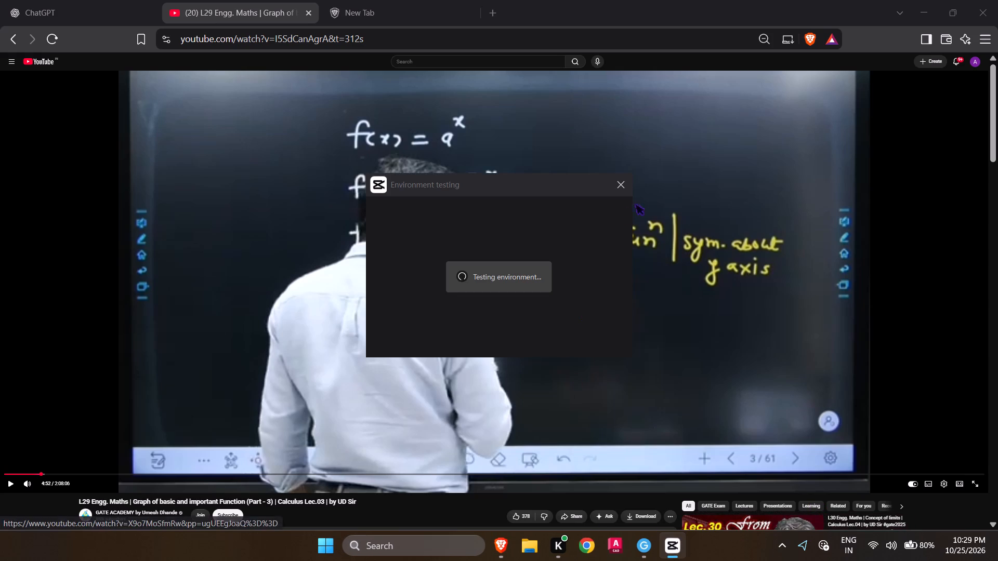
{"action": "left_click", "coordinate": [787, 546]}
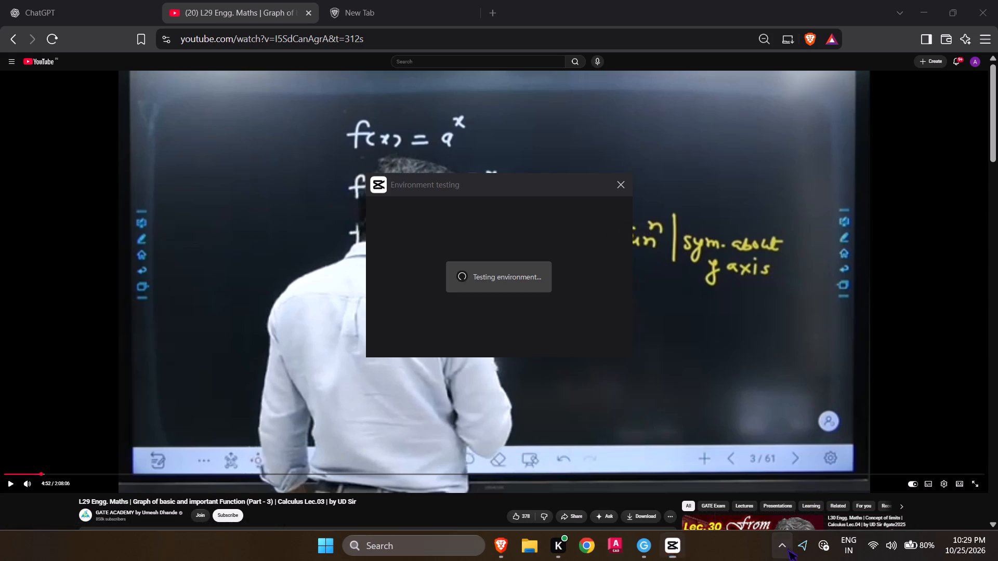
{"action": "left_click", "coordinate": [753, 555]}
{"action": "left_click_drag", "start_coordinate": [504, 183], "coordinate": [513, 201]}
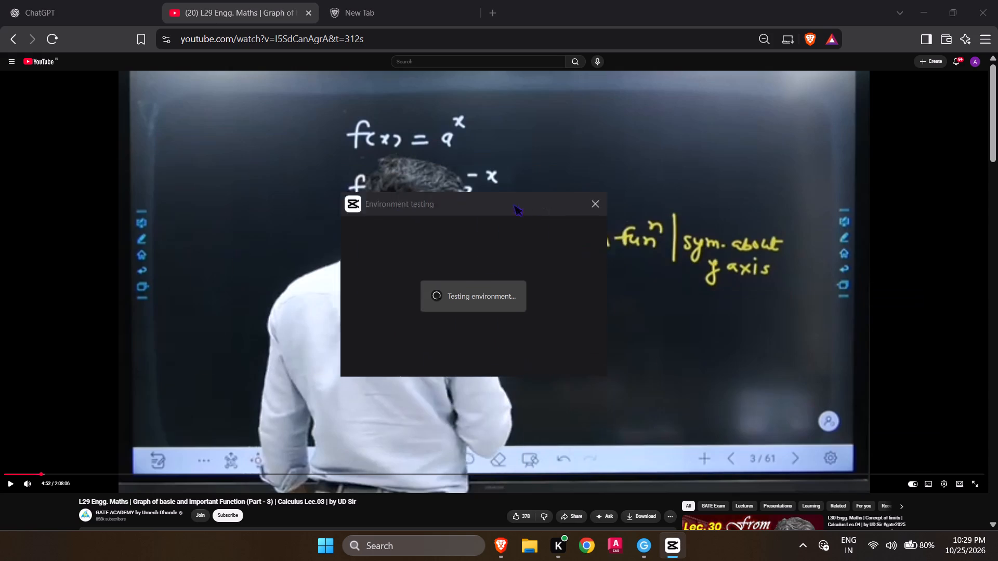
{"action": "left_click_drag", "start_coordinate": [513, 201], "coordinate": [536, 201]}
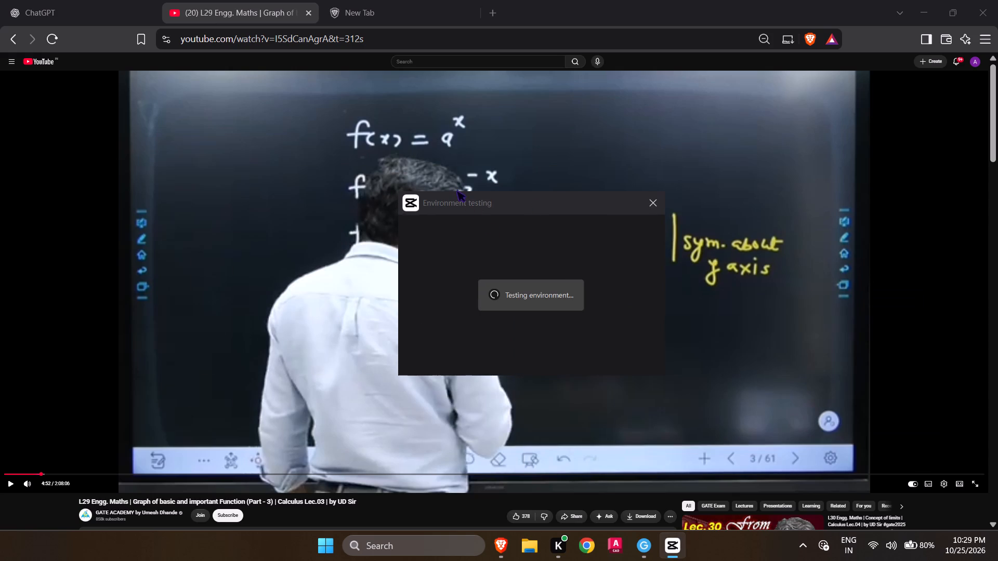
Close the empty New Tab in the Brave browser.
{"action": "left_click", "coordinate": [462, 9]}
{"action": "left_click", "coordinate": [468, 12]}
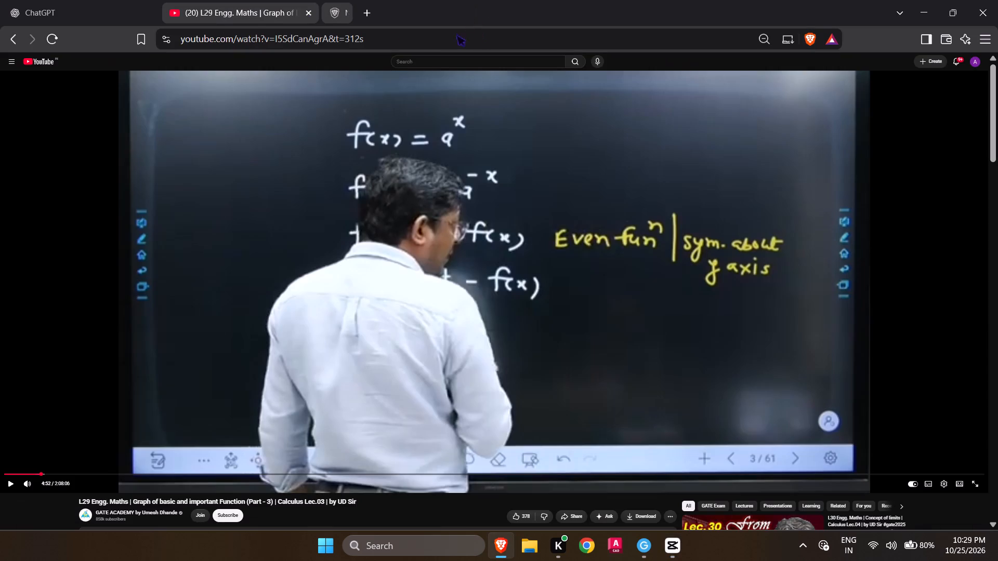
Move the browser window out of the way of CapCut's home screen and create a new project there.
{"action": "left_click", "coordinate": [678, 539]}
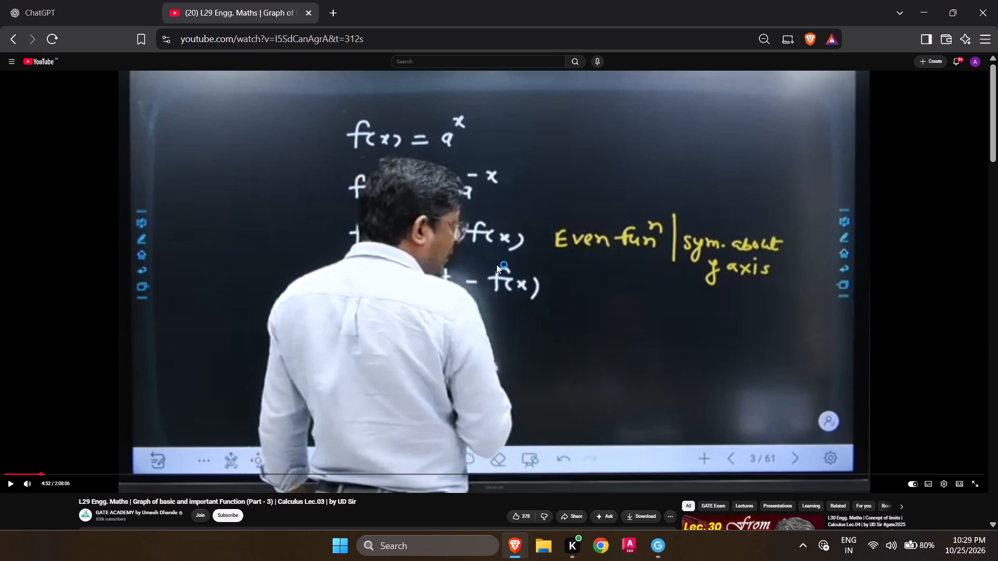
{"action": "left_click_drag", "start_coordinate": [667, 0], "coordinate": [472, 122]}
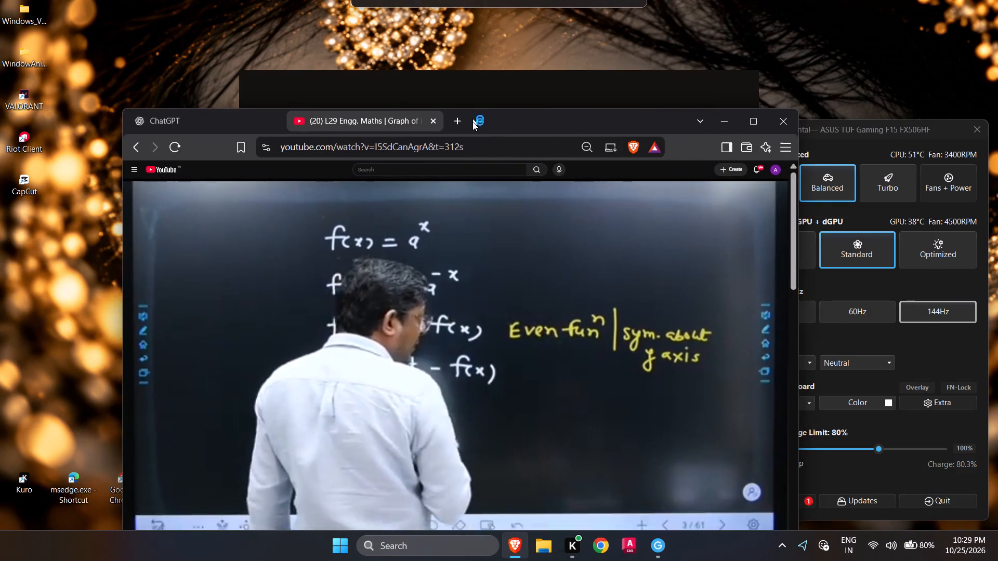
{"action": "left_click_drag", "start_coordinate": [472, 122], "coordinate": [440, 235]}
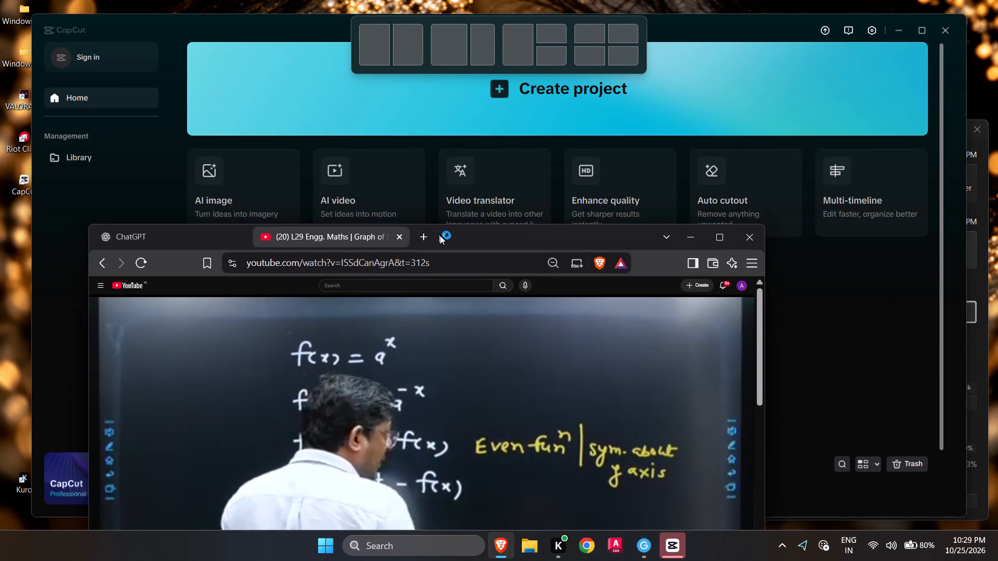
{"action": "left_click_drag", "start_coordinate": [440, 235], "coordinate": [452, 268]}
{"action": "left_click", "coordinate": [400, 87]}
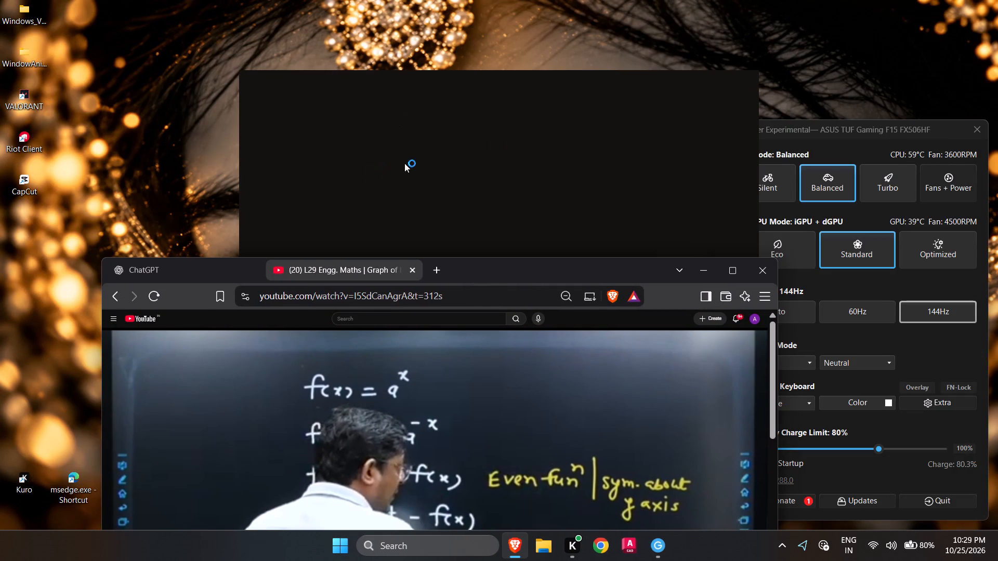
Close the browser window showing the maths lecture.
{"action": "left_click", "coordinate": [755, 270]}
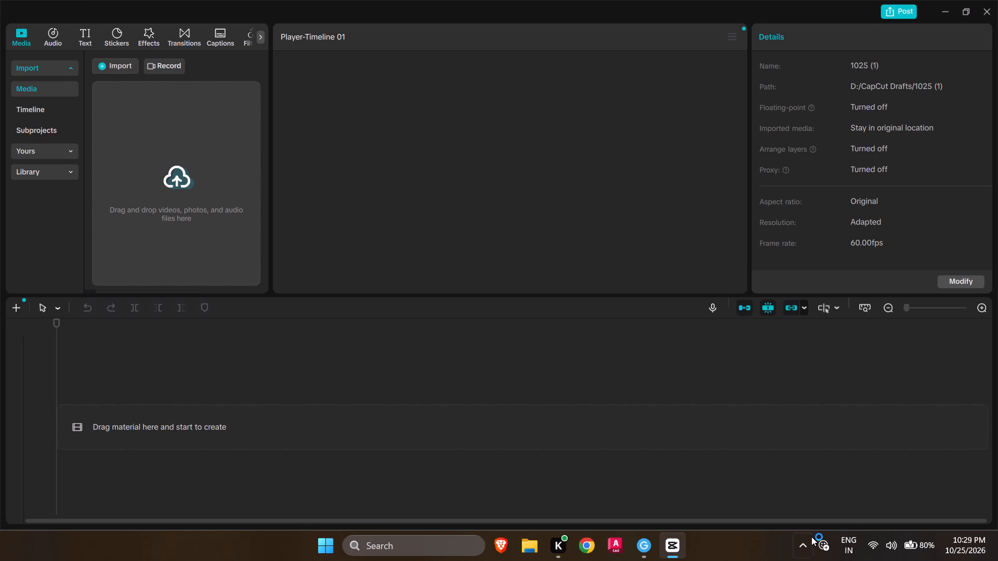
Open G-Helper to check the Turbo mode's fan and CPU boost options, and return to CapCut.
{"action": "left_click", "coordinate": [811, 551]}
{"action": "left_click", "coordinate": [751, 508]}
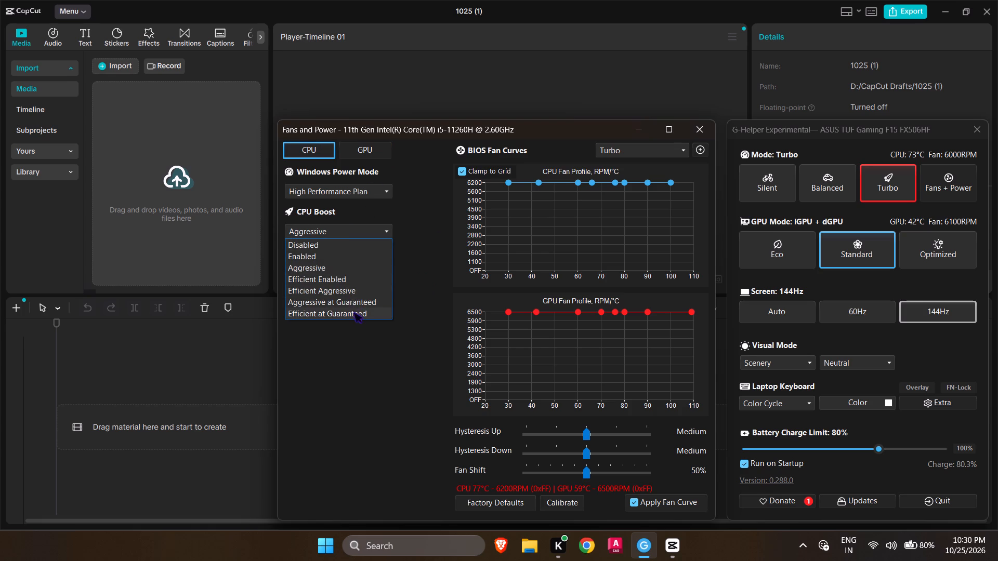
{"action": "left_click", "coordinate": [594, 88]}
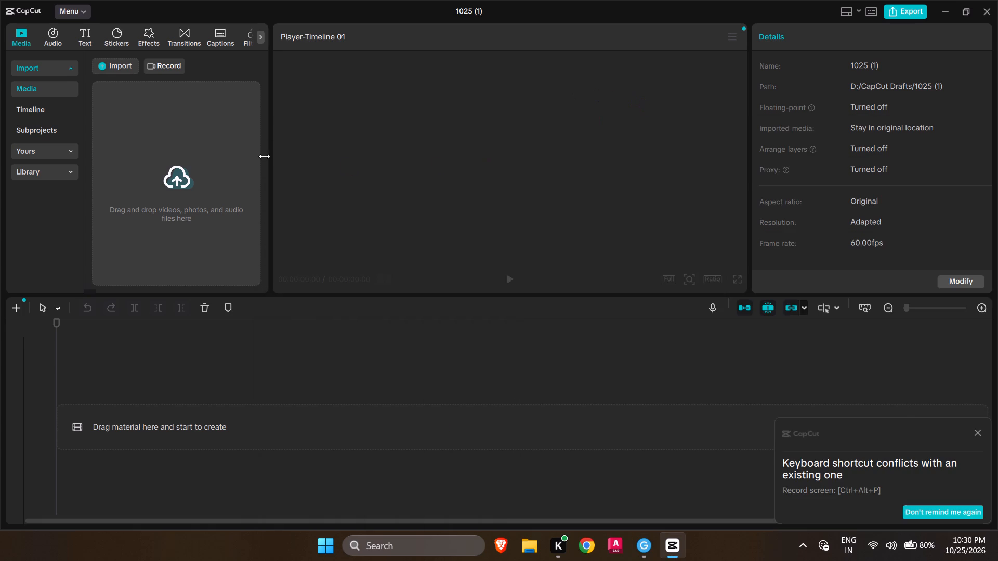
Import the five videos from VID20261020132527.mp4 to VID20261020132801.mp4 from the Downloads folder into the project's media.
{"action": "left_click", "coordinate": [208, 179]}
{"action": "left_click", "coordinate": [165, 197]}
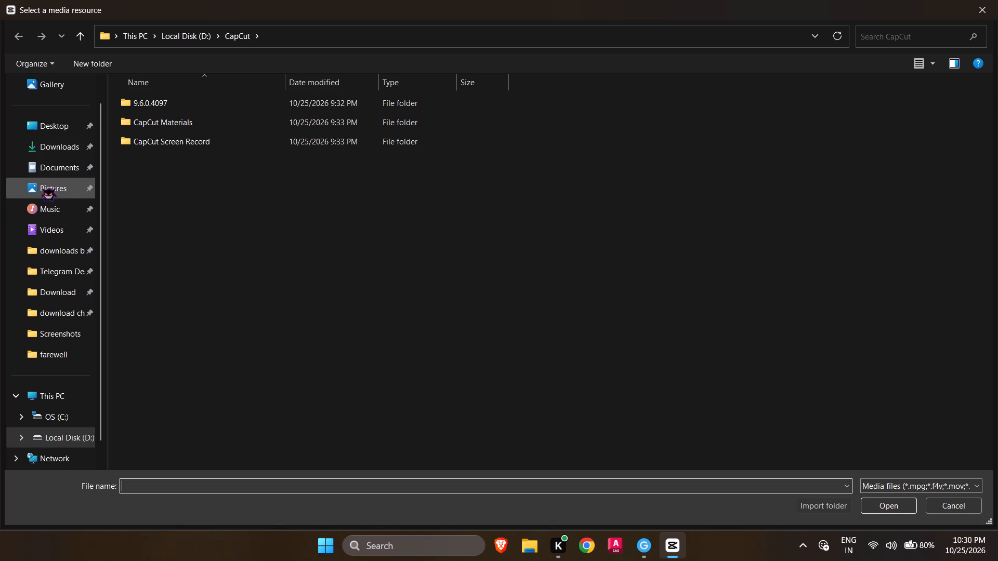
{"action": "left_click", "coordinate": [55, 139]}
{"action": "scroll", "coordinate": [494, 332], "scroll_direction": "down", "scroll_amount": 2}
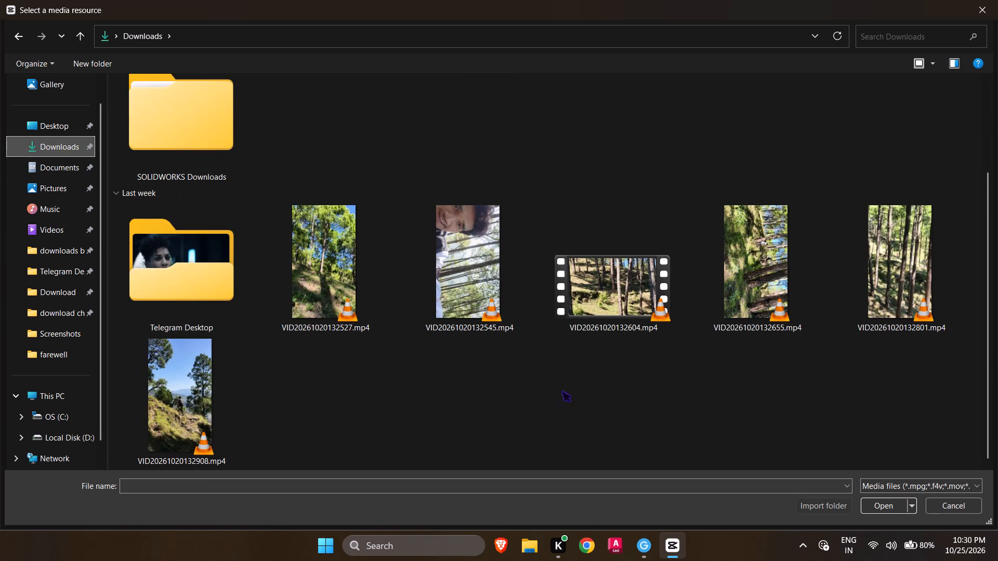
{"action": "left_click_drag", "start_coordinate": [921, 398], "coordinate": [370, 182]}
{"action": "left_click", "coordinate": [877, 499]}
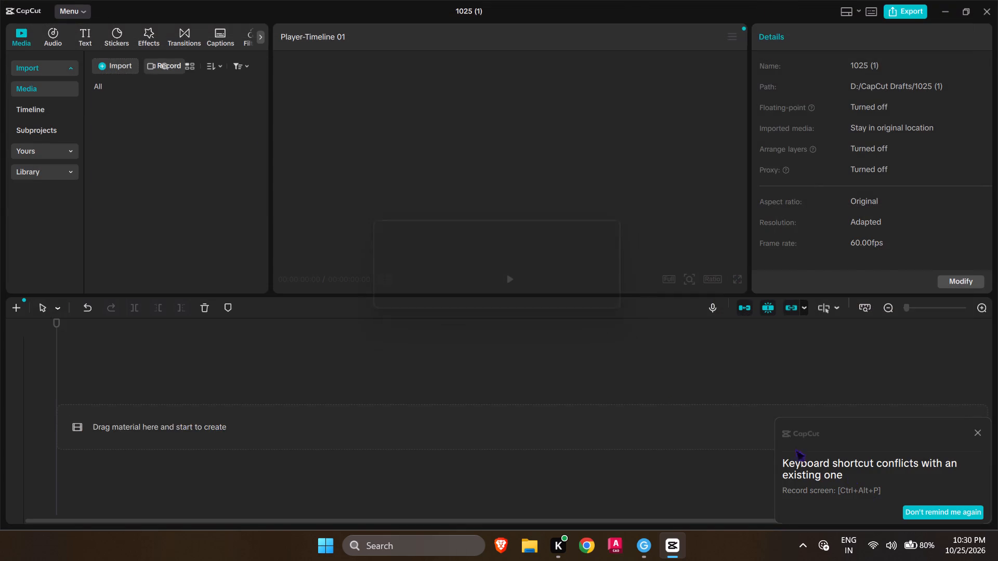
Import VID20261020132908.mp4 from the Downloads folder into the project's media.
{"action": "left_click", "coordinate": [115, 69]}
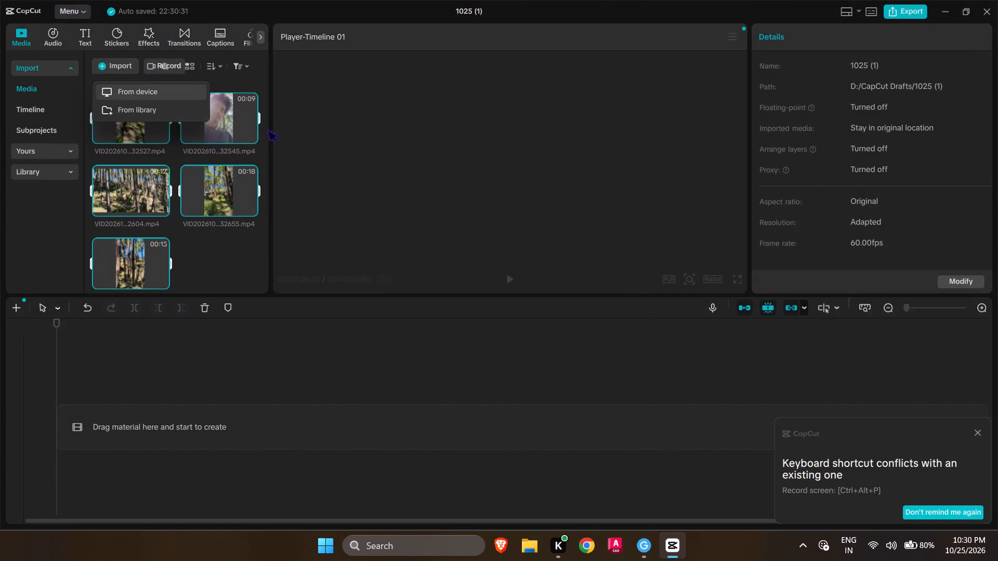
{"action": "left_click", "coordinate": [154, 96]}
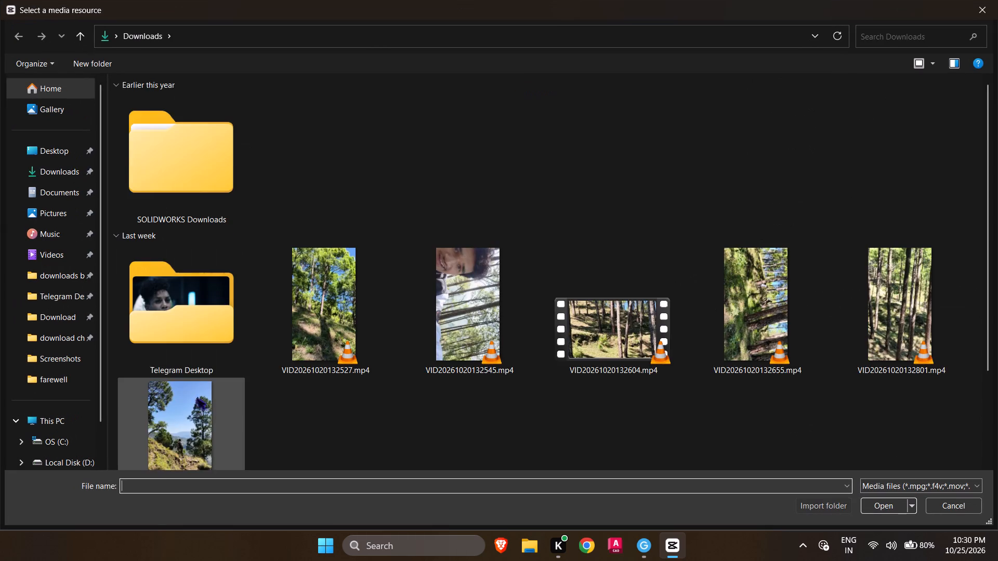
{"action": "left_click", "coordinate": [193, 432]}
{"action": "left_click", "coordinate": [889, 507]}
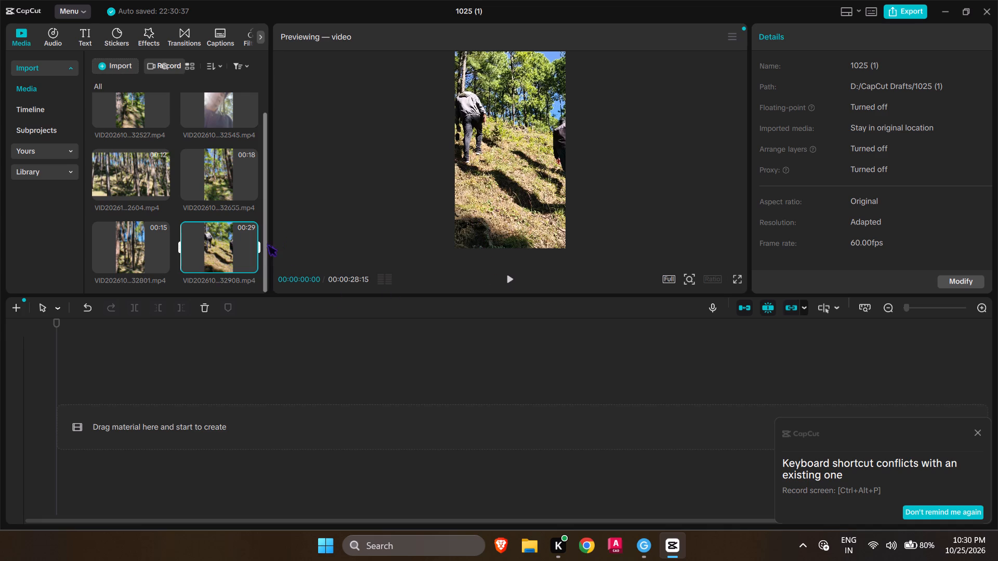
Enlarge the media and preview area by reducing the timeline's height.
{"action": "left_click_drag", "start_coordinate": [270, 239], "coordinate": [167, 238]}
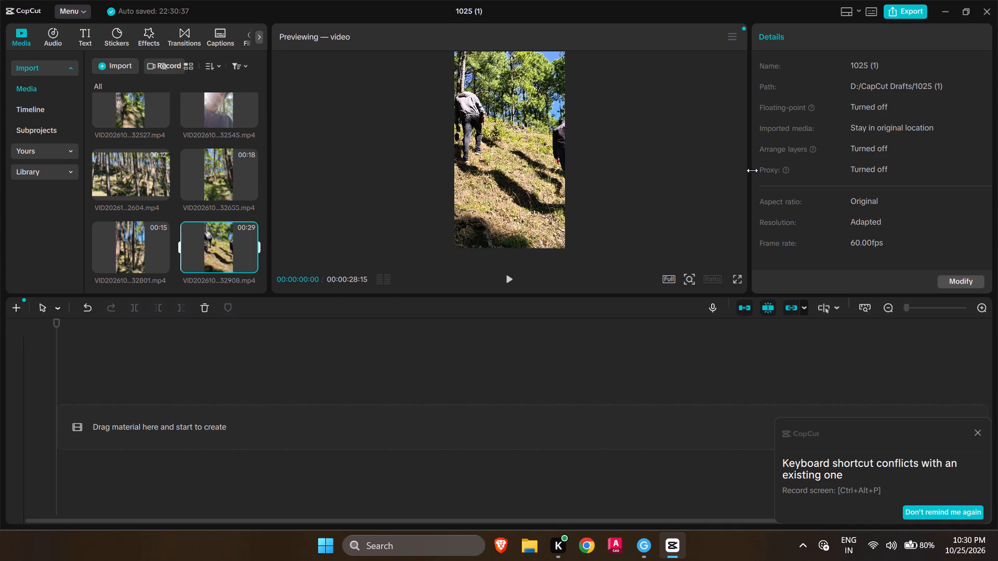
{"action": "left_click_drag", "start_coordinate": [752, 170], "coordinate": [818, 167]}
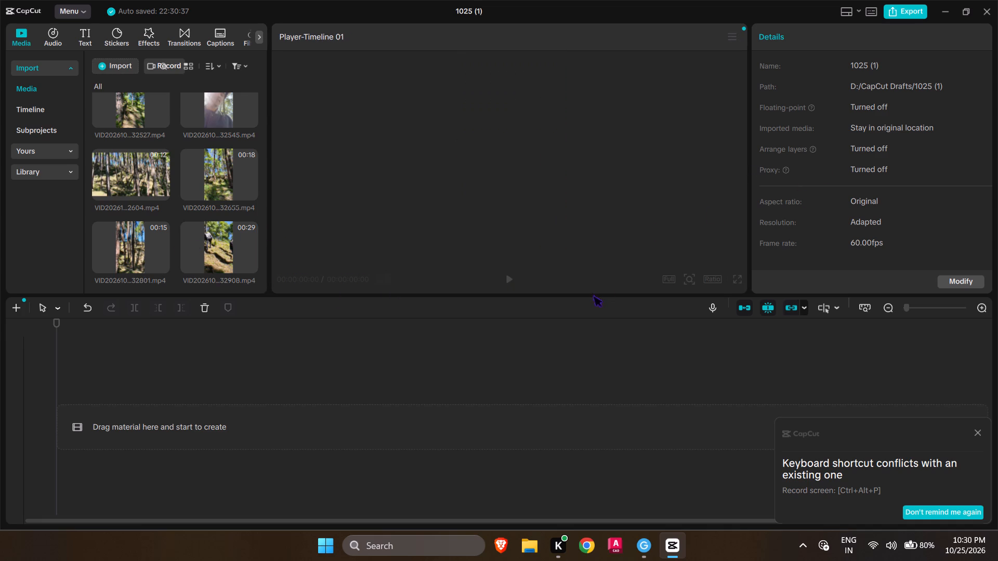
{"action": "left_click_drag", "start_coordinate": [594, 295], "coordinate": [558, 473]}
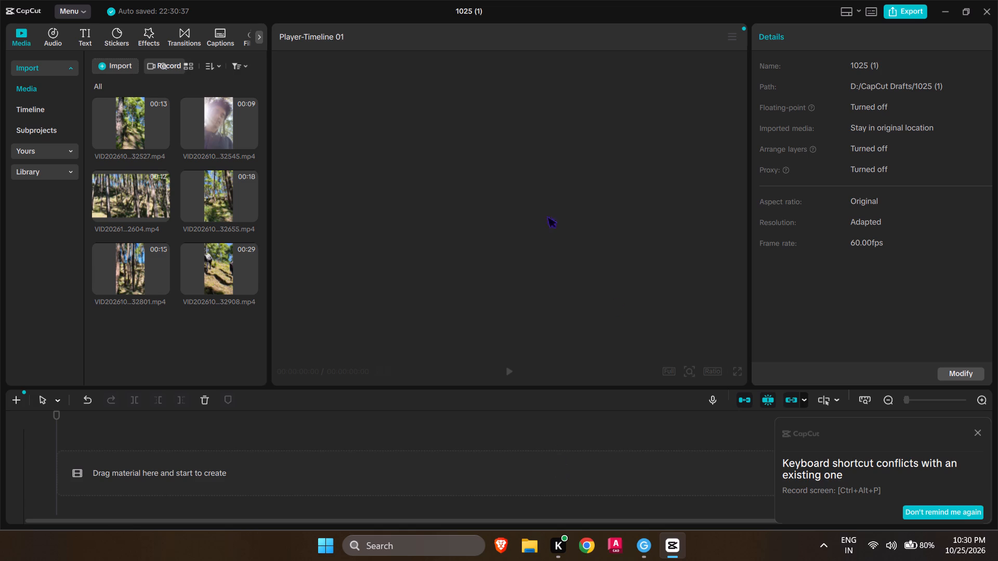
{"action": "left_click", "coordinate": [505, 183]}
Play VID20261020132527.mp4 from the project media in the preview, and briefly check the system quick settings.
{"action": "left_click", "coordinate": [149, 134]}
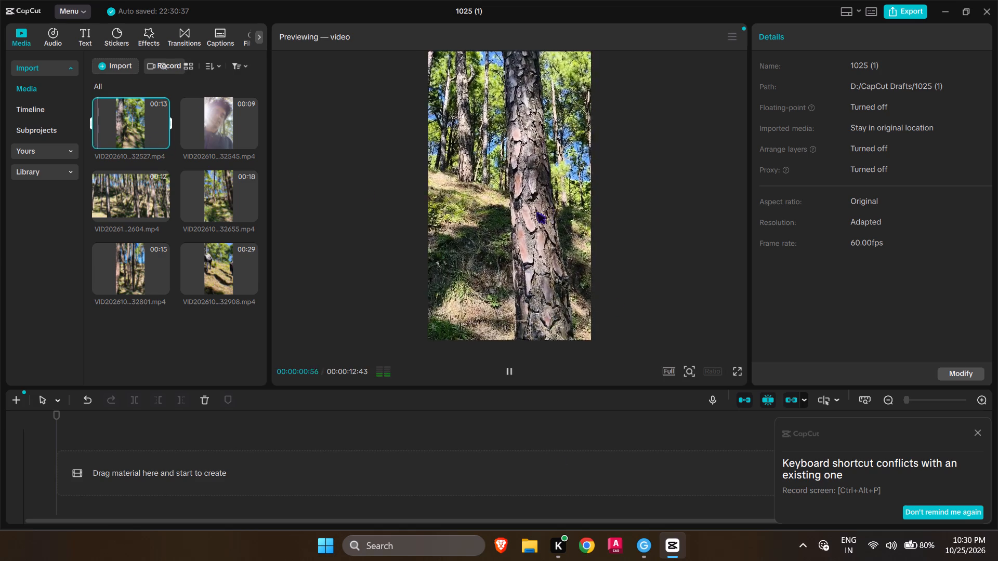
{"action": "left_click", "coordinate": [916, 559]}
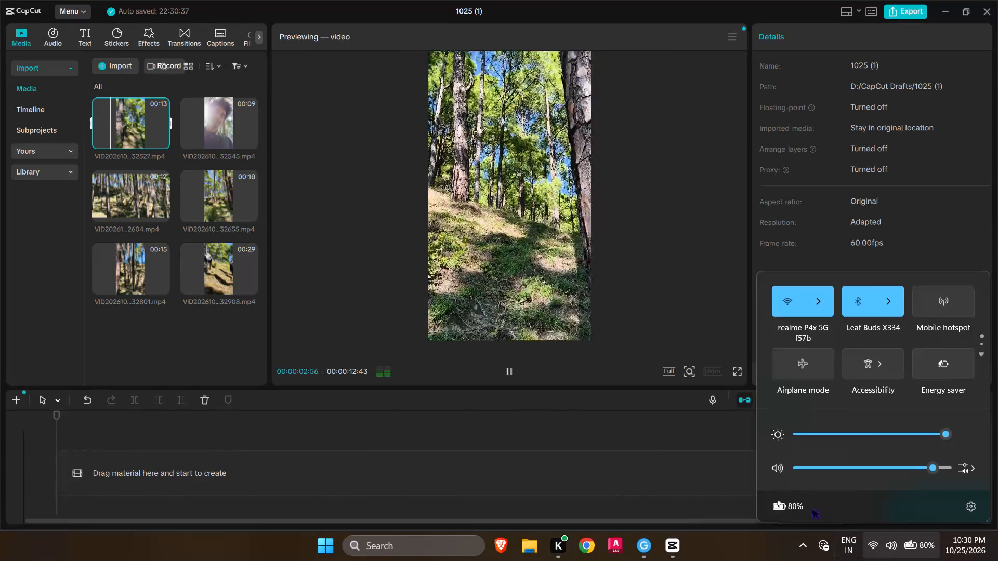
{"action": "left_click", "coordinate": [775, 560]}
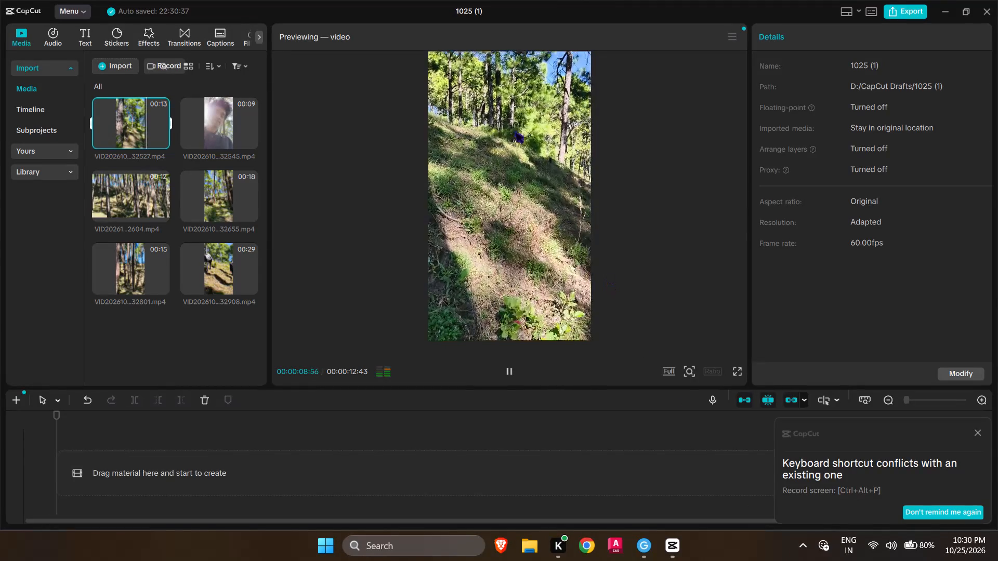
Open the zoom control for the video preview.
{"action": "left_click", "coordinate": [684, 371]}
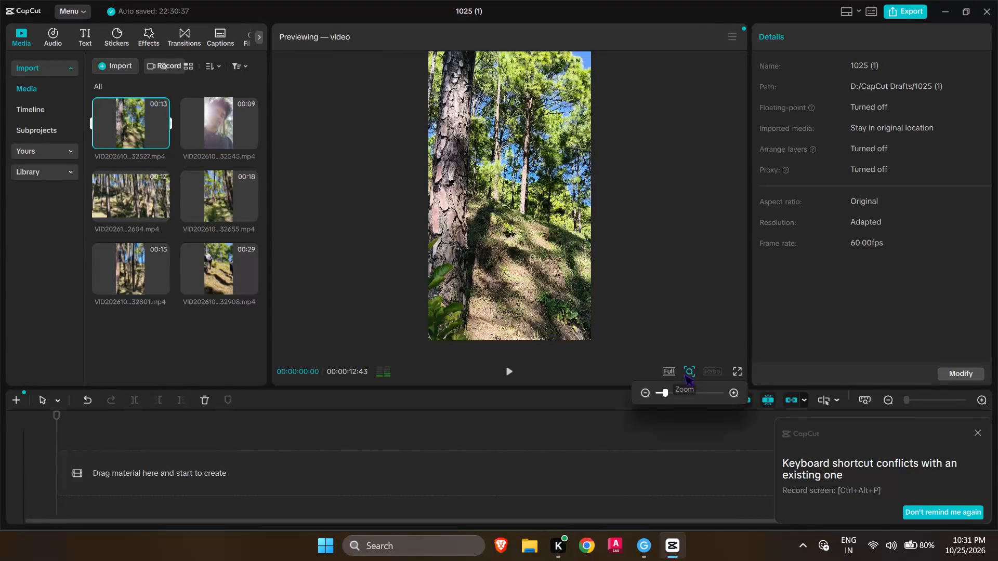
Check the player's zoom control and play the preview of the VID20261020132527.mp4 clip.
{"action": "left_click", "coordinate": [684, 371]}
{"action": "left_click", "coordinate": [685, 367]}
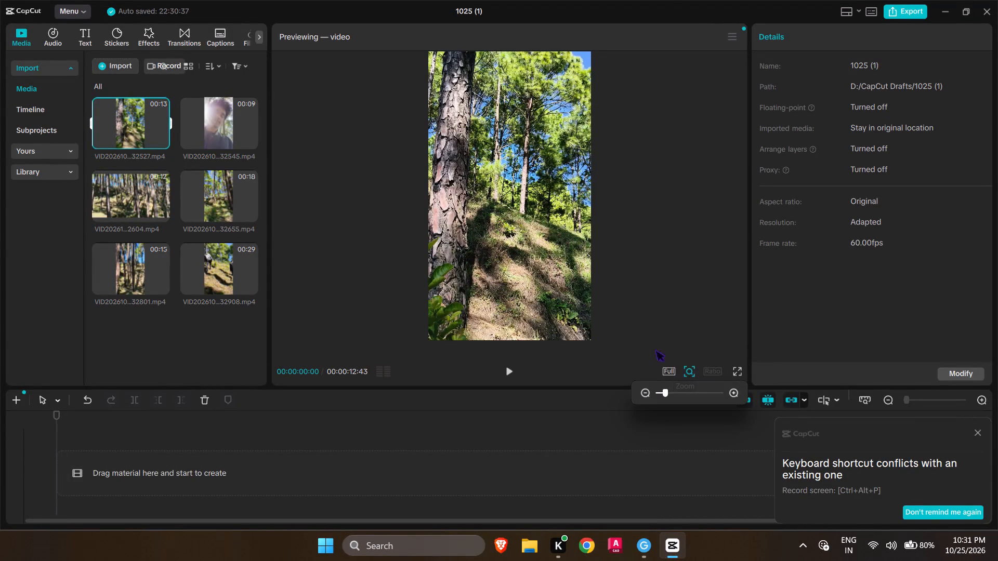
{"action": "left_click", "coordinate": [681, 370]}
{"action": "left_click", "coordinate": [539, 283]}
{"action": "left_click", "coordinate": [504, 373]}
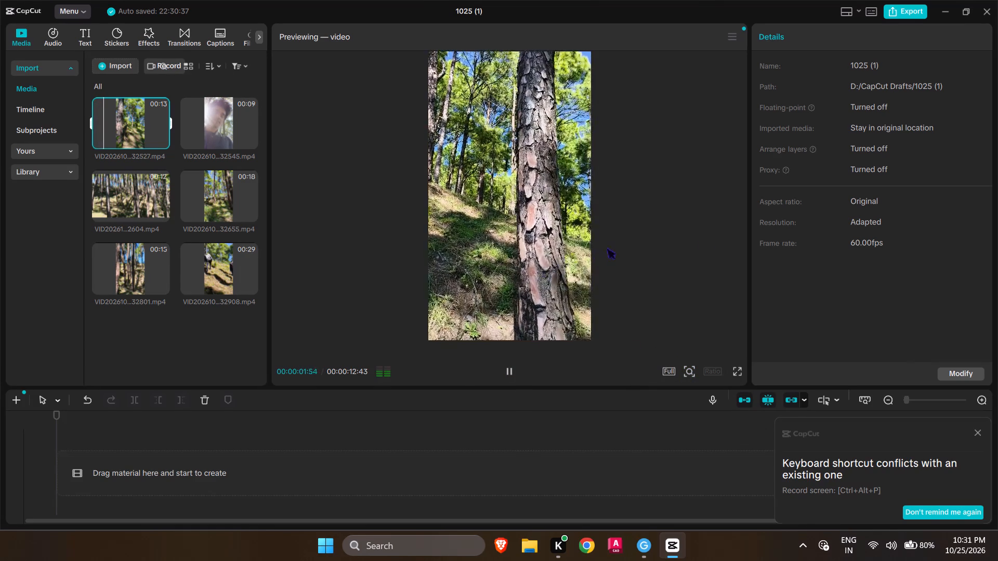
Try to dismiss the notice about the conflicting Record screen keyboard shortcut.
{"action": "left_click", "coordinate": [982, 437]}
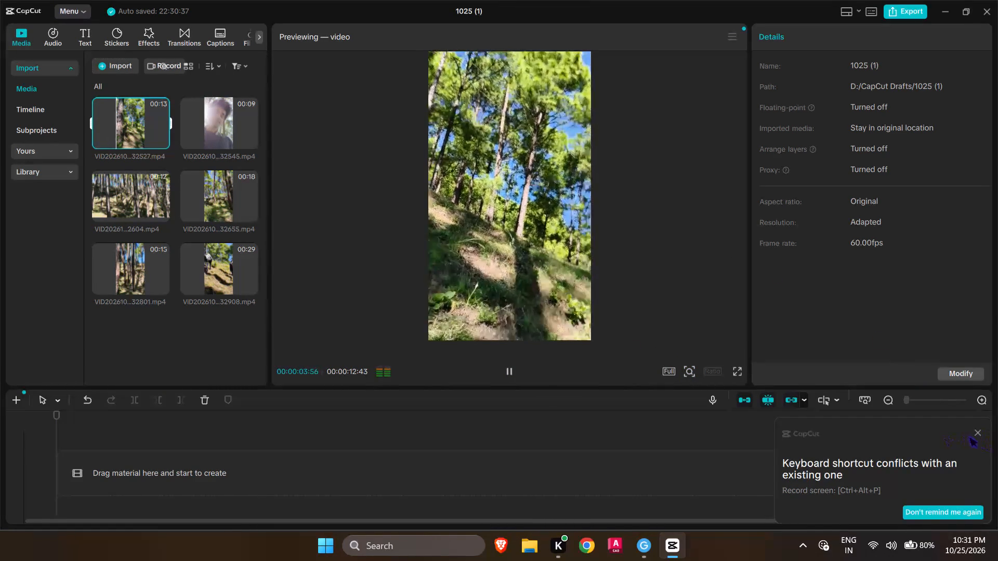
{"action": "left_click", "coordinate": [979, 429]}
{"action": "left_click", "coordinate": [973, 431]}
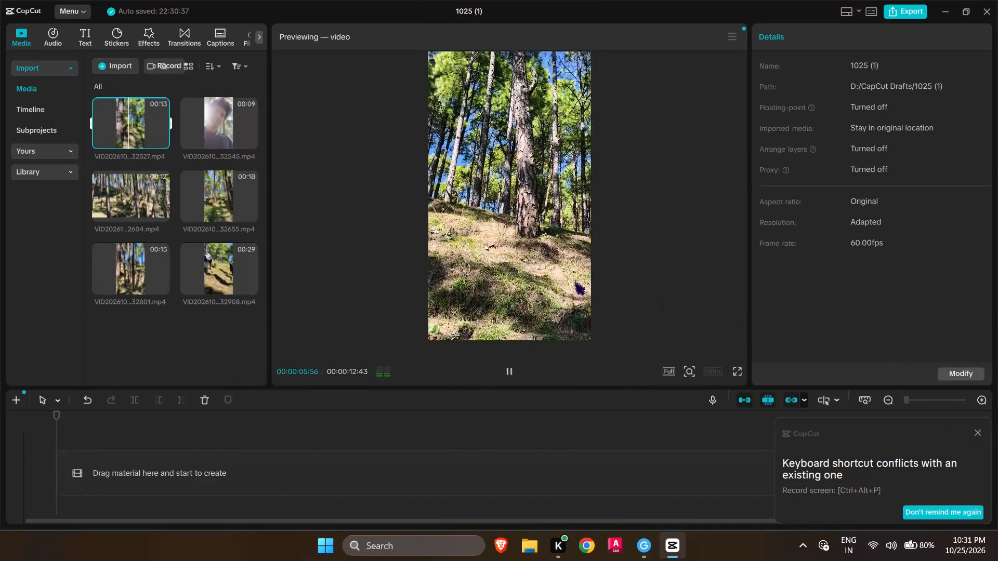
Place the VID20261020132527.mp4 clip at the start of the empty timeline.
{"action": "left_click", "coordinate": [471, 258]}
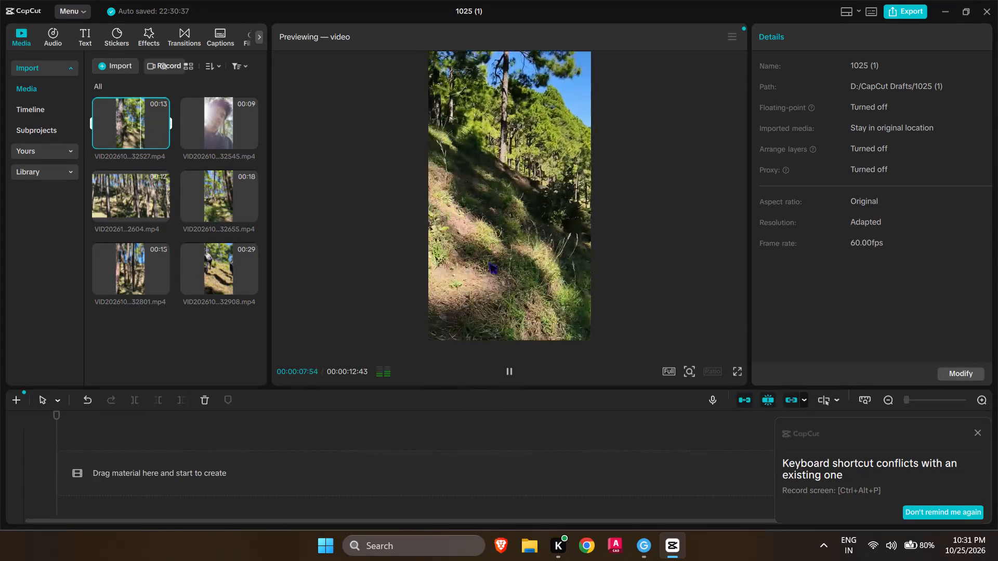
{"action": "left_click_drag", "start_coordinate": [517, 244], "coordinate": [487, 248]}
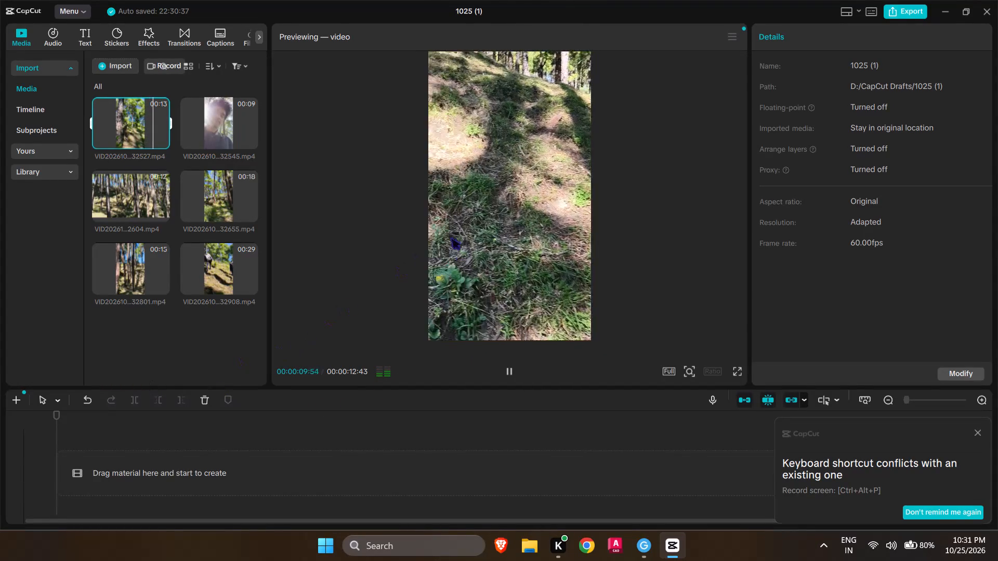
{"action": "left_click_drag", "start_coordinate": [491, 219], "coordinate": [237, 472]}
{"action": "left_click_drag", "start_coordinate": [140, 118], "coordinate": [155, 412]}
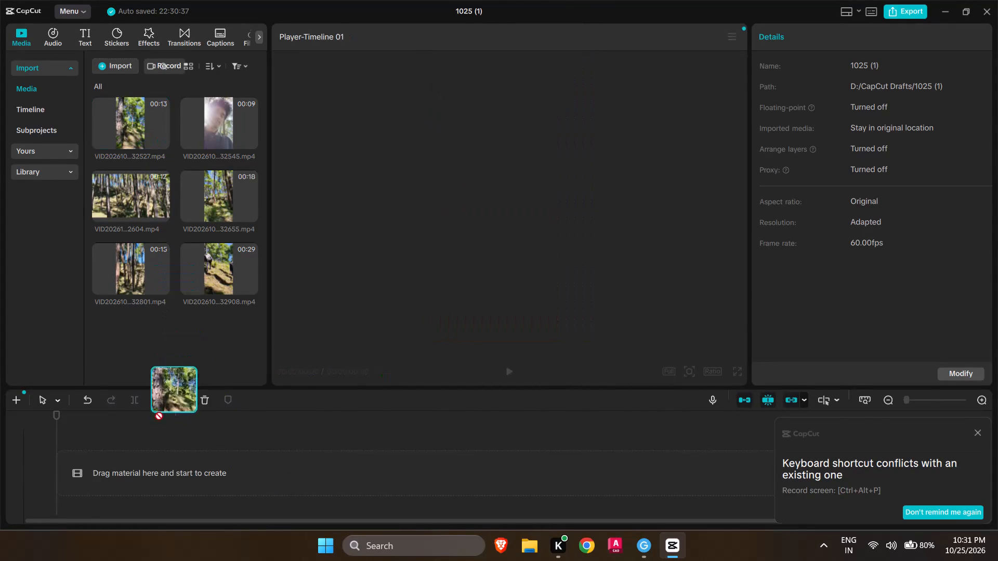
{"action": "left_click_drag", "start_coordinate": [155, 412], "coordinate": [115, 469]}
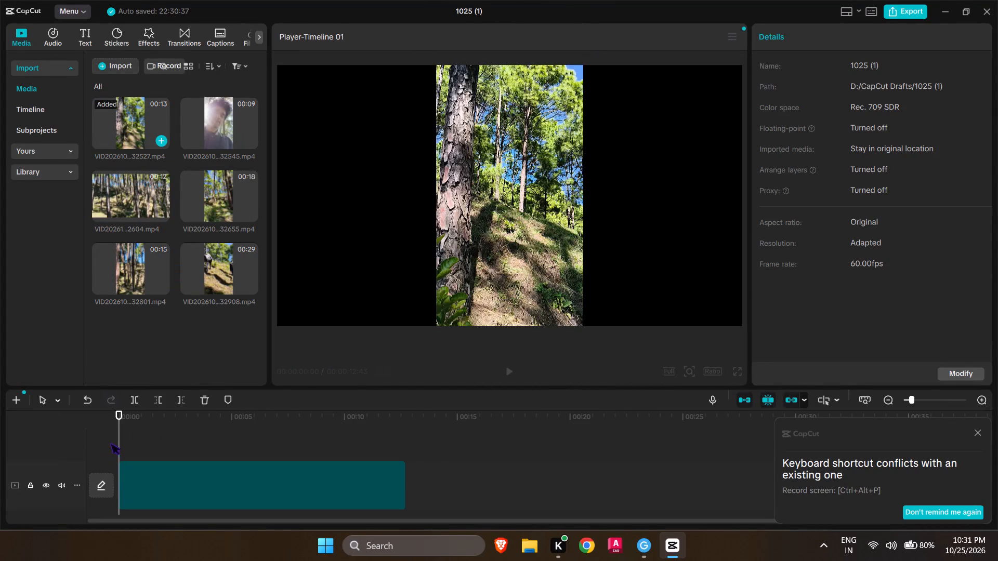
Scrub back and forth through the VID20261020132527.mp4 clip on the timeline to review its footage.
{"action": "left_click_drag", "start_coordinate": [116, 412], "coordinate": [193, 422]}
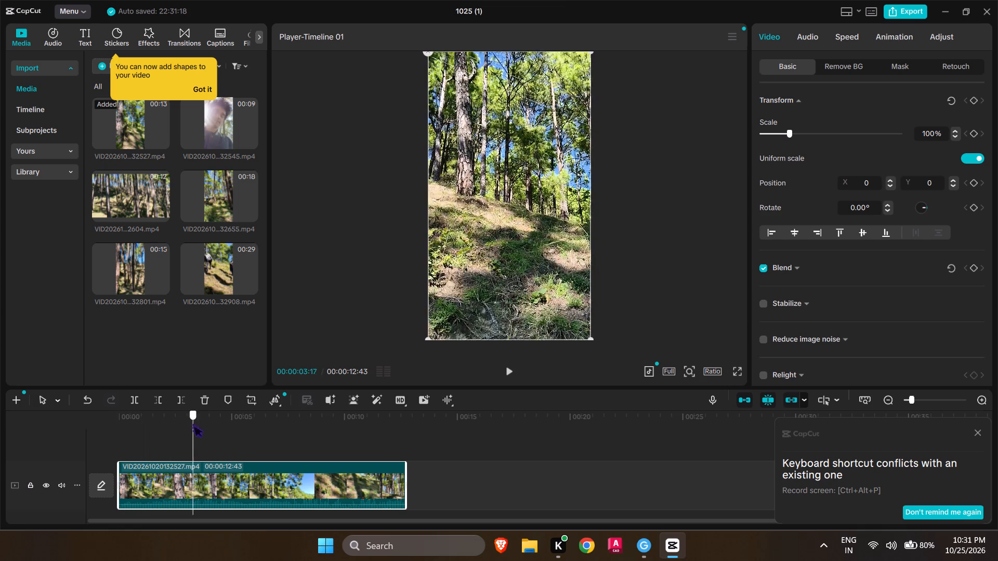
{"action": "left_click_drag", "start_coordinate": [193, 422], "coordinate": [330, 437]}
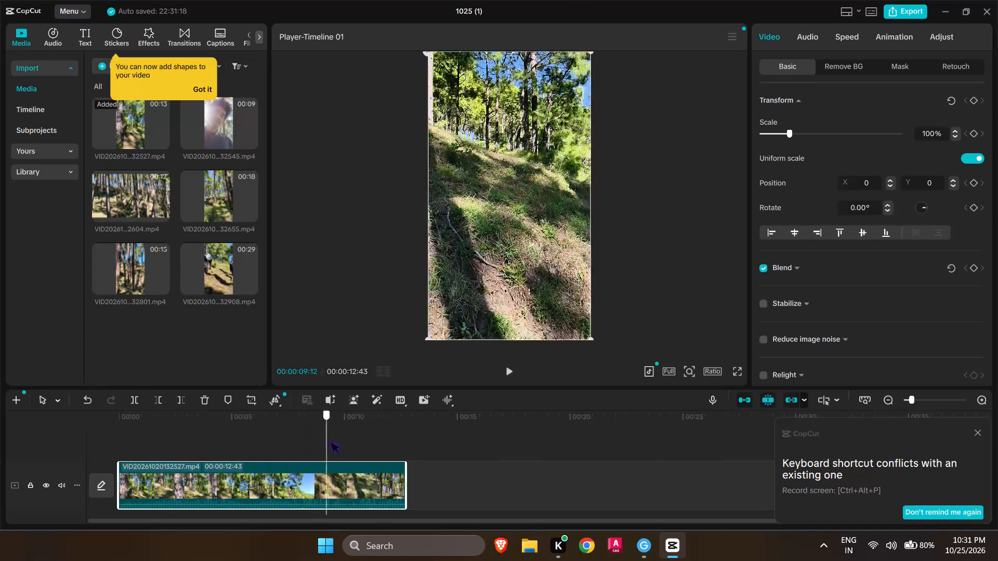
{"action": "left_click_drag", "start_coordinate": [330, 437], "coordinate": [440, 441]}
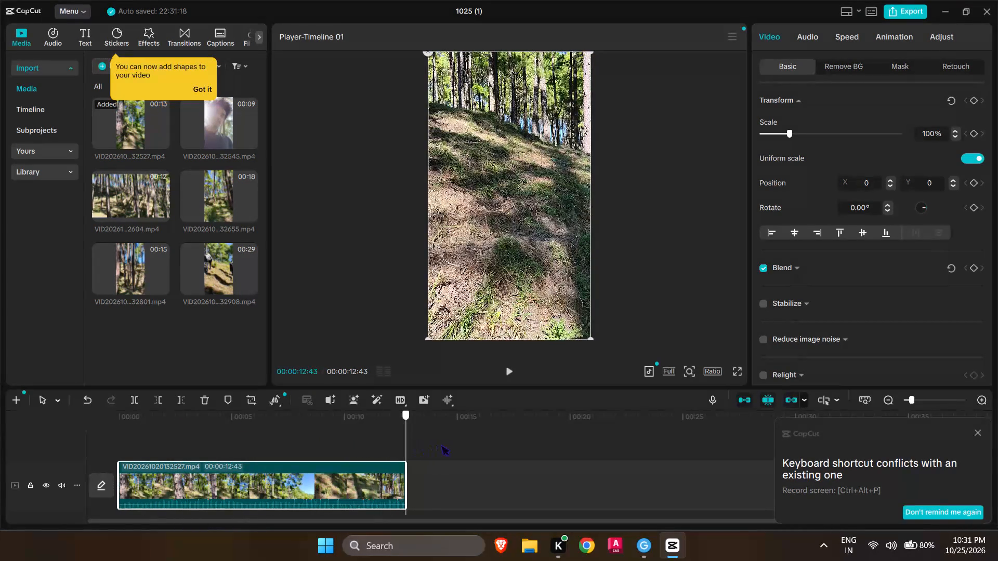
{"action": "left_click_drag", "start_coordinate": [440, 441], "coordinate": [110, 437]}
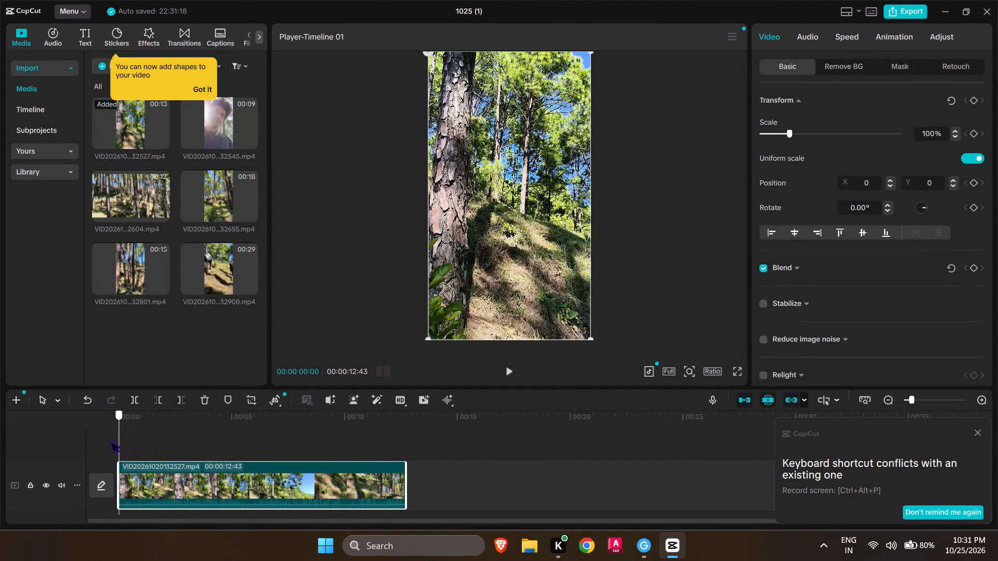
{"action": "left_click_drag", "start_coordinate": [110, 437], "coordinate": [305, 460]}
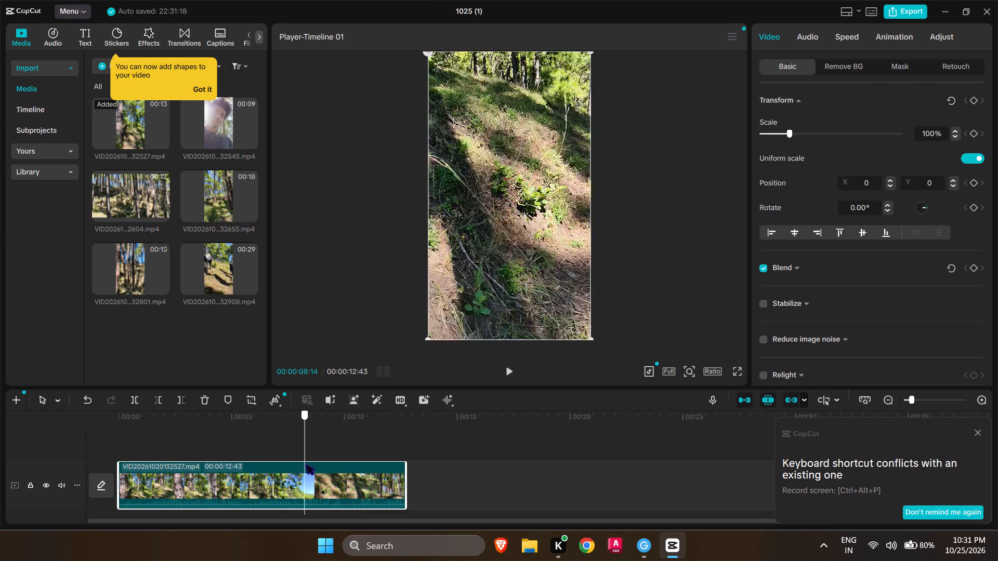
{"action": "left_click_drag", "start_coordinate": [305, 460], "coordinate": [224, 473]}
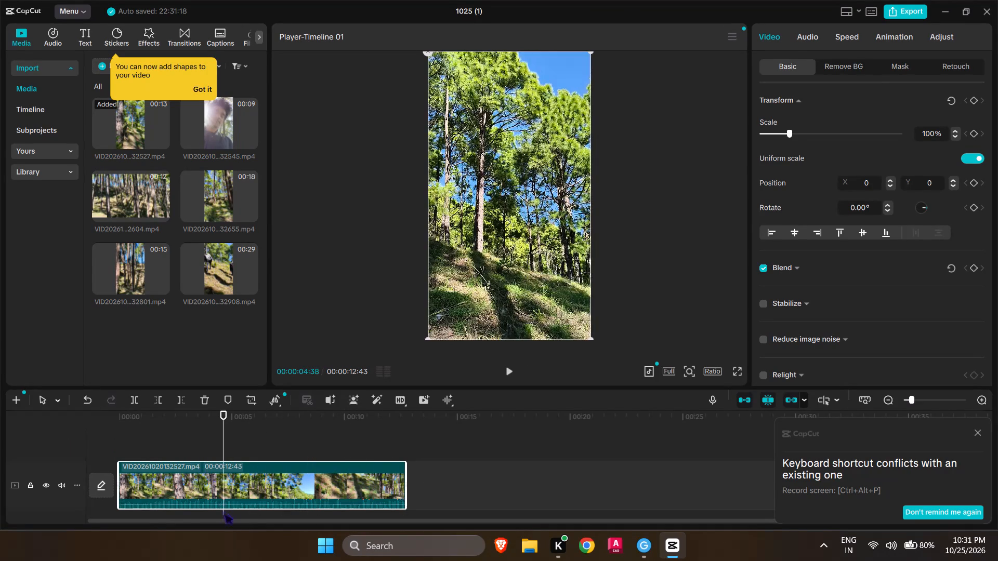
Delete the VID20261020132527.mp4 clip from the timeline and remove it from the project's media.
{"action": "left_click", "coordinate": [284, 484]}
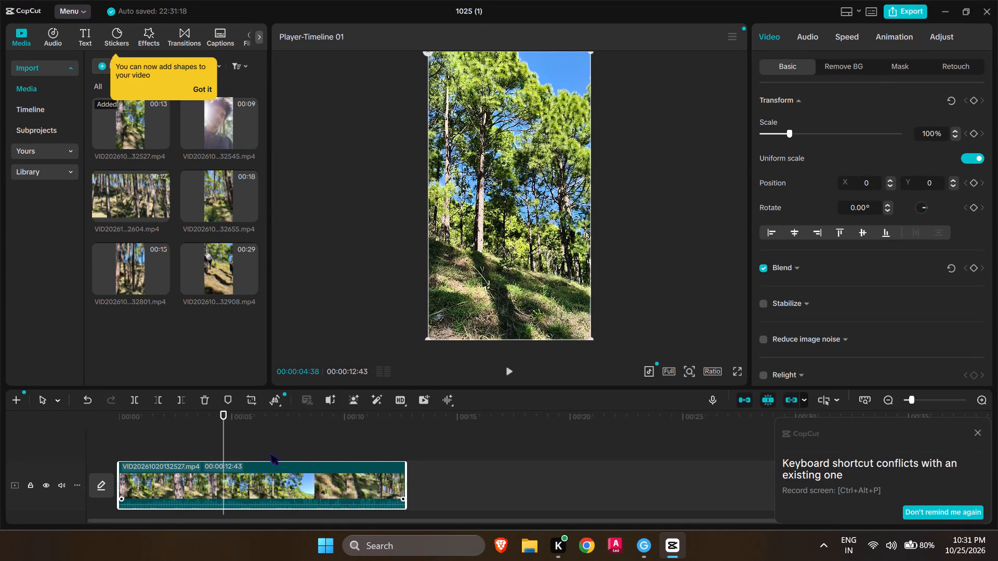
{"action": "key", "text": "Delete"}
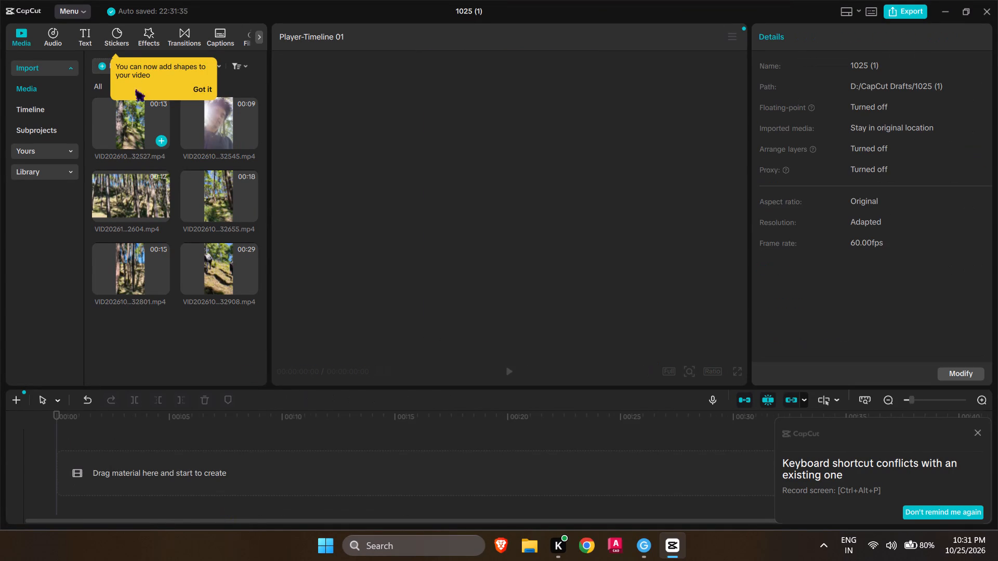
{"action": "left_click", "coordinate": [114, 114]}
{"action": "left_click", "coordinate": [120, 113]}
{"action": "key", "text": "Delete"}
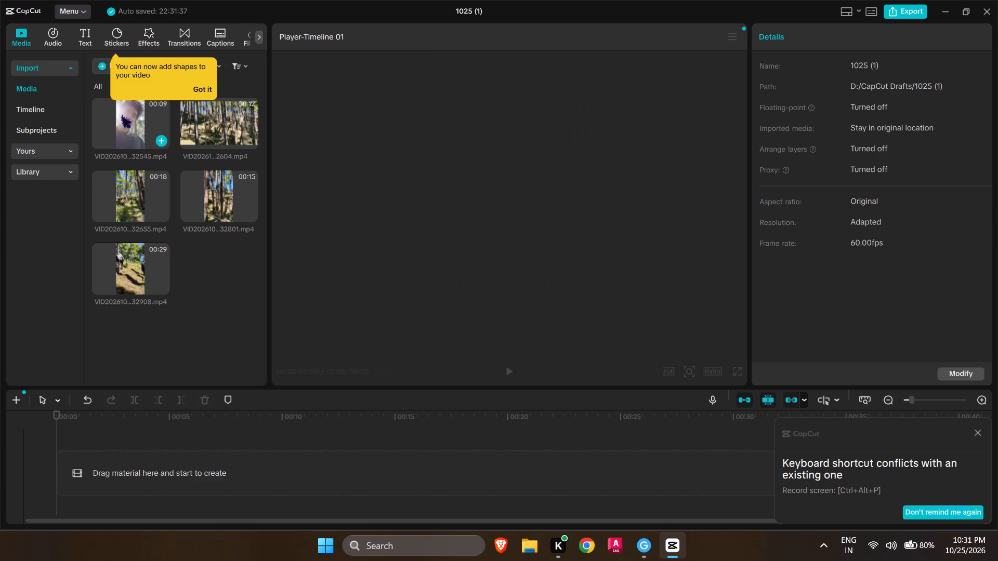
Preview the 9-second selfie clip and VID20261020132604.mp4, and place VID20261020132604.mp4 at the start of the empty timeline.
{"action": "left_click", "coordinate": [131, 119]}
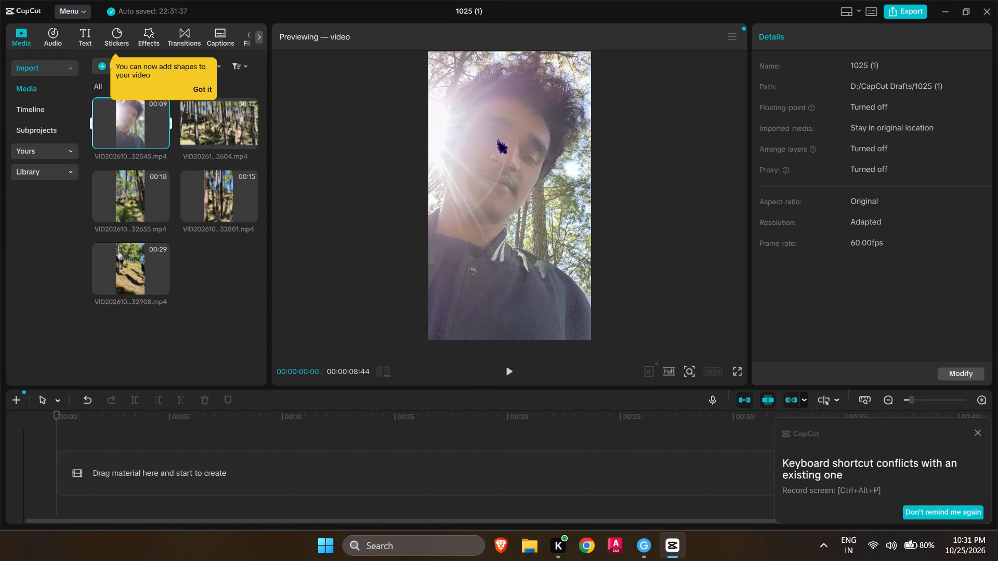
{"action": "left_click", "coordinate": [497, 138]}
{"action": "left_click", "coordinate": [204, 118]}
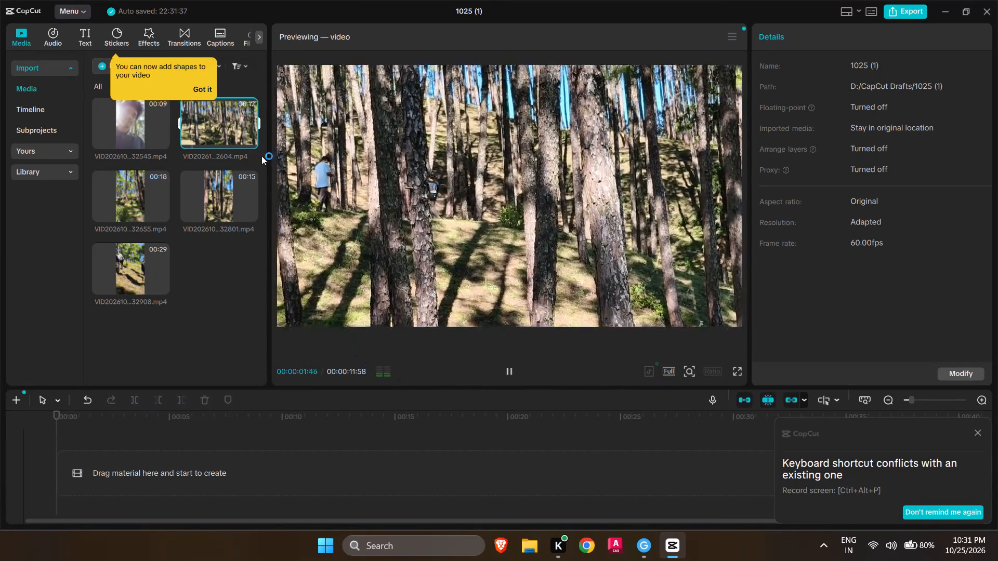
{"action": "left_click_drag", "start_coordinate": [196, 109], "coordinate": [117, 479]}
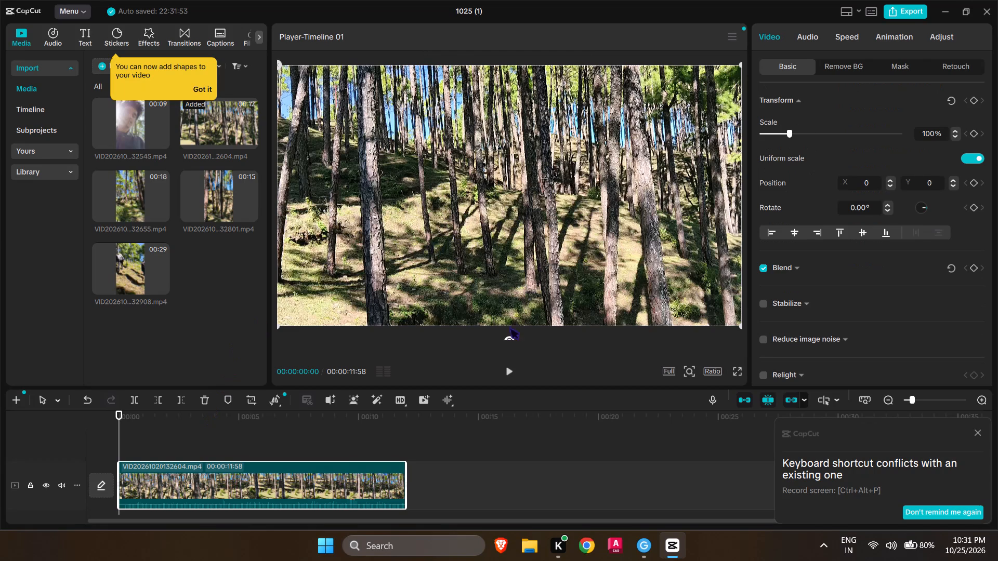
Play and scrub through the VID20261020132604.mp4 clip on the timeline to review it from start to end.
{"action": "left_click", "coordinate": [508, 369]}
{"action": "left_click_drag", "start_coordinate": [147, 419], "coordinate": [292, 431]}
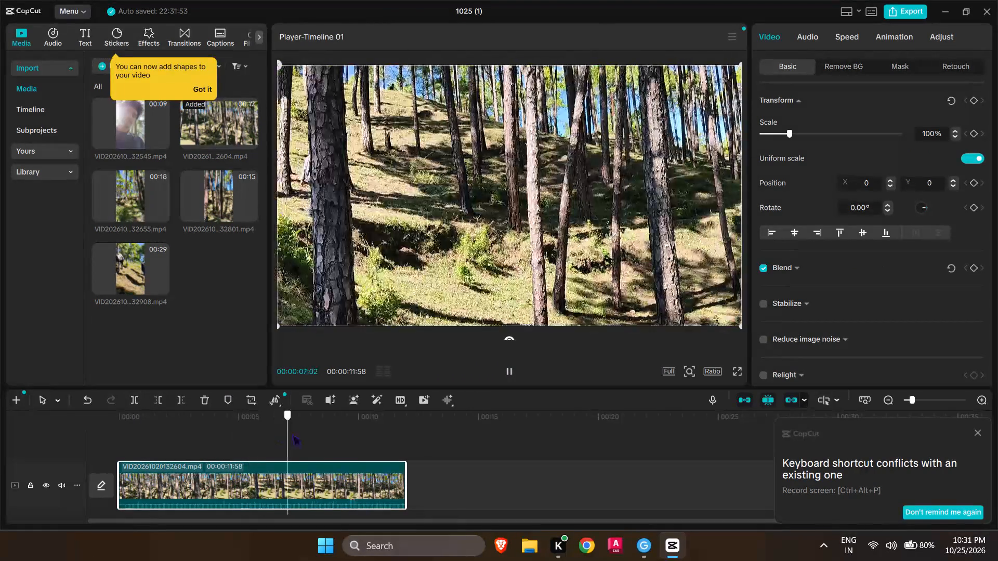
{"action": "left_click_drag", "start_coordinate": [292, 431], "coordinate": [424, 415]}
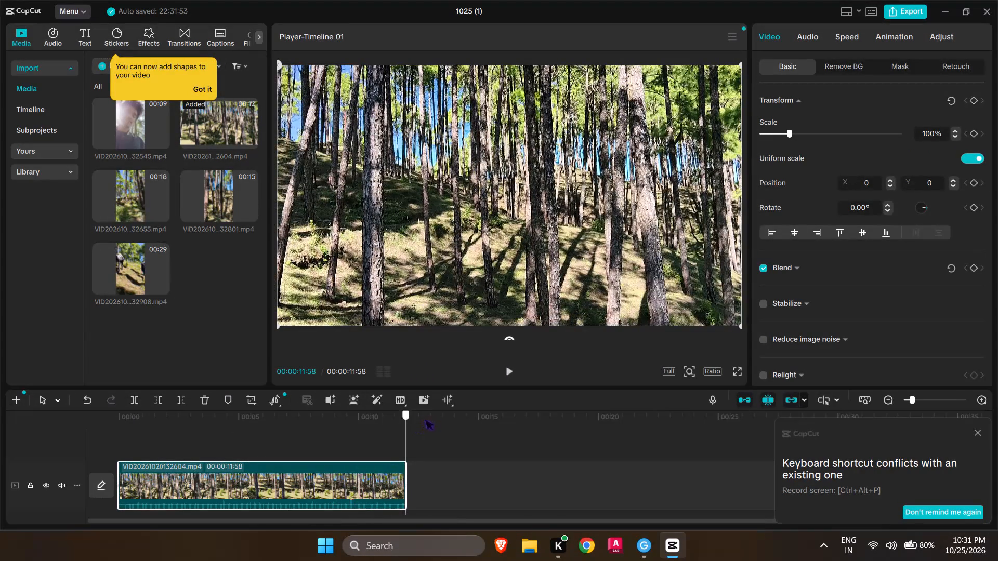
{"action": "left_click_drag", "start_coordinate": [424, 415], "coordinate": [0, 386]}
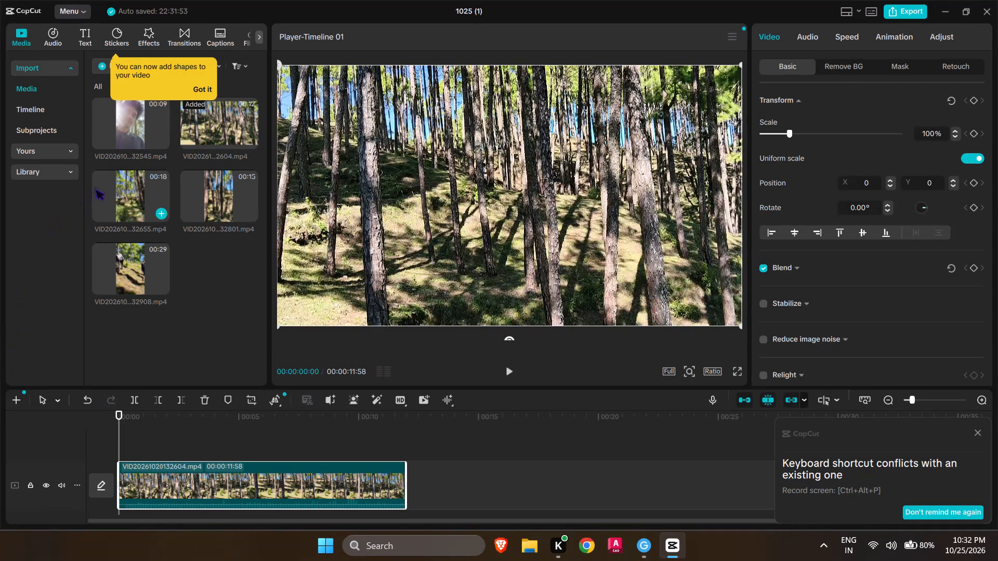
Place the VID20261020132655.mp4 clip on the main track directly after the VID20261020132604.mp4 clip.
{"action": "left_click_drag", "start_coordinate": [132, 184], "coordinate": [467, 515]}
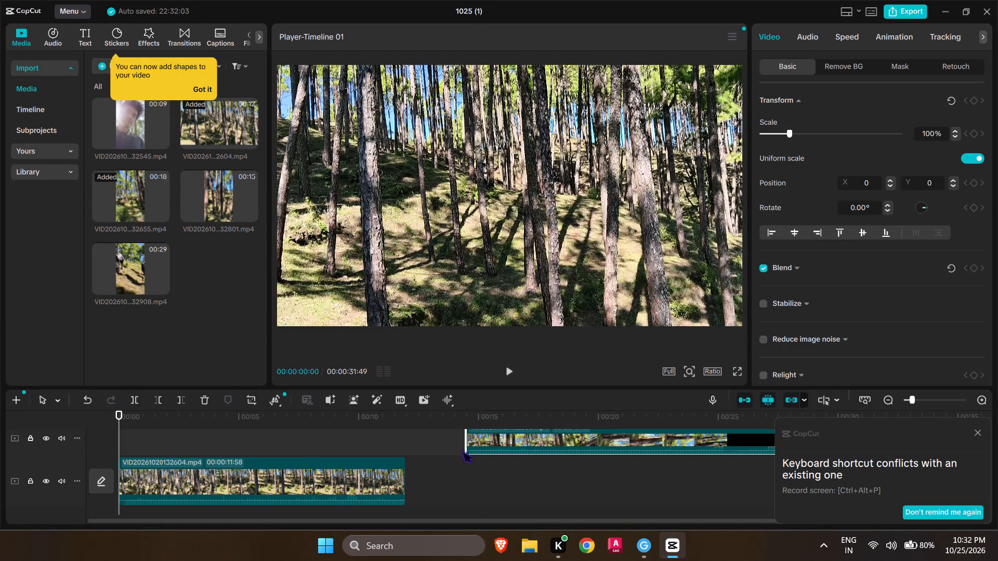
{"action": "left_click_drag", "start_coordinate": [476, 439], "coordinate": [418, 485]}
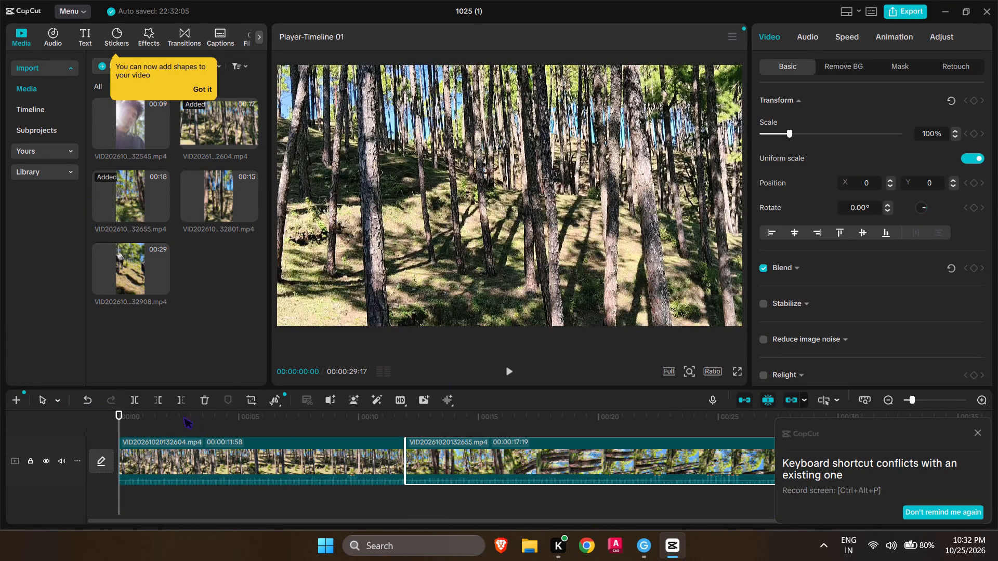
Play and scrub through the VID20261020132655.mp4 clip on the timeline to check its footage and orientation.
{"action": "left_click_drag", "start_coordinate": [129, 427], "coordinate": [421, 459]}
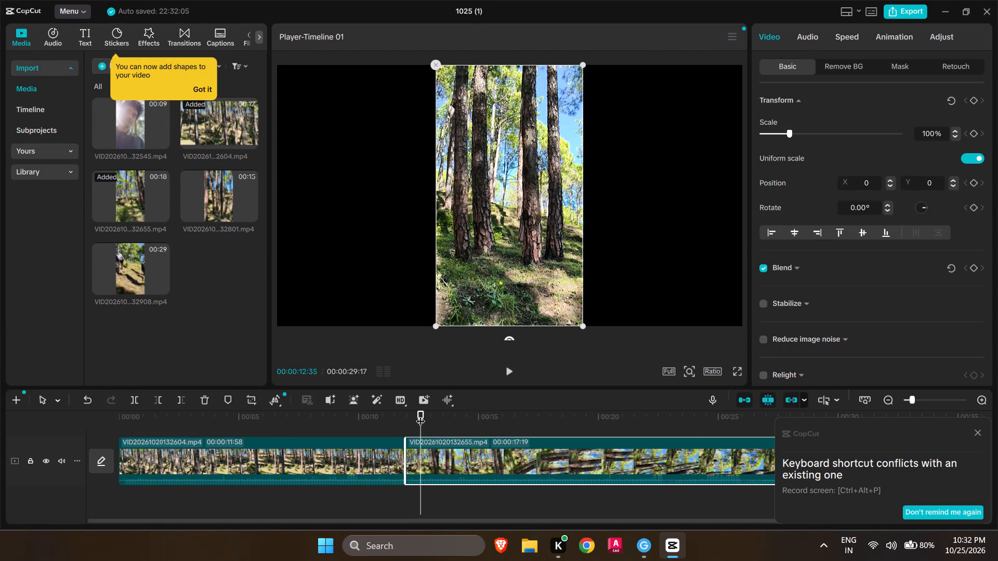
{"action": "left_click", "coordinate": [508, 374]}
{"action": "left_click_drag", "start_coordinate": [440, 417], "coordinate": [479, 423]}
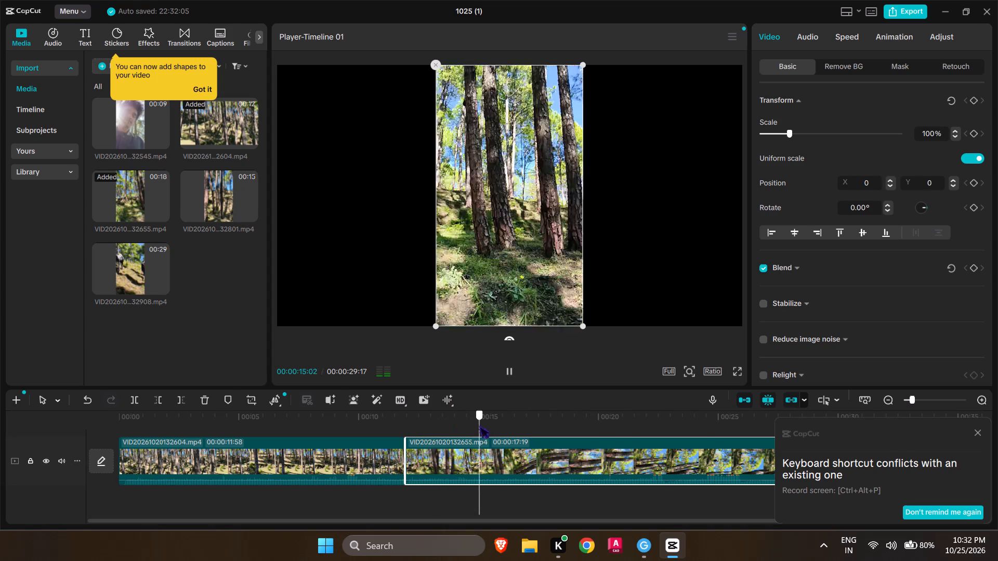
{"action": "left_click_drag", "start_coordinate": [479, 423], "coordinate": [542, 423]}
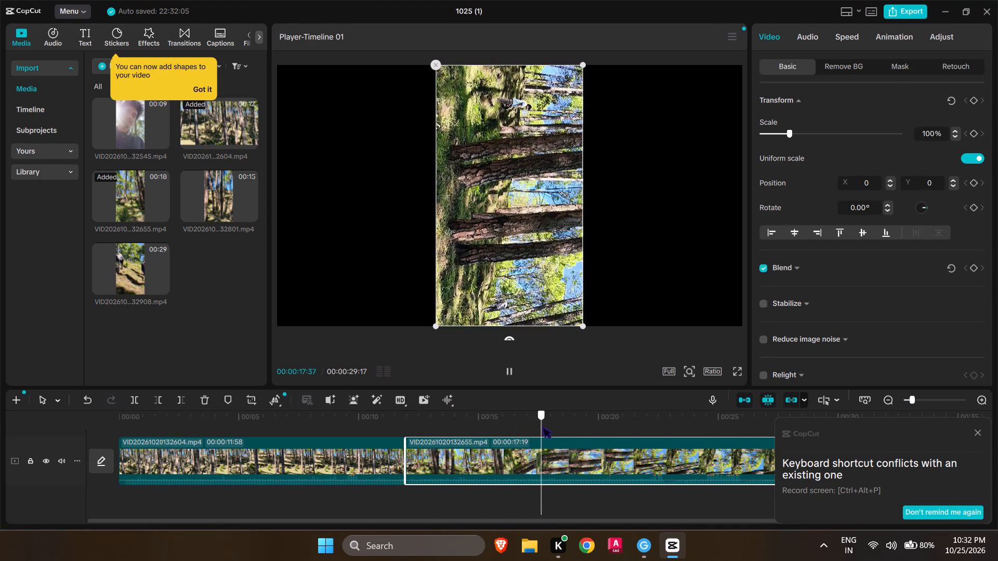
{"action": "left_click_drag", "start_coordinate": [542, 423], "coordinate": [632, 418]}
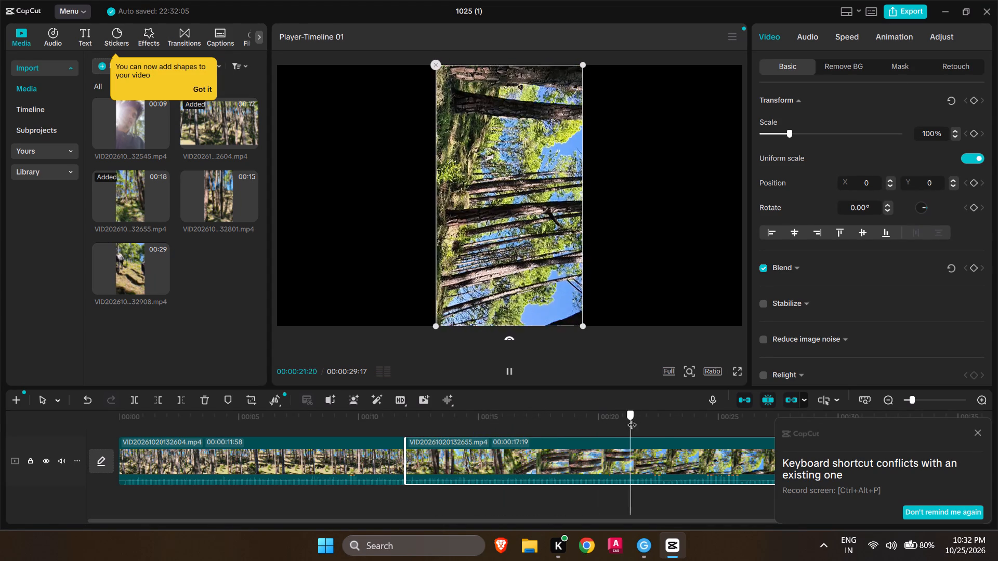
{"action": "left_click_drag", "start_coordinate": [632, 418], "coordinate": [707, 428]}
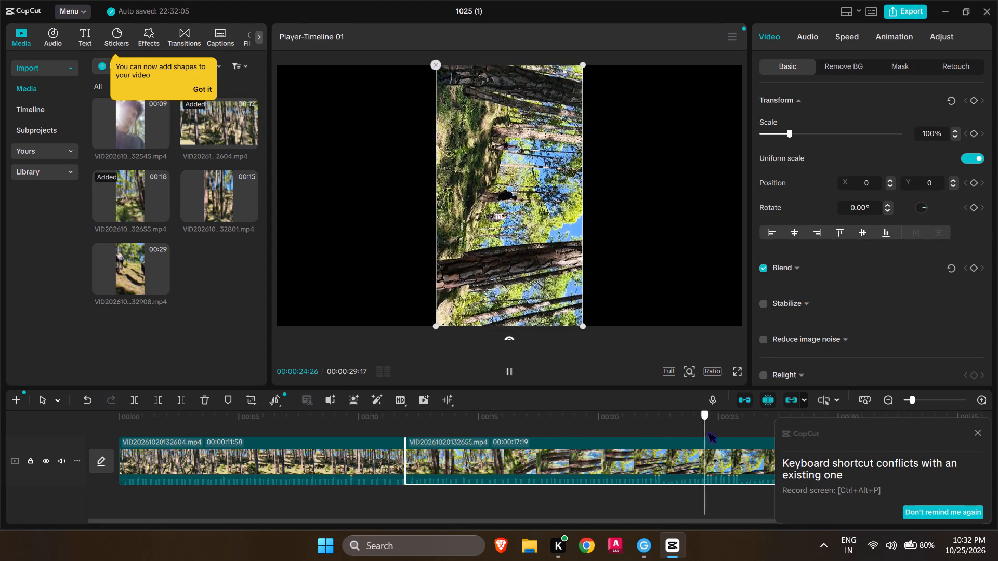
{"action": "left_click_drag", "start_coordinate": [707, 428], "coordinate": [741, 417]}
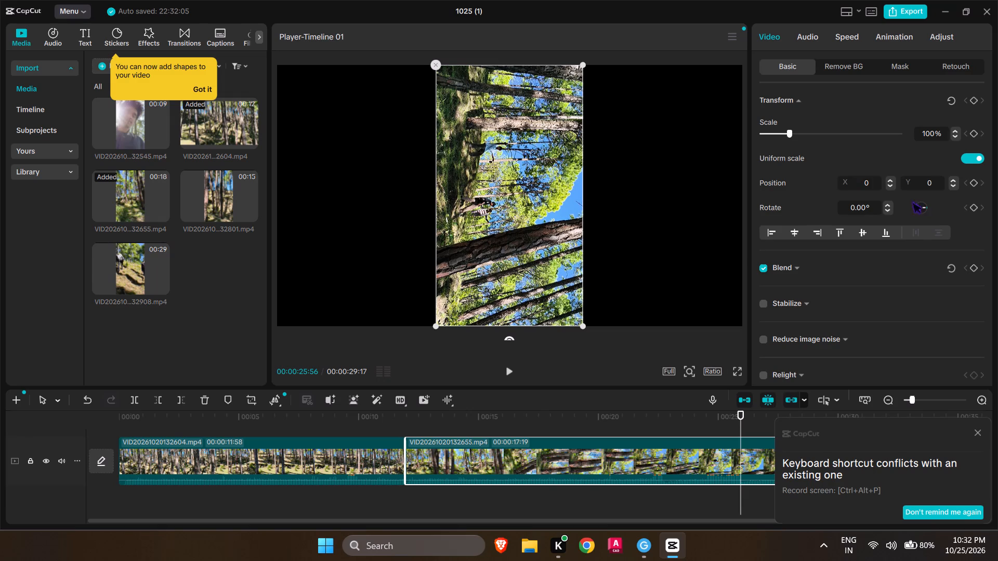
Look through the basic video adjustment options for the selected VID20261020132655.mp4 clip.
{"action": "scroll", "coordinate": [874, 225], "scroll_direction": "down", "scroll_amount": 2}
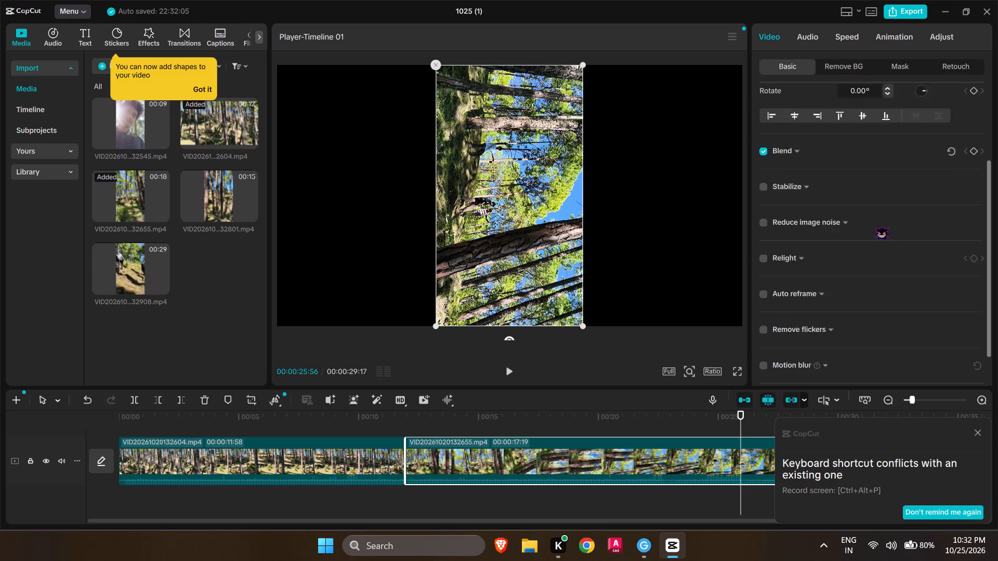
{"action": "scroll", "coordinate": [875, 227], "scroll_direction": "down", "scroll_amount": 1}
{"action": "scroll", "coordinate": [875, 299], "scroll_direction": "down", "scroll_amount": 2}
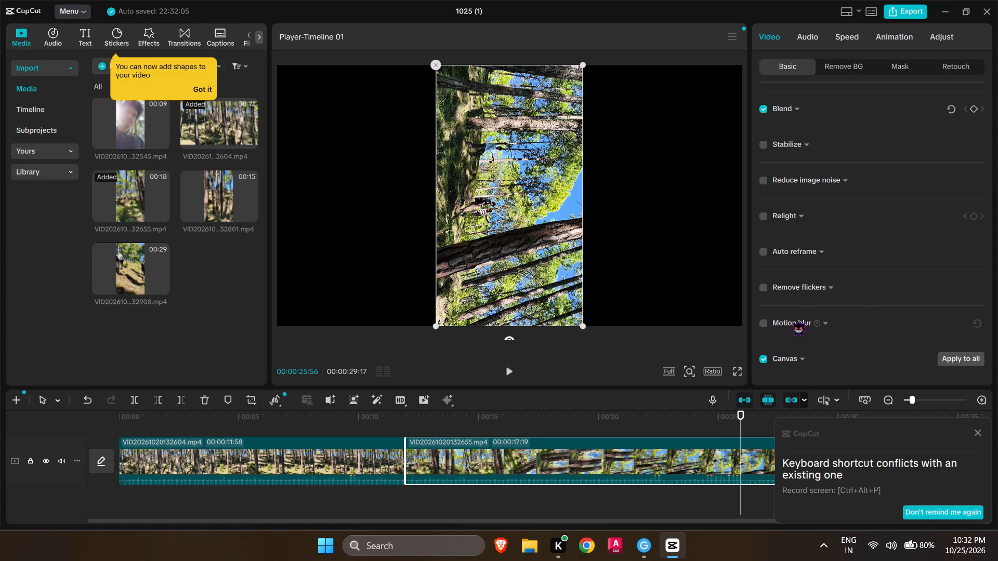
{"action": "scroll", "coordinate": [844, 257], "scroll_direction": "up", "scroll_amount": 3}
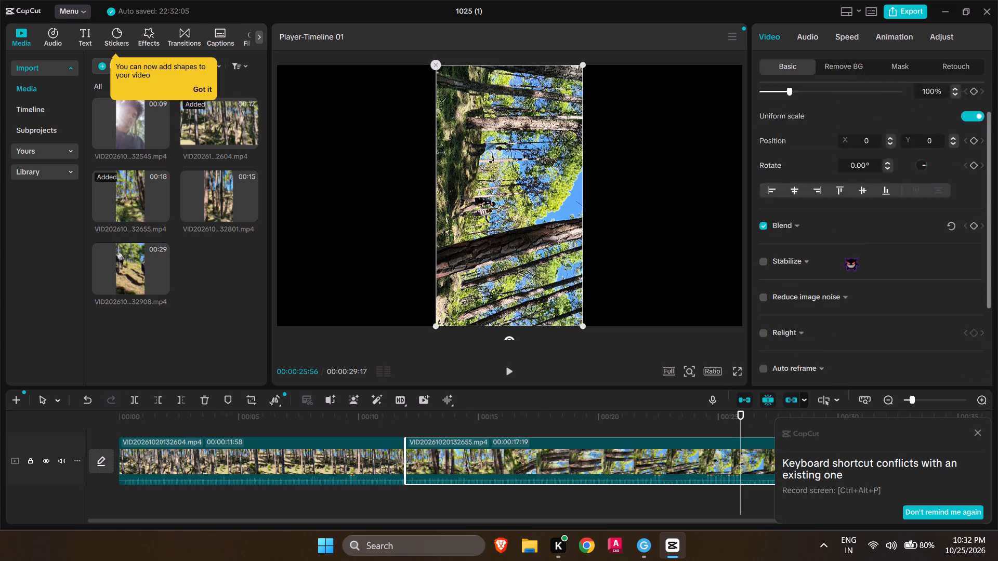
{"action": "scroll", "coordinate": [844, 257], "scroll_direction": "up", "scroll_amount": 5}
Dismiss the notice about the conflicting Record screen keyboard shortcut.
{"action": "left_click", "coordinate": [978, 430]}
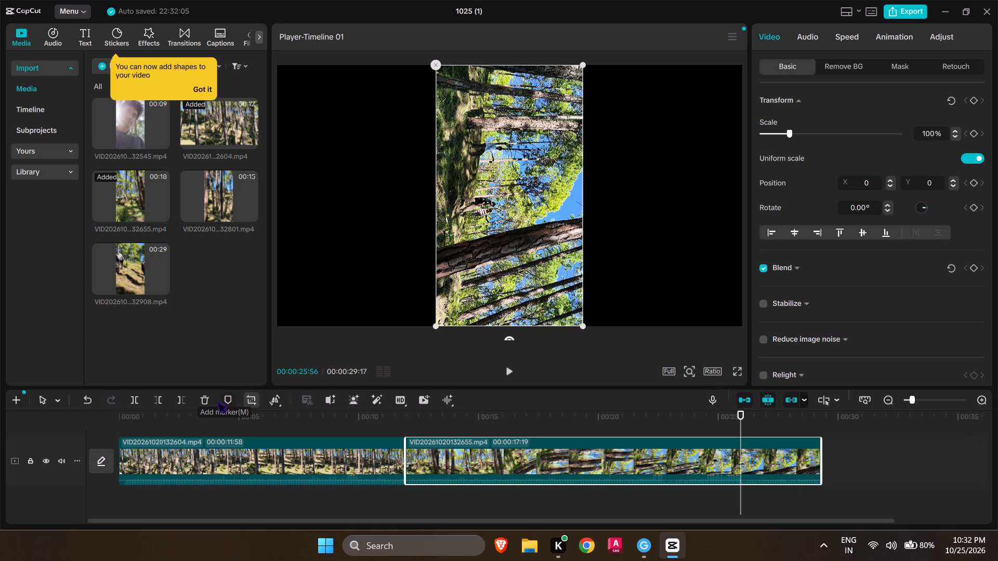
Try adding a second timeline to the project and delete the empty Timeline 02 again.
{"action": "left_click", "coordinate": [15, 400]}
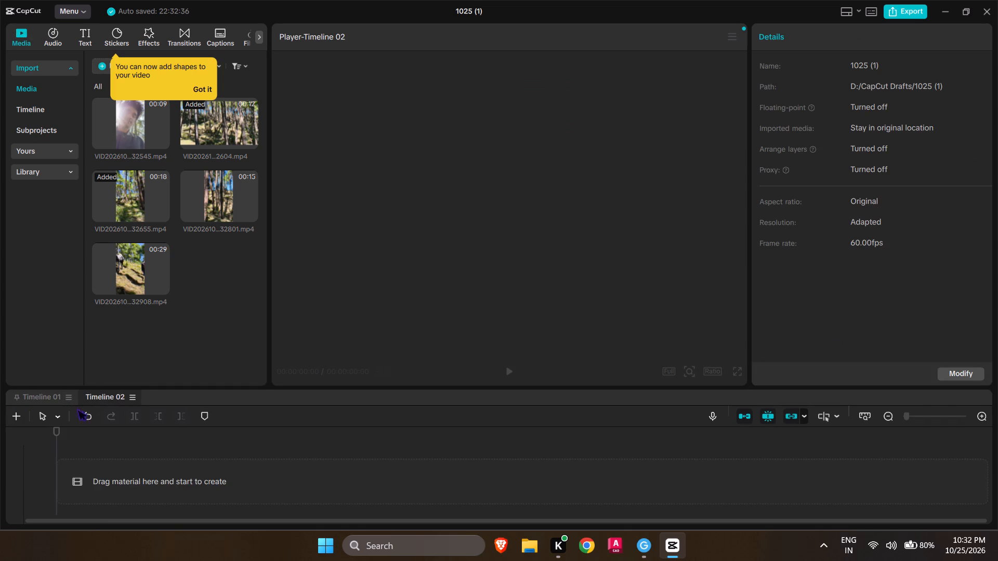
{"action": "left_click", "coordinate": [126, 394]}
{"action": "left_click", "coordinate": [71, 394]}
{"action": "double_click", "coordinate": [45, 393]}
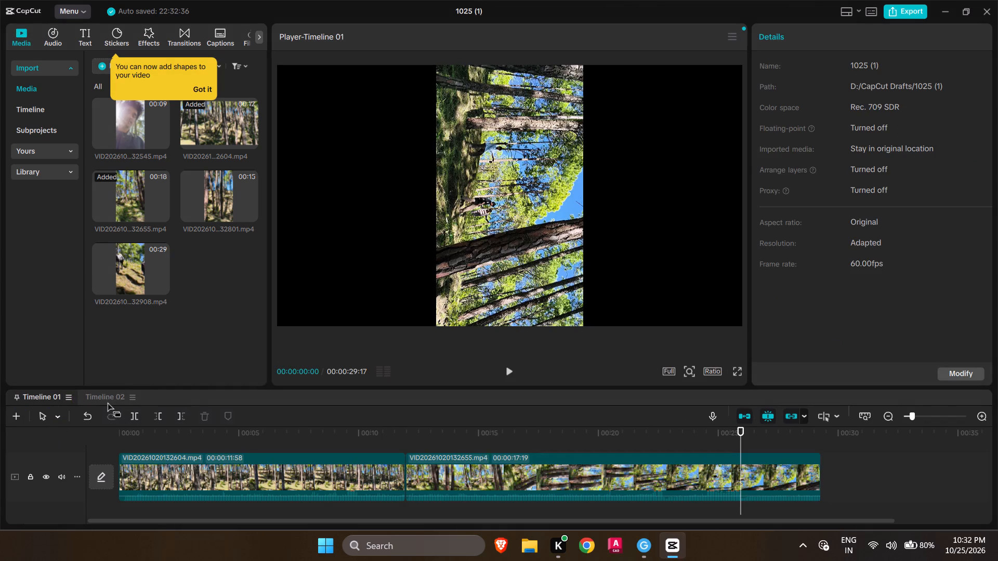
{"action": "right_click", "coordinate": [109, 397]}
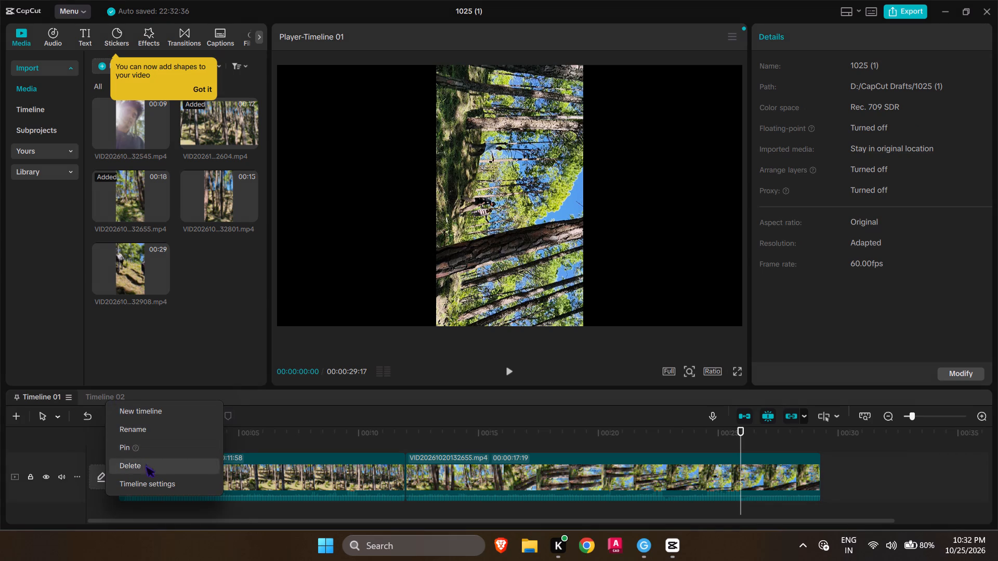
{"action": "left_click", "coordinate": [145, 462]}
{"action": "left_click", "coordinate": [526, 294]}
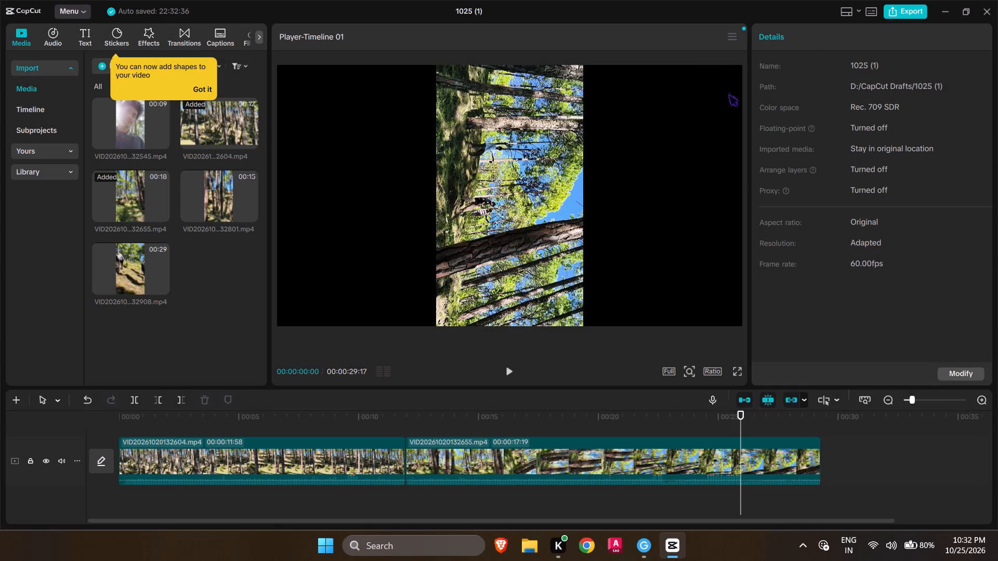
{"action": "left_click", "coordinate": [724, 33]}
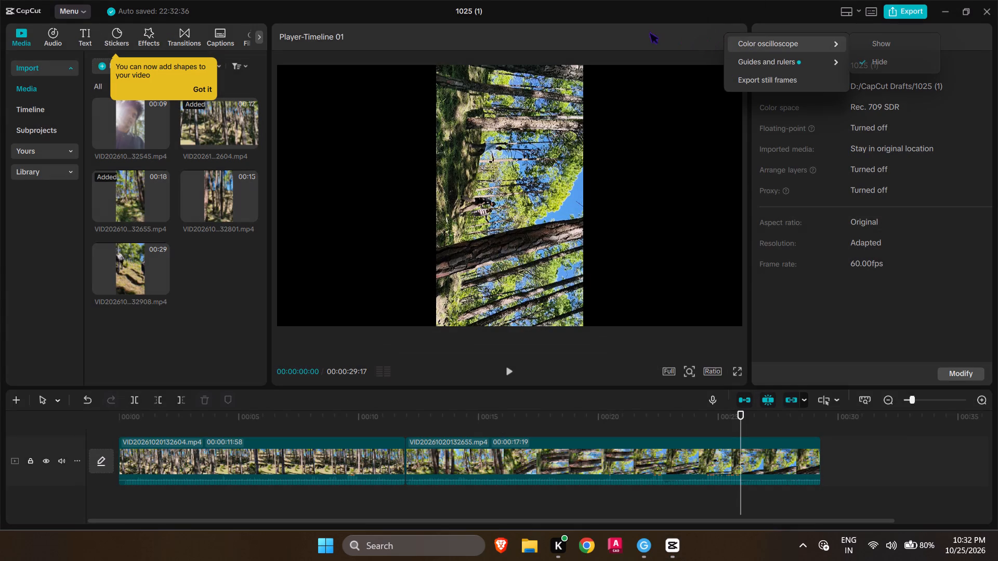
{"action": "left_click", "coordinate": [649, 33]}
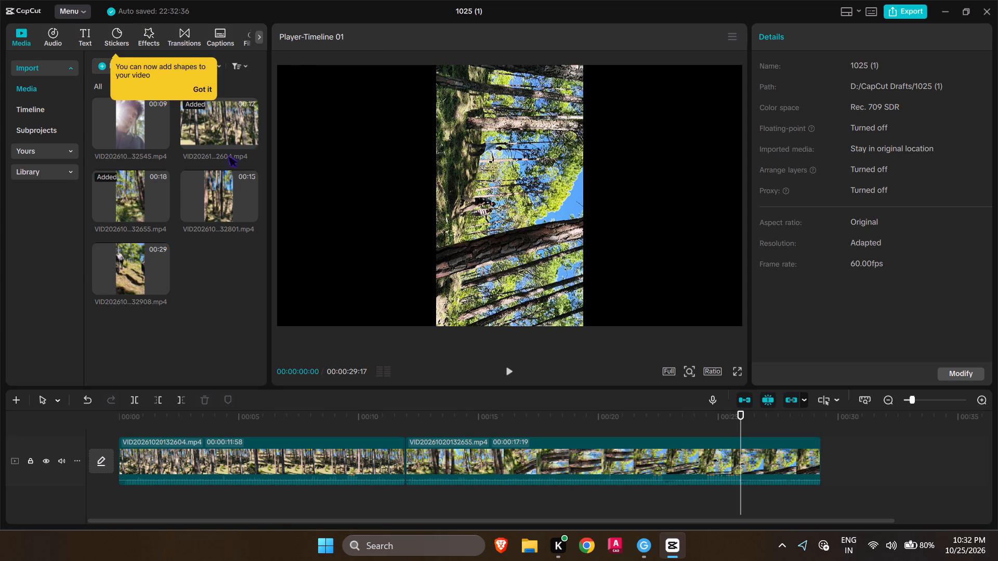
Reset the Blend settings of the VID20261020132655.mp4 clip on the timeline.
{"action": "left_click", "coordinate": [490, 465]}
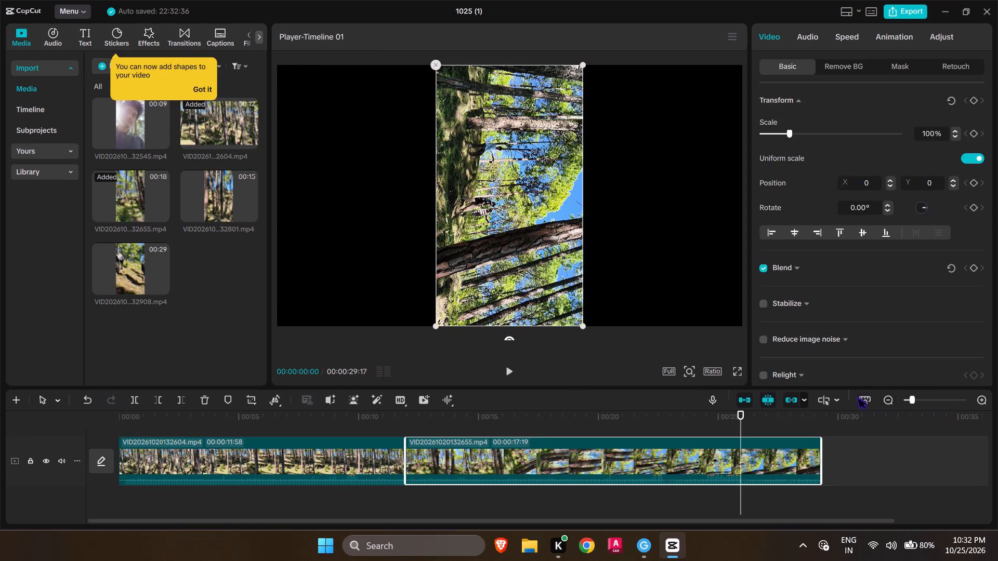
{"action": "left_click", "coordinate": [949, 269]}
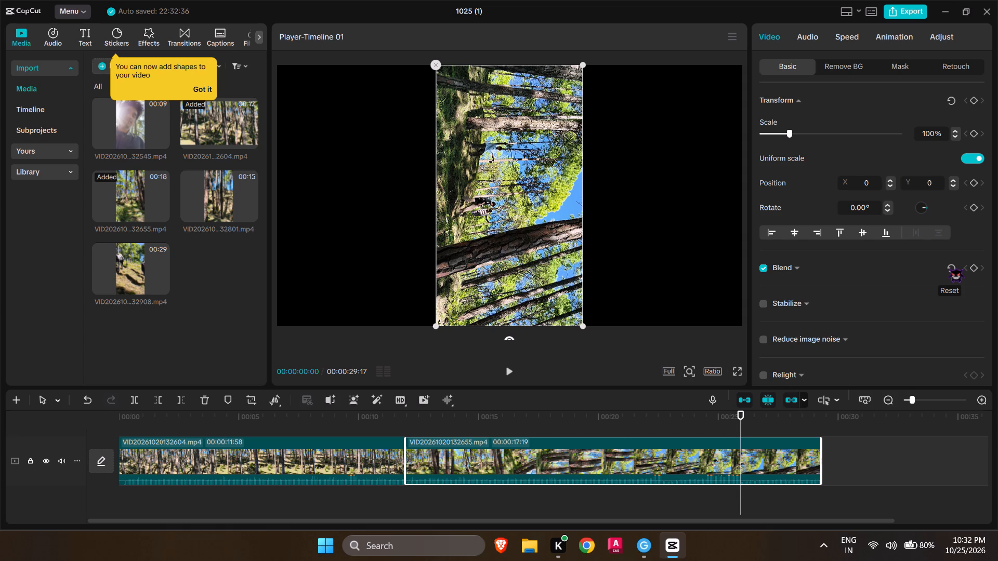
{"action": "left_click", "coordinate": [949, 269]}
Shrink the VID20261020132655.mp4 clip slightly in the preview and rotate it to -90°.
{"action": "left_click", "coordinate": [812, 36]}
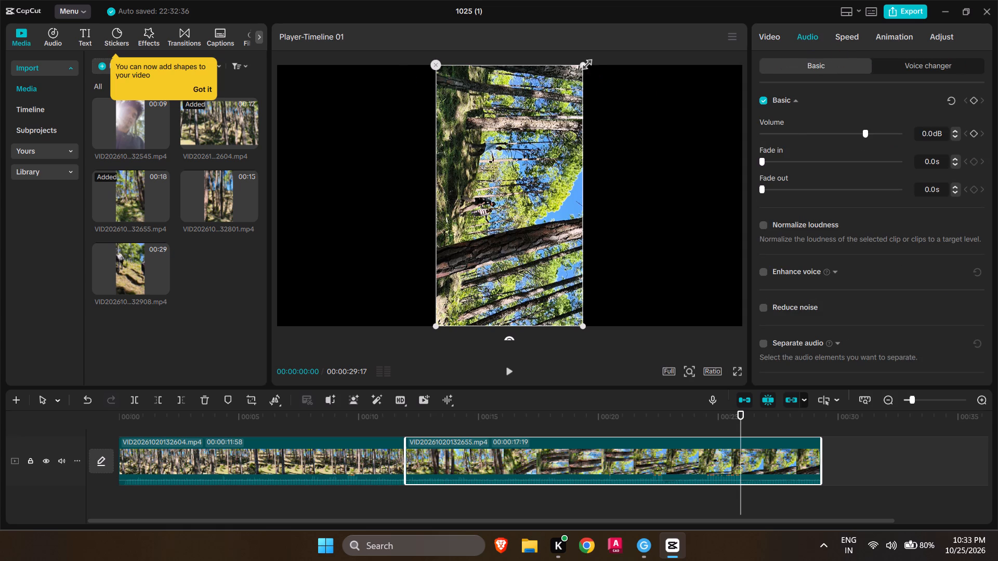
{"action": "left_click_drag", "start_coordinate": [584, 62], "coordinate": [548, 60]}
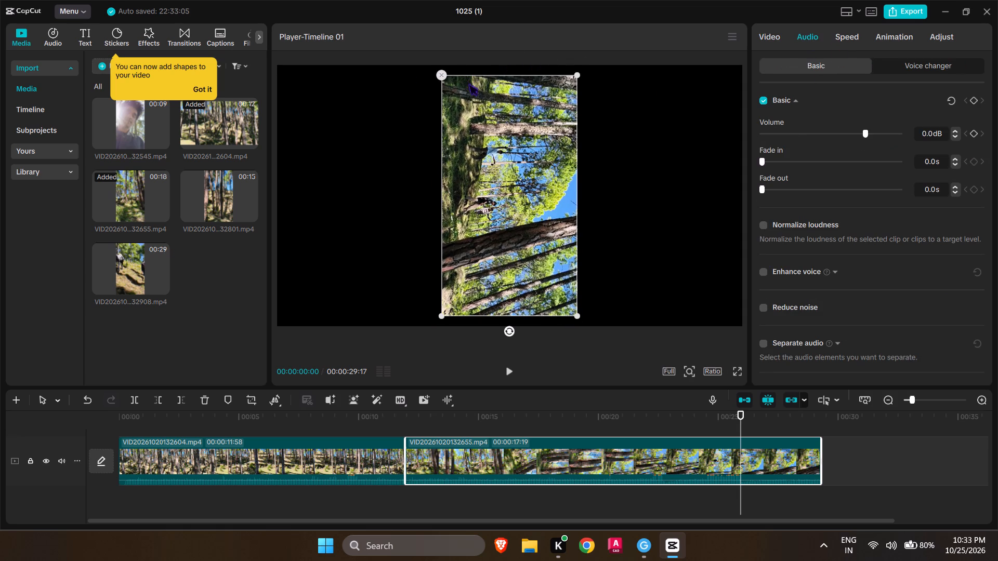
{"action": "left_click_drag", "start_coordinate": [507, 331], "coordinate": [660, 209]}
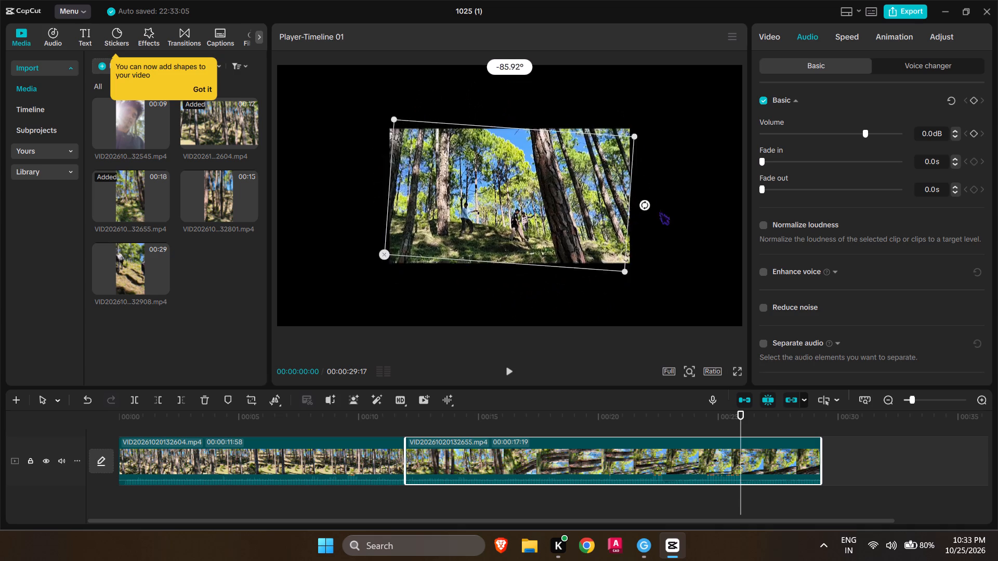
{"action": "left_click_drag", "start_coordinate": [660, 209], "coordinate": [676, 212]}
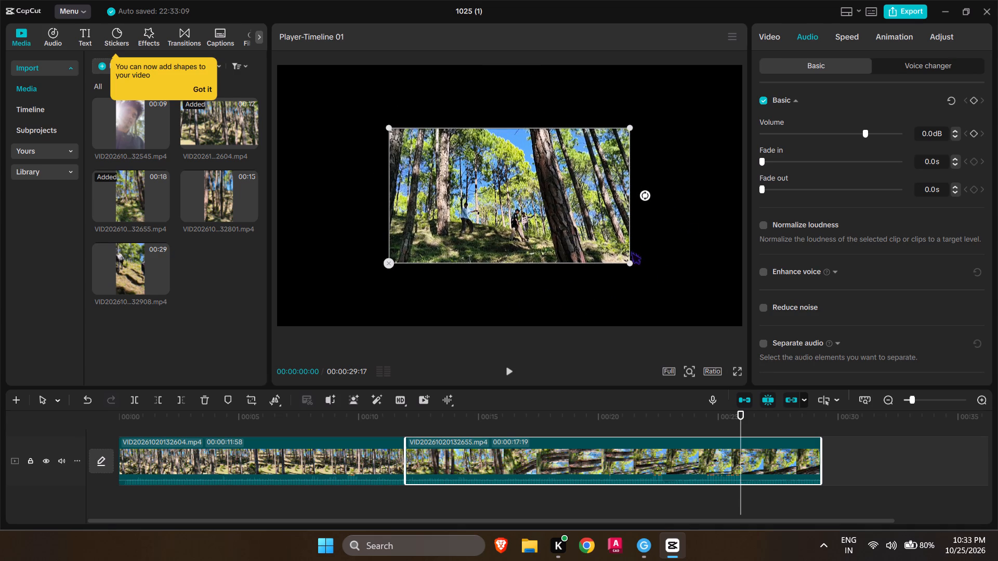
Enlarge the rotated VID20261020132655.mp4 clip to about 178% and centre it at position 0, 0 to fill the frame.
{"action": "left_click_drag", "start_coordinate": [527, 205], "coordinate": [488, 178]}
{"action": "left_click_drag", "start_coordinate": [586, 238], "coordinate": [588, 239]}
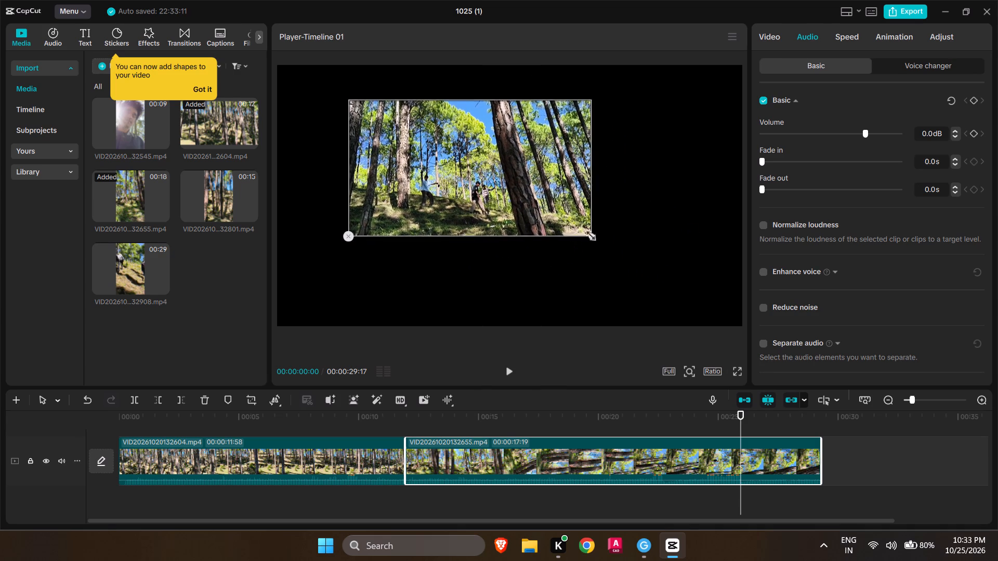
{"action": "left_click_drag", "start_coordinate": [588, 239], "coordinate": [689, 297]}
{"action": "left_click_drag", "start_coordinate": [566, 222], "coordinate": [598, 247]}
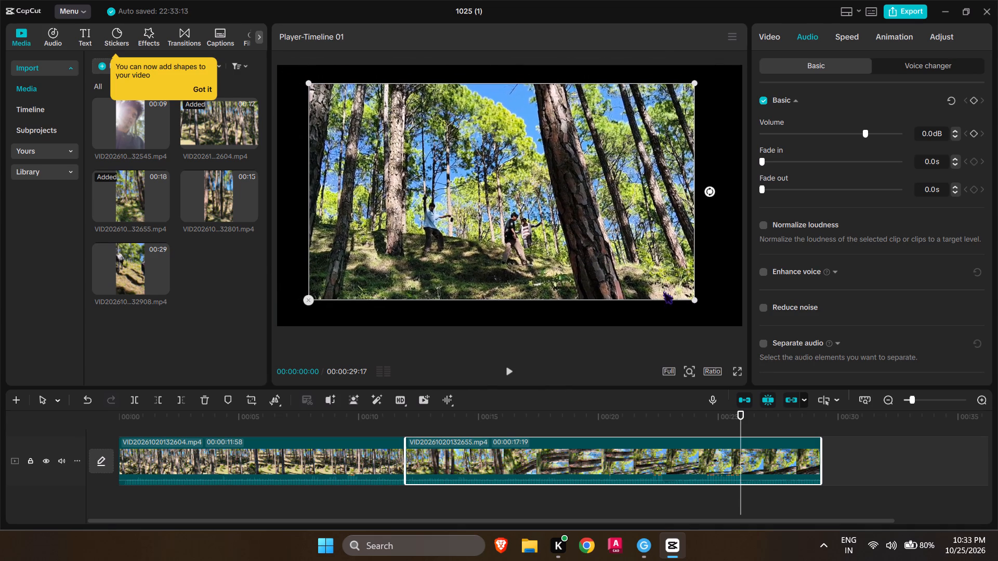
{"action": "left_click_drag", "start_coordinate": [693, 302], "coordinate": [740, 337]}
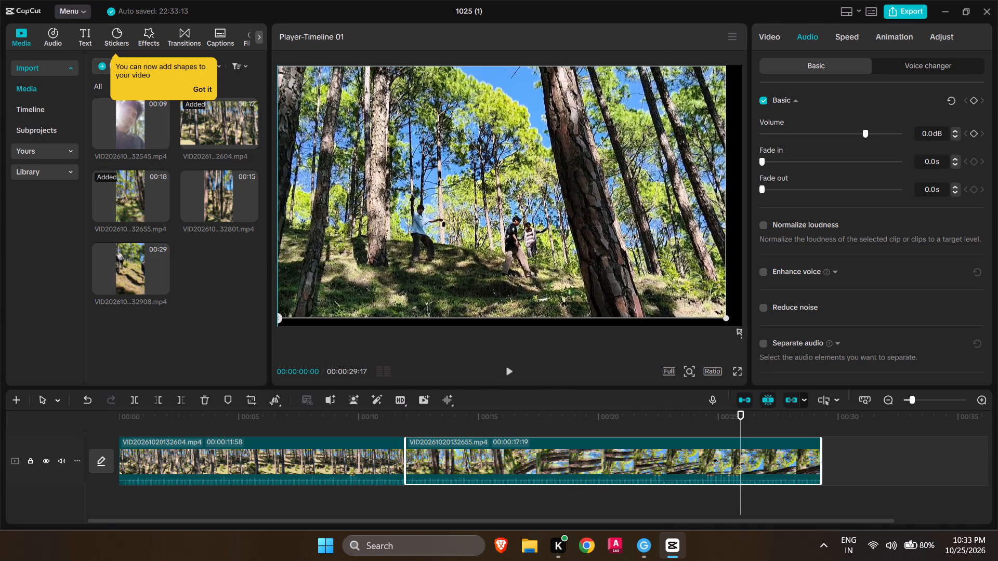
{"action": "left_click_drag", "start_coordinate": [740, 337], "coordinate": [740, 337]}
{"action": "left_click_drag", "start_coordinate": [684, 283], "coordinate": [695, 291]}
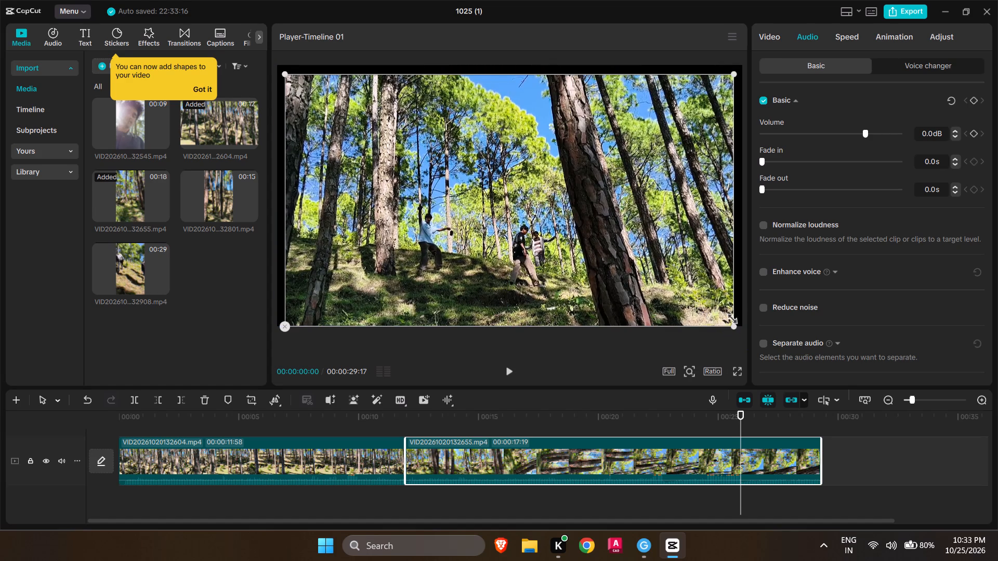
{"action": "left_click_drag", "start_coordinate": [734, 323], "coordinate": [741, 319]}
{"action": "left_click_drag", "start_coordinate": [609, 181], "coordinate": [615, 178]}
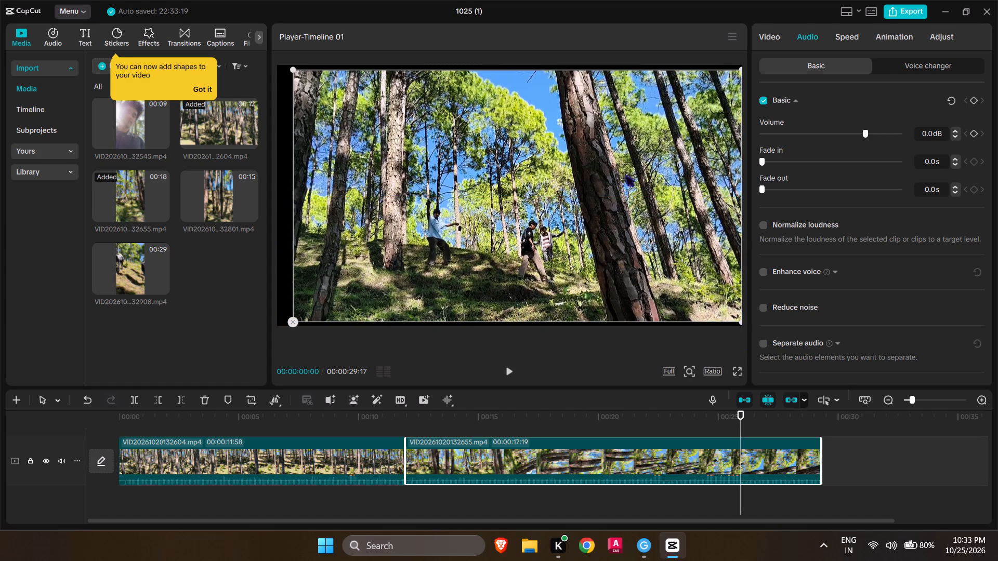
{"action": "left_click_drag", "start_coordinate": [633, 187], "coordinate": [626, 189]}
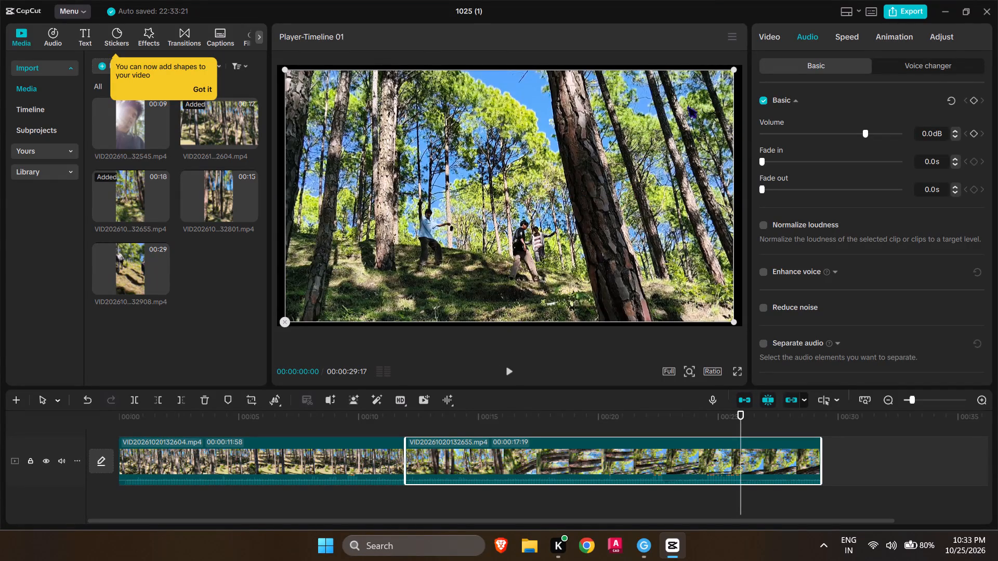
{"action": "left_click_drag", "start_coordinate": [735, 70], "coordinate": [744, 69]}
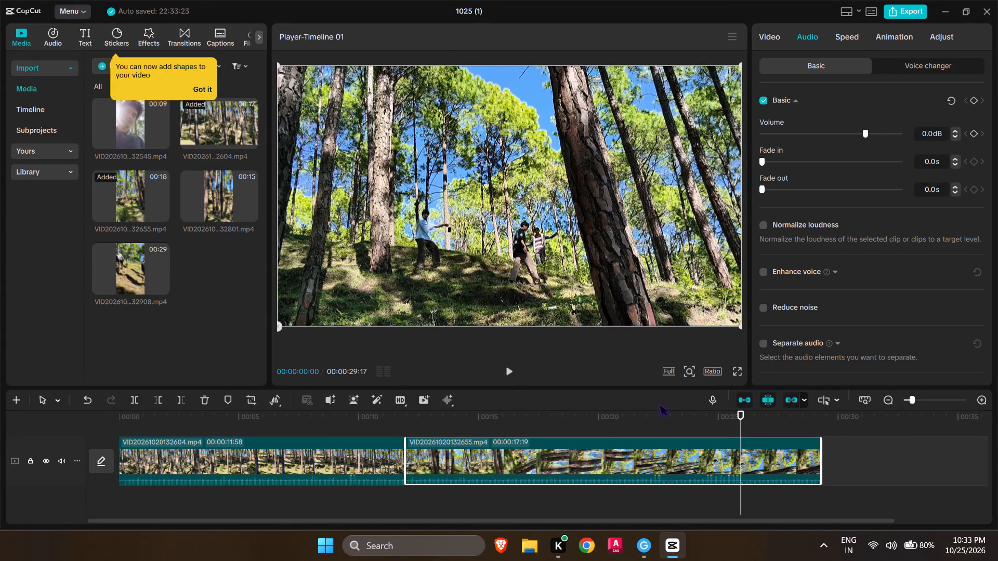
Scrub and play the timeline to examine where the orientation changes within the rotated VID20261020132655.mp4 clip.
{"action": "left_click_drag", "start_coordinate": [737, 418], "coordinate": [621, 413]}
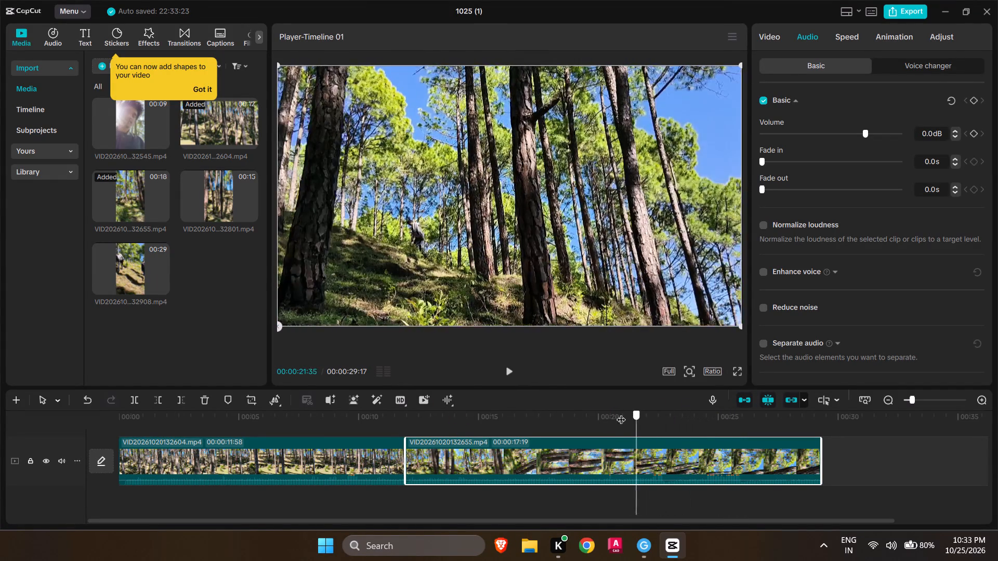
{"action": "left_click_drag", "start_coordinate": [621, 413], "coordinate": [346, 413]}
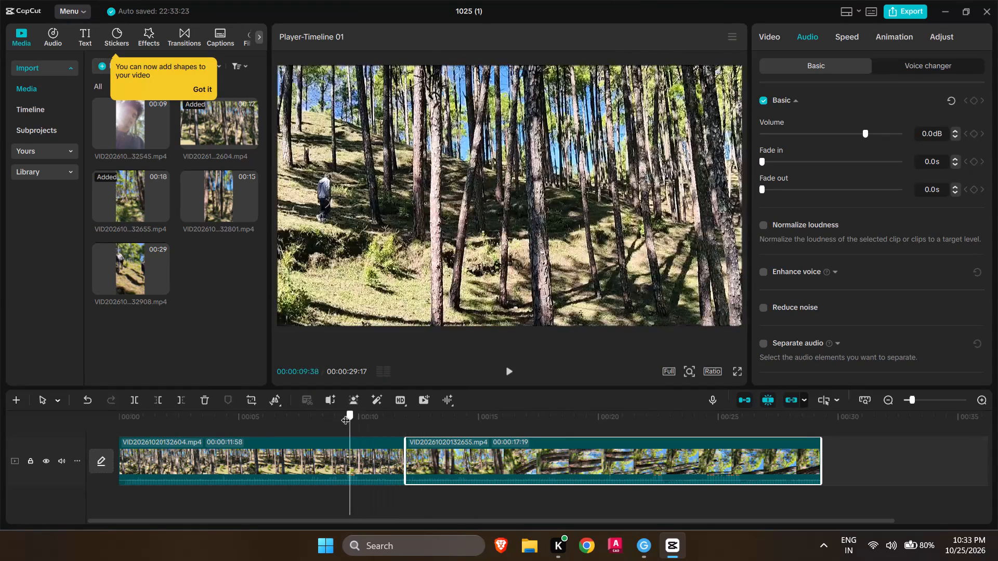
{"action": "left_click_drag", "start_coordinate": [346, 413], "coordinate": [439, 421]}
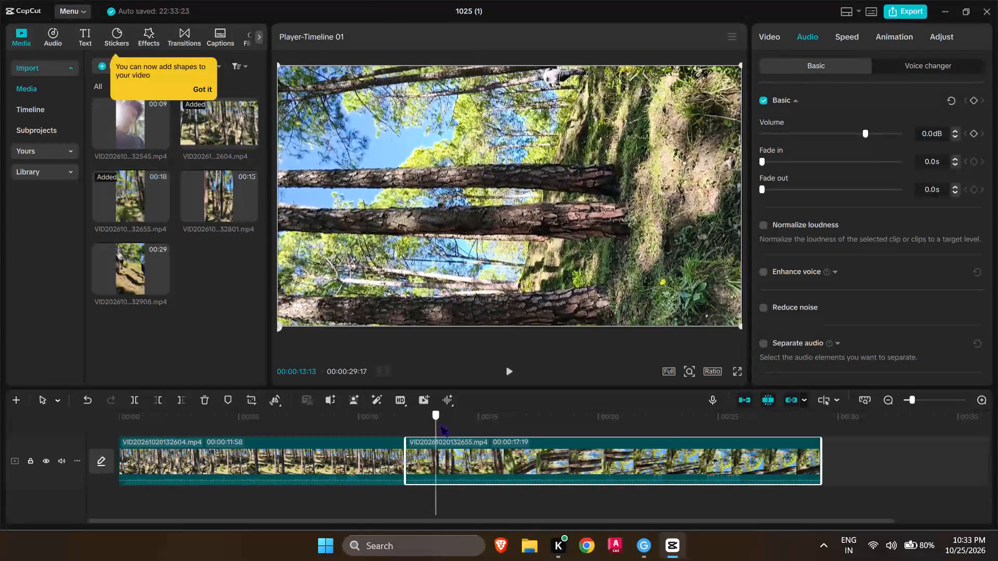
{"action": "left_click_drag", "start_coordinate": [439, 421], "coordinate": [482, 427]}
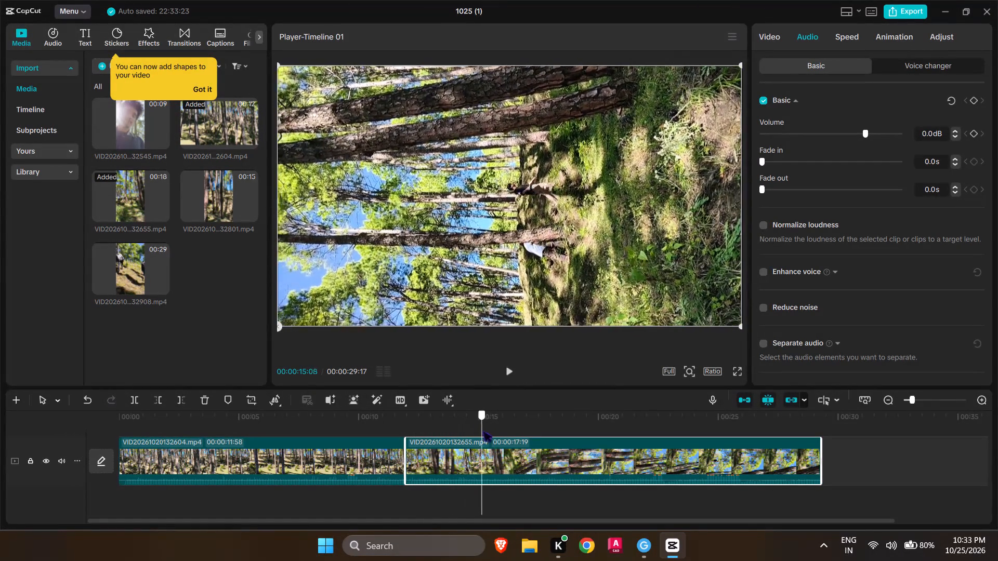
{"action": "left_click_drag", "start_coordinate": [482, 427], "coordinate": [502, 427]}
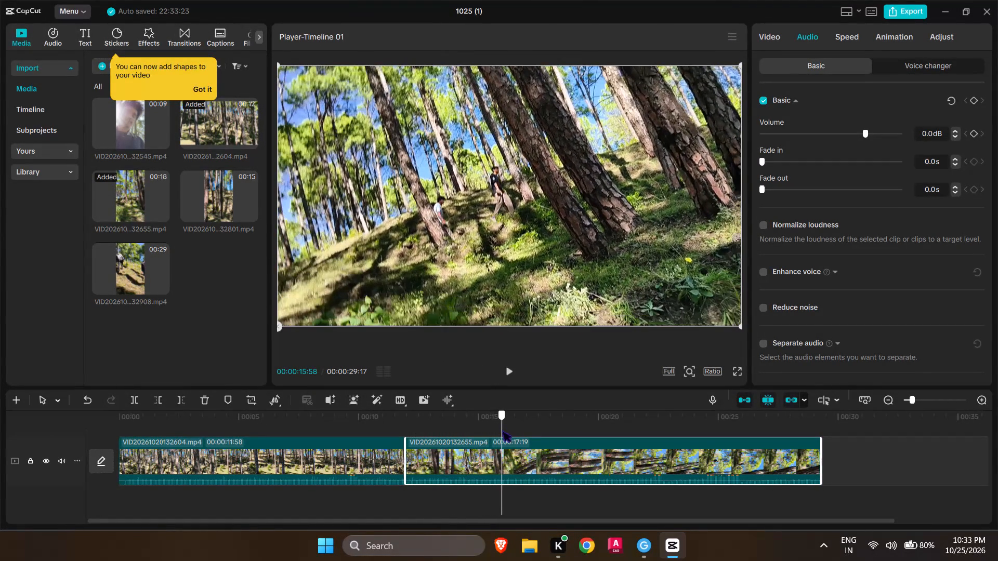
{"action": "left_click_drag", "start_coordinate": [502, 427], "coordinate": [484, 429]}
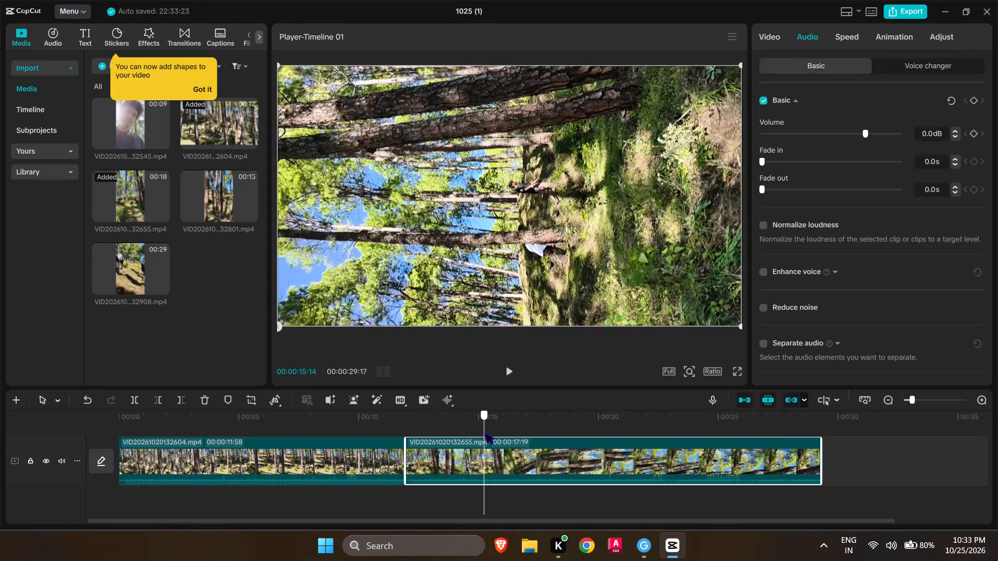
{"action": "left_click_drag", "start_coordinate": [484, 429], "coordinate": [484, 429]}
{"action": "left_click", "coordinate": [515, 380]}
{"action": "left_click", "coordinate": [510, 370]}
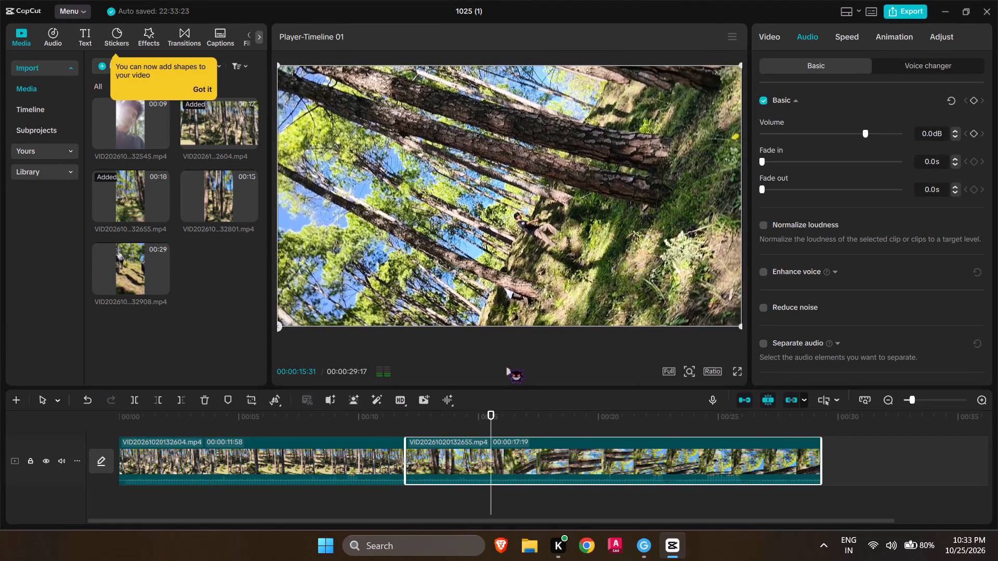
{"action": "left_click", "coordinate": [509, 369]}
{"action": "left_click", "coordinate": [508, 369]}
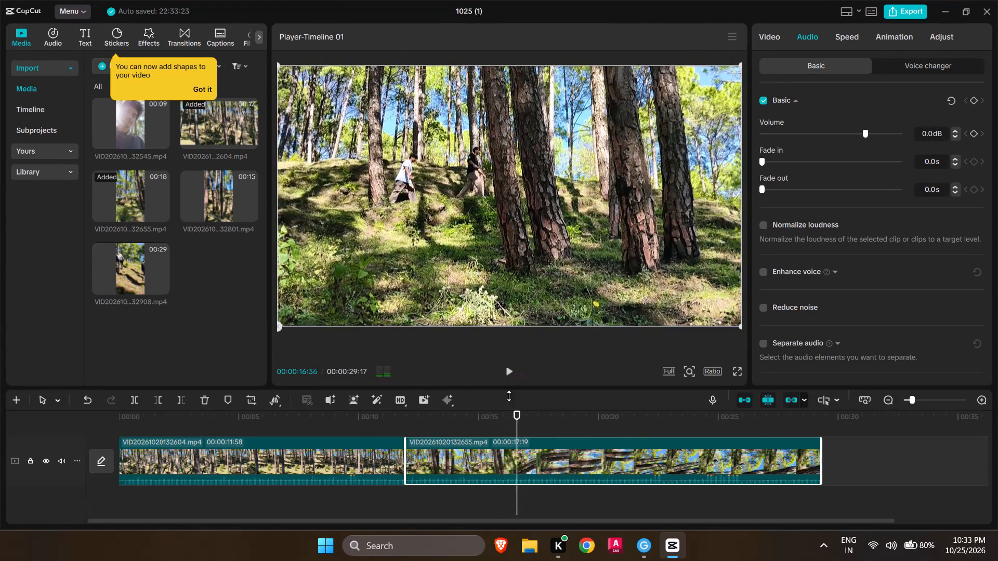
{"action": "left_click_drag", "start_coordinate": [516, 411], "coordinate": [501, 411]}
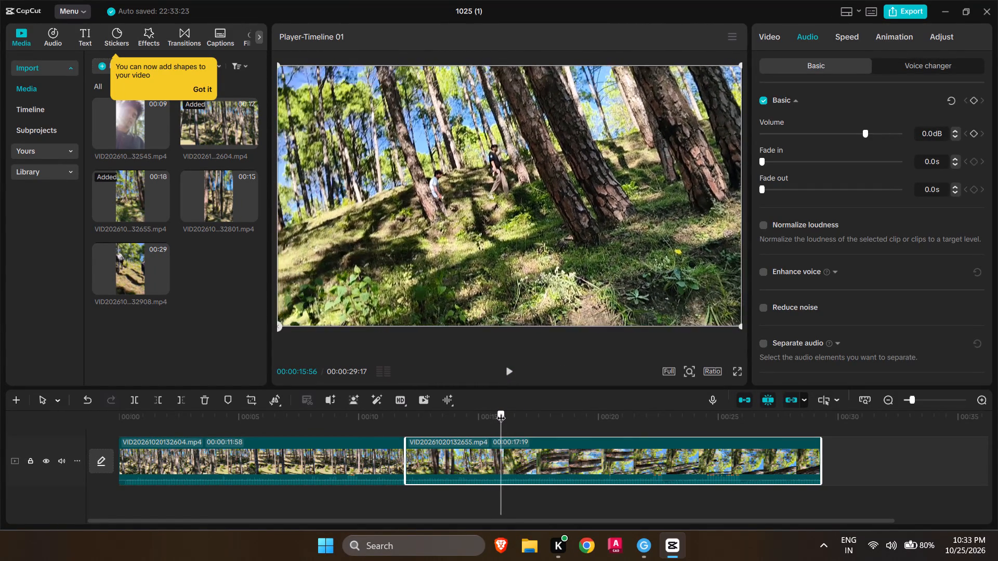
{"action": "left_click_drag", "start_coordinate": [501, 411], "coordinate": [494, 413]}
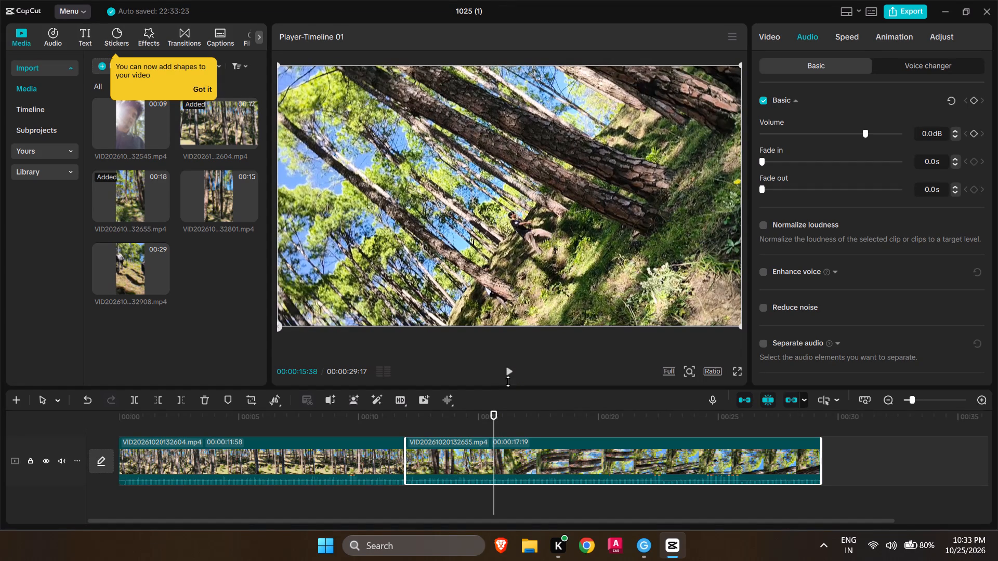
{"action": "left_click_drag", "start_coordinate": [493, 411], "coordinate": [485, 412]}
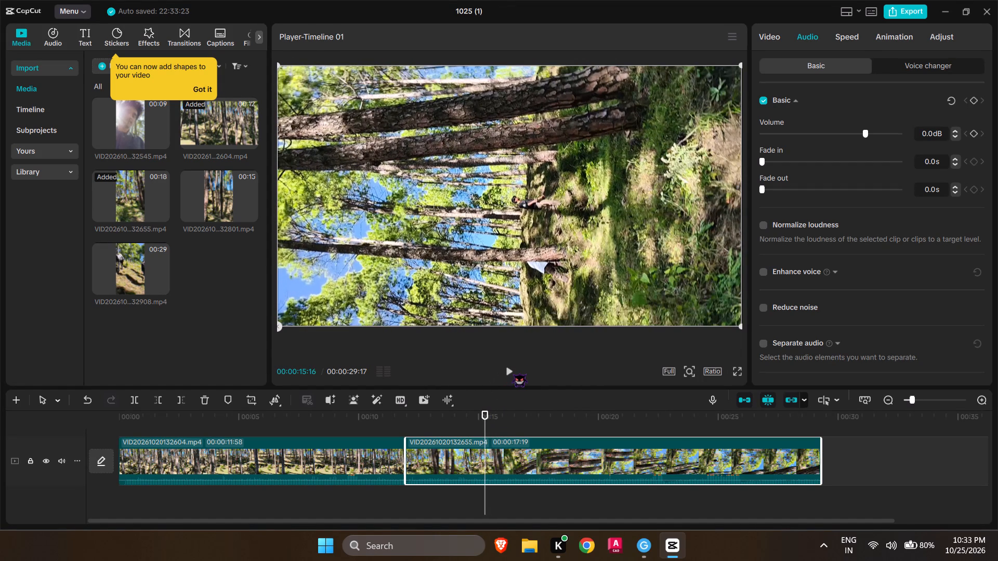
{"action": "left_click", "coordinate": [513, 373]}
{"action": "left_click", "coordinate": [513, 373]}
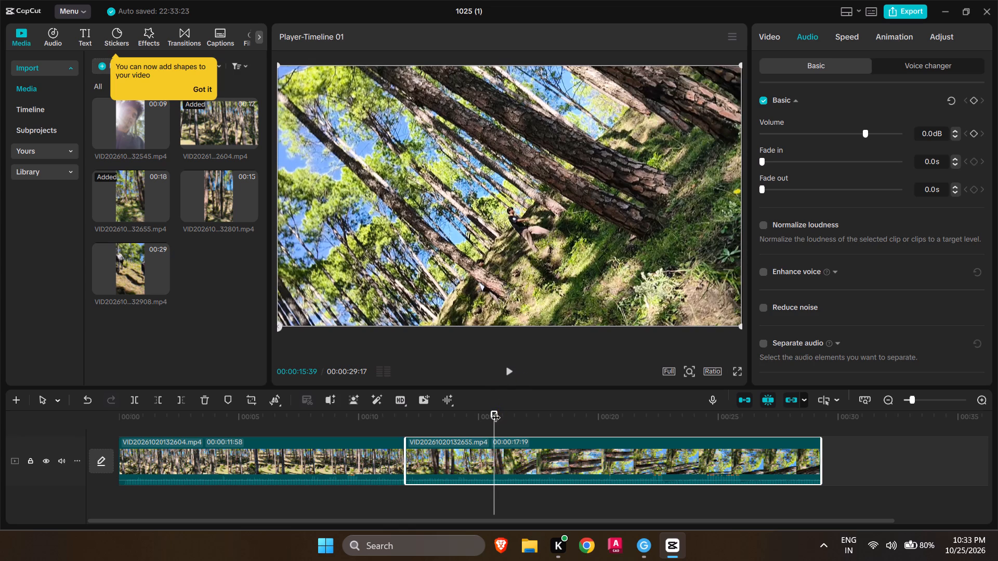
{"action": "left_click_drag", "start_coordinate": [496, 411], "coordinate": [488, 411]}
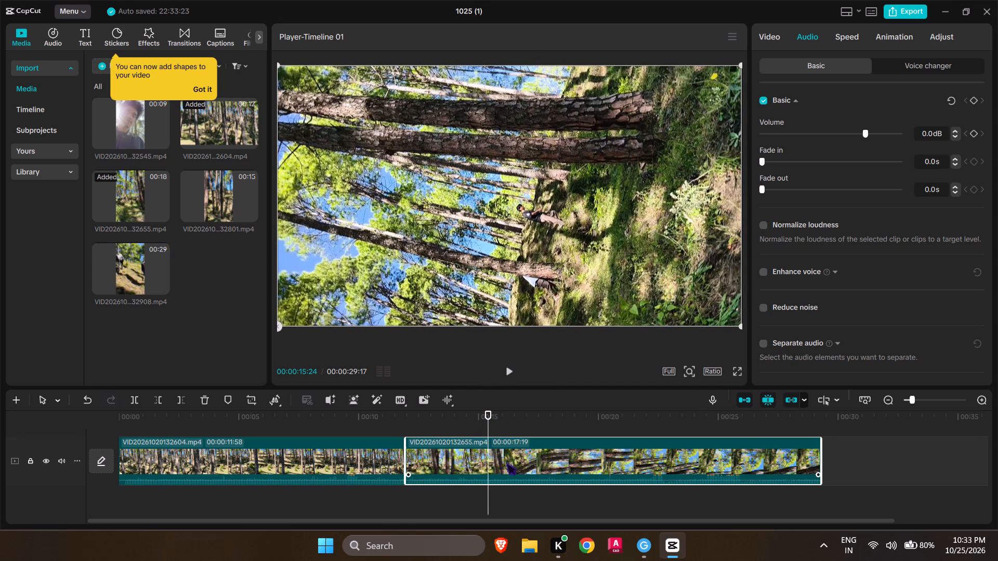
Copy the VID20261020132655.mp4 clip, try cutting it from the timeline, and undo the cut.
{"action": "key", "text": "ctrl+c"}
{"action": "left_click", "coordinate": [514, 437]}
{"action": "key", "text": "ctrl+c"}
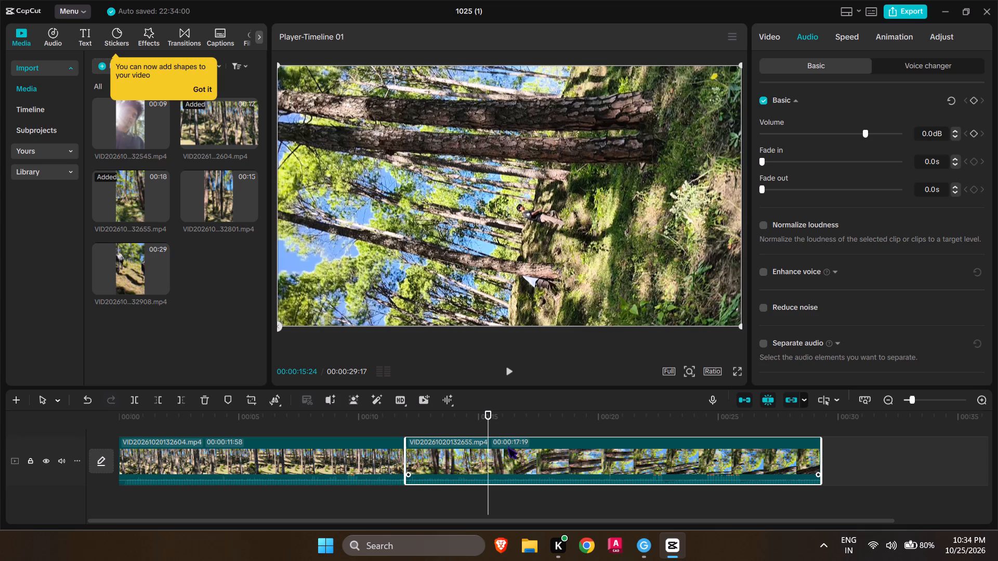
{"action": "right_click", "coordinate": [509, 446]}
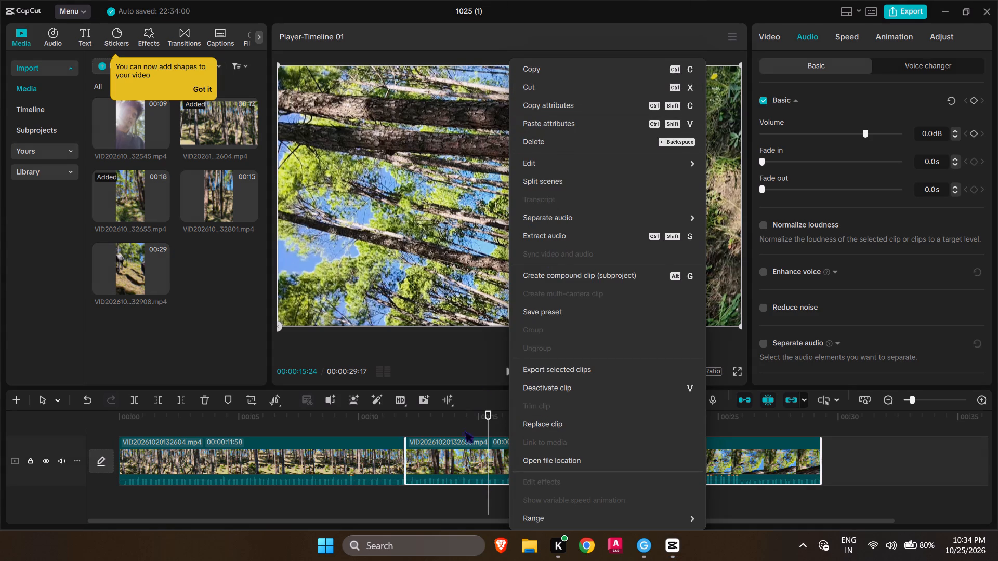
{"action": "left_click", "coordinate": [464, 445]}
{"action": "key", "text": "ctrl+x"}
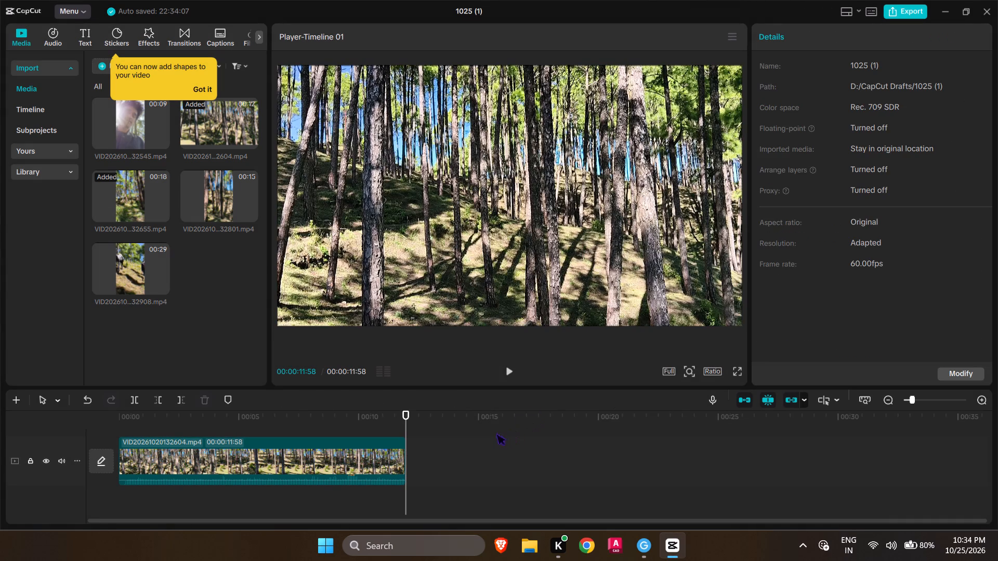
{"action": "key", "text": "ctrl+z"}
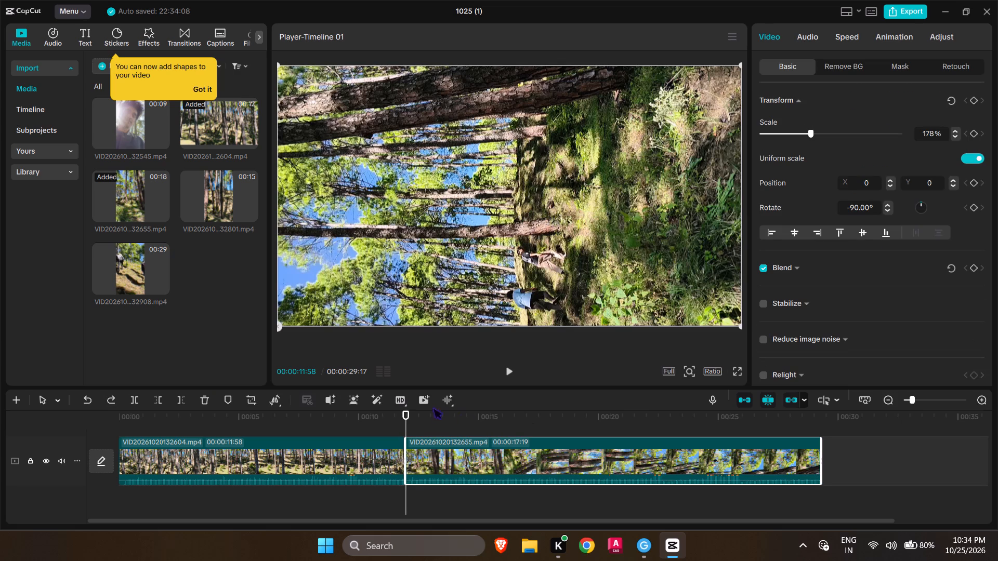
Scrub back and forth through the VID20261020132655.mp4 clip to examine where the footage turns from sideways to upright.
{"action": "left_click_drag", "start_coordinate": [403, 415], "coordinate": [498, 433]}
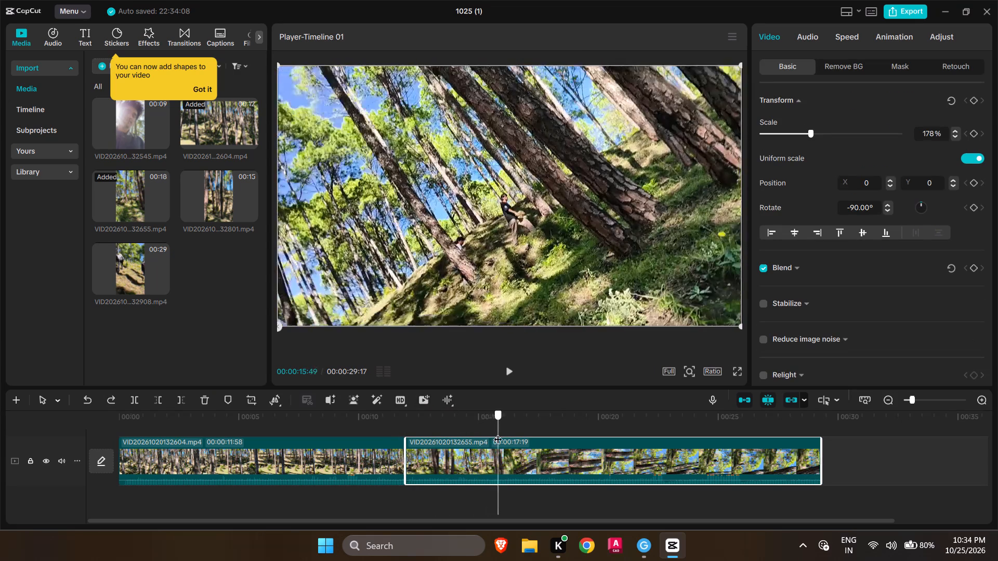
{"action": "left_click_drag", "start_coordinate": [498, 433], "coordinate": [520, 449]}
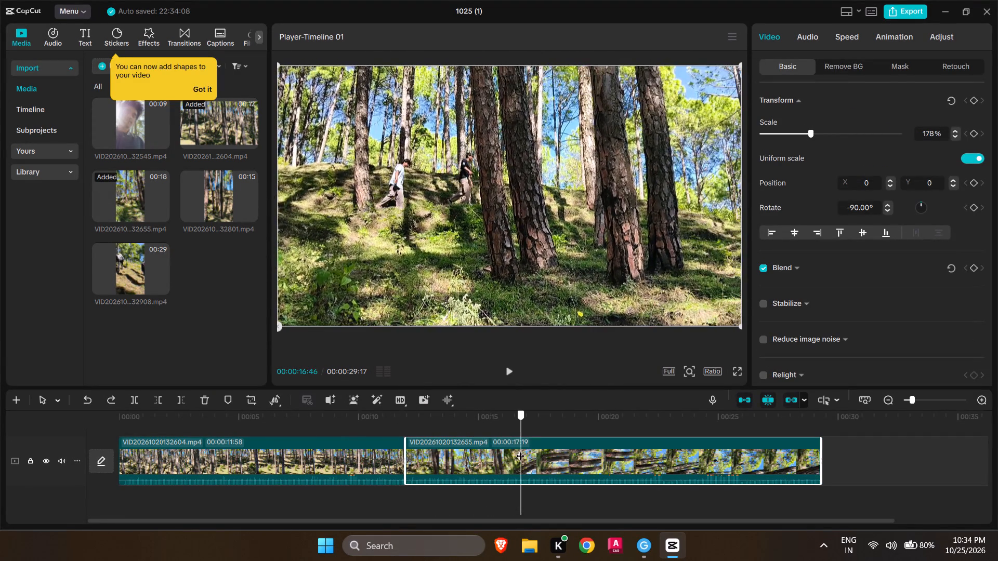
{"action": "left_click_drag", "start_coordinate": [520, 449], "coordinate": [485, 447]}
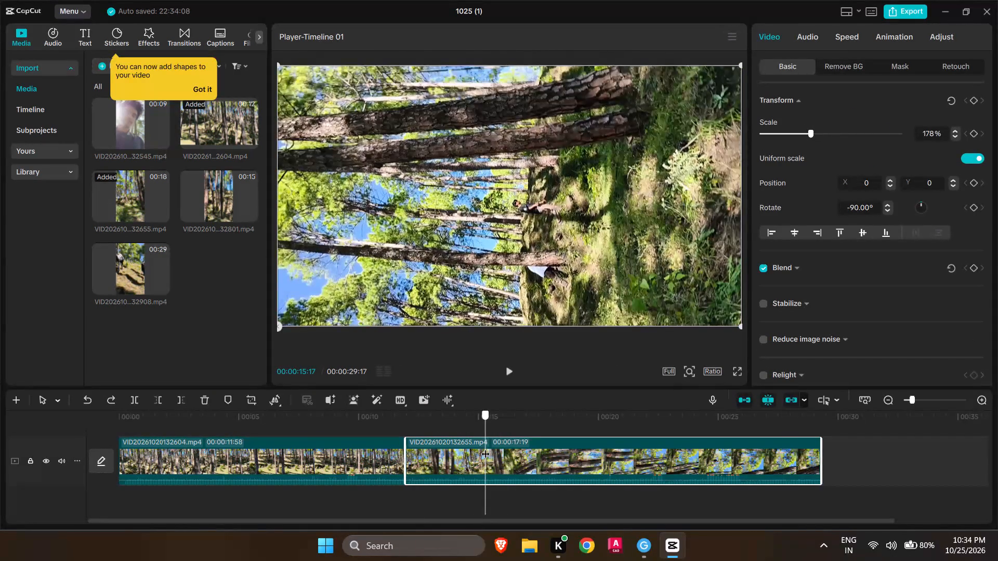
{"action": "left_click_drag", "start_coordinate": [485, 447], "coordinate": [468, 446]}
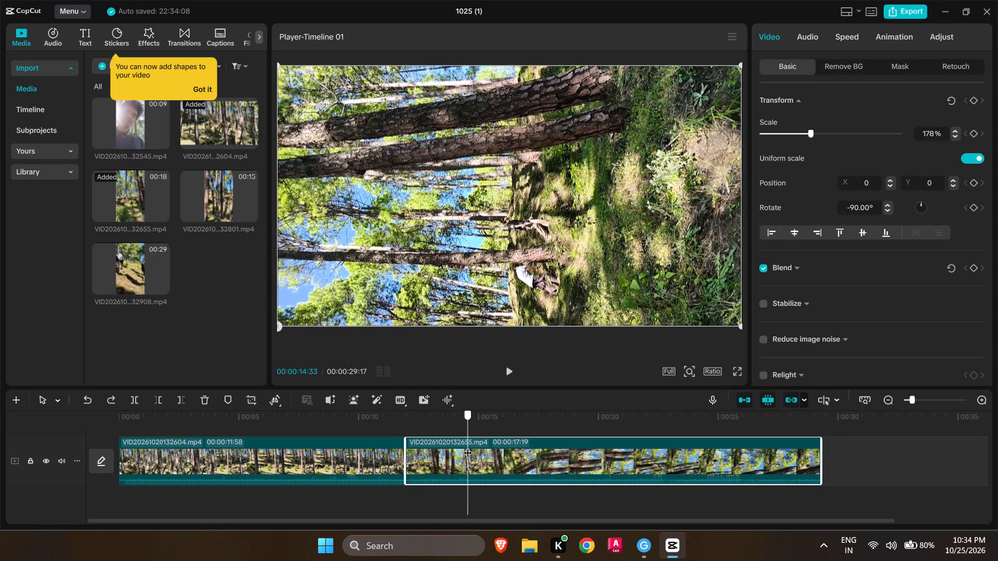
{"action": "left_click_drag", "start_coordinate": [468, 446], "coordinate": [488, 447]}
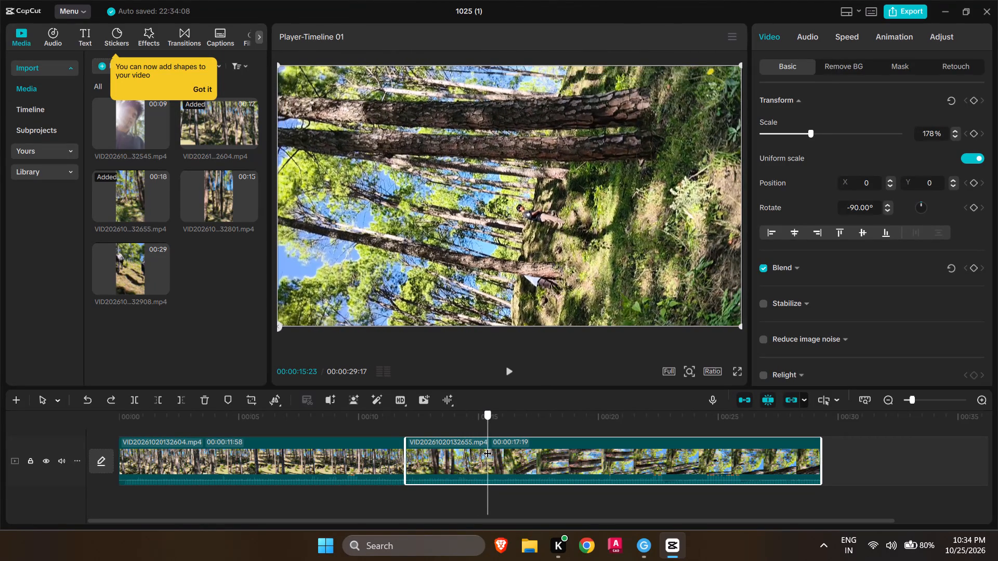
{"action": "left_click_drag", "start_coordinate": [488, 447], "coordinate": [493, 450]}
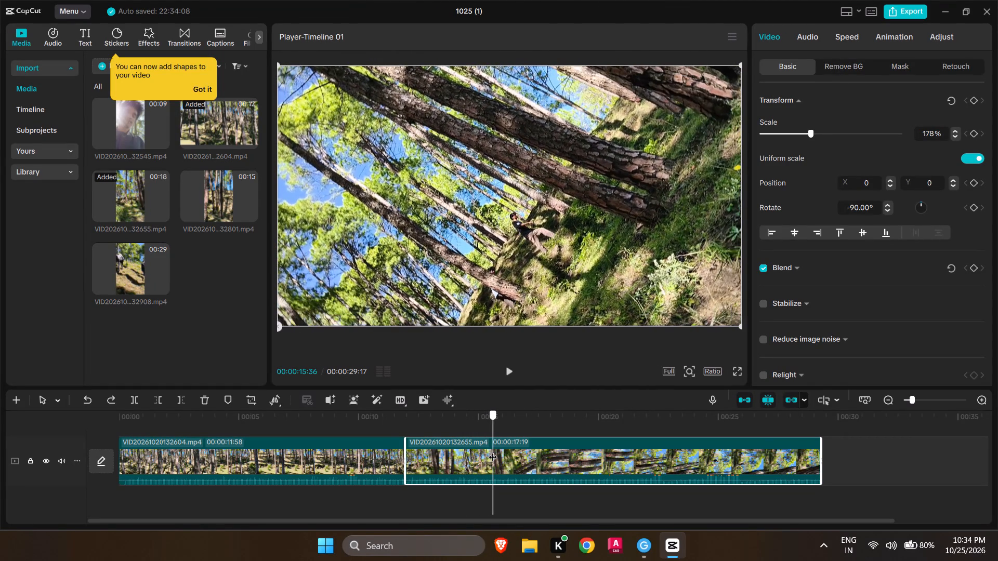
{"action": "left_click_drag", "start_coordinate": [493, 450], "coordinate": [510, 451]}
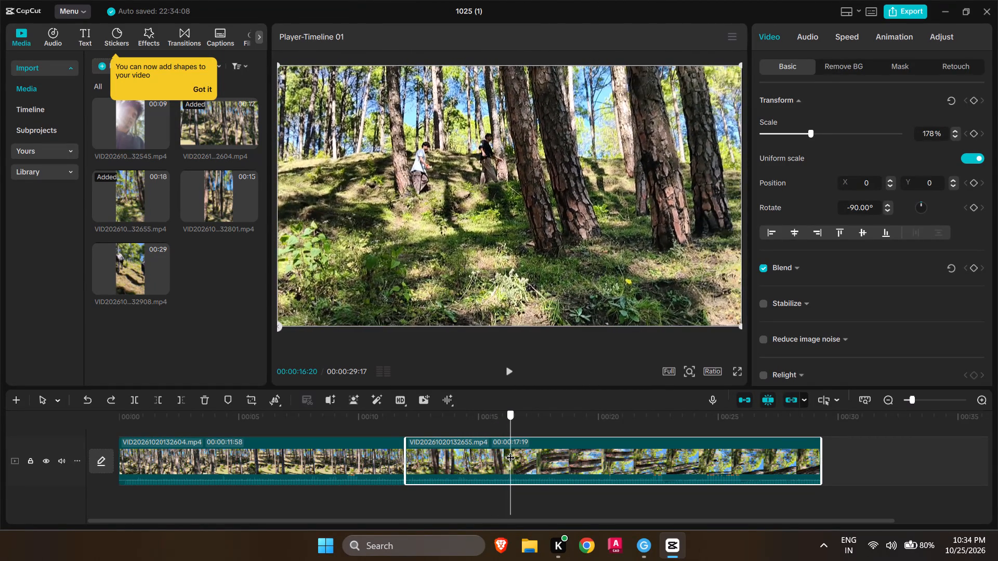
{"action": "left_click_drag", "start_coordinate": [510, 451], "coordinate": [495, 448]}
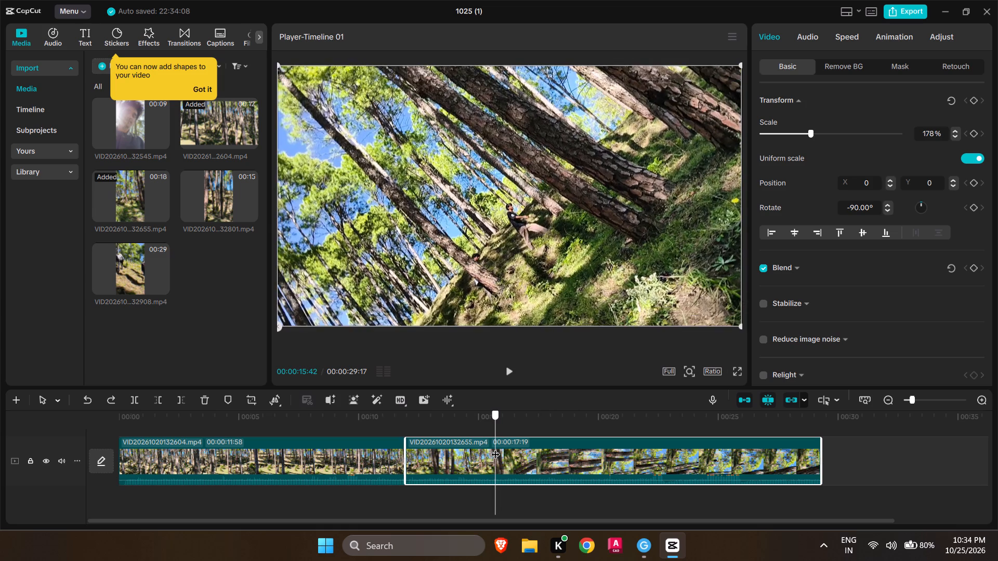
{"action": "left_click_drag", "start_coordinate": [495, 448], "coordinate": [421, 443]}
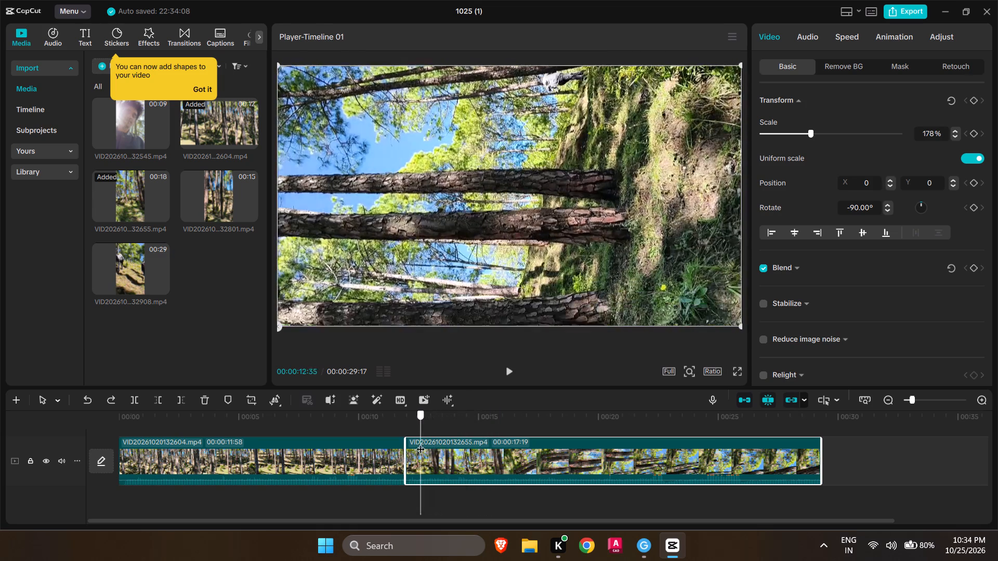
{"action": "left_click_drag", "start_coordinate": [421, 443], "coordinate": [509, 452]}
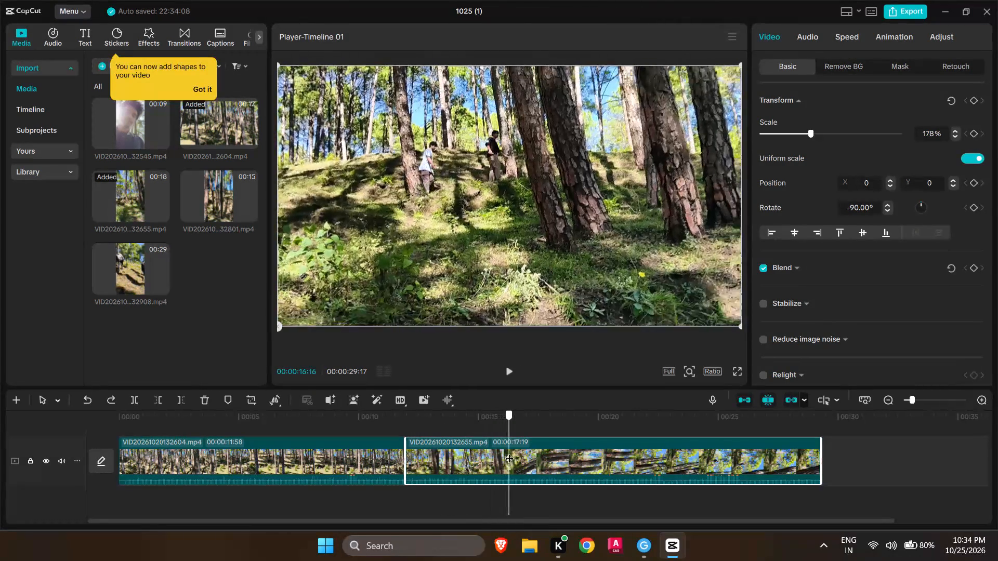
{"action": "left_click_drag", "start_coordinate": [509, 452], "coordinate": [592, 461]}
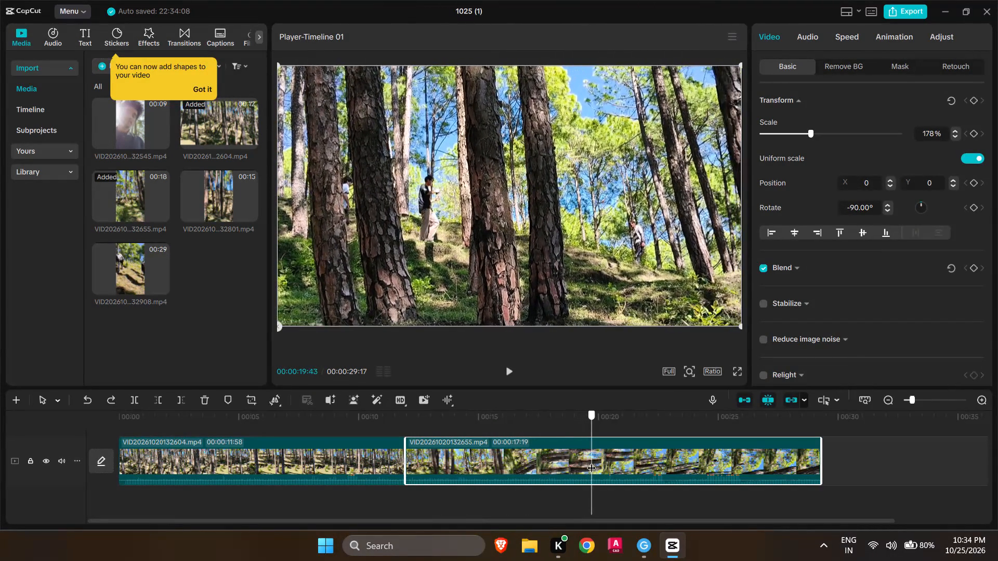
{"action": "left_click_drag", "start_coordinate": [592, 461], "coordinate": [529, 462]}
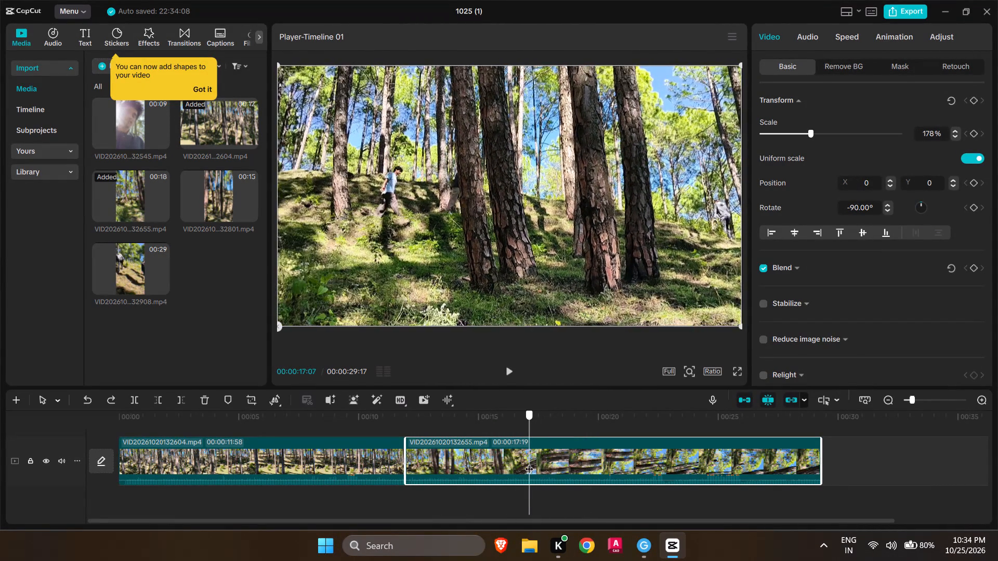
{"action": "left_click_drag", "start_coordinate": [529, 462], "coordinate": [505, 457]}
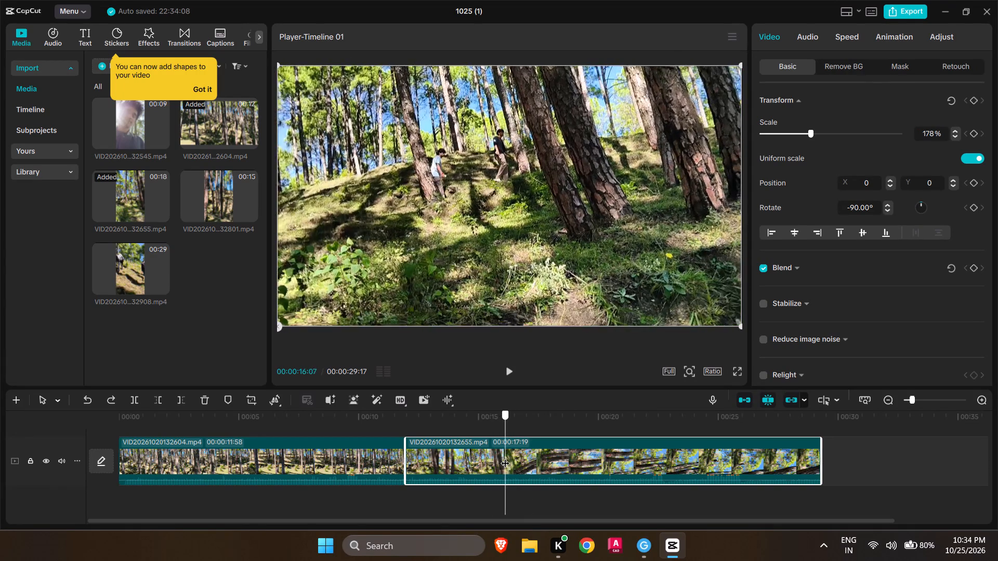
{"action": "left_click_drag", "start_coordinate": [505, 457], "coordinate": [546, 457]}
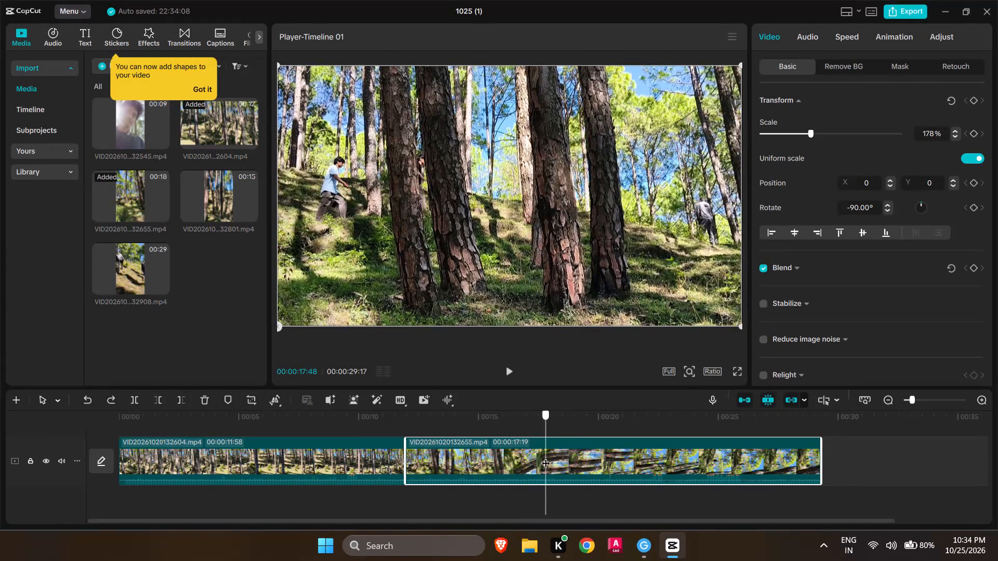
{"action": "left_click_drag", "start_coordinate": [546, 457], "coordinate": [495, 457]}
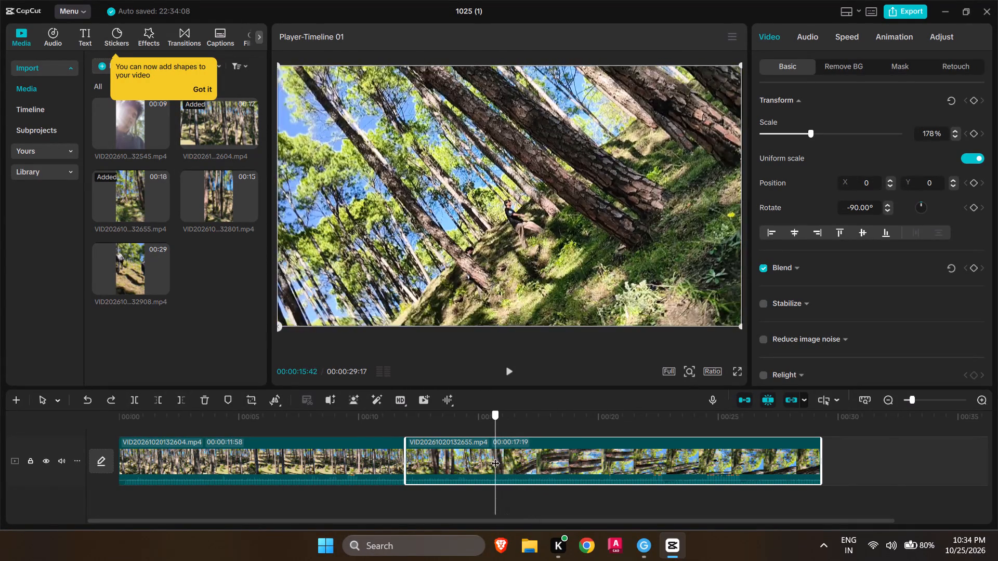
{"action": "left_click_drag", "start_coordinate": [495, 457], "coordinate": [514, 453]}
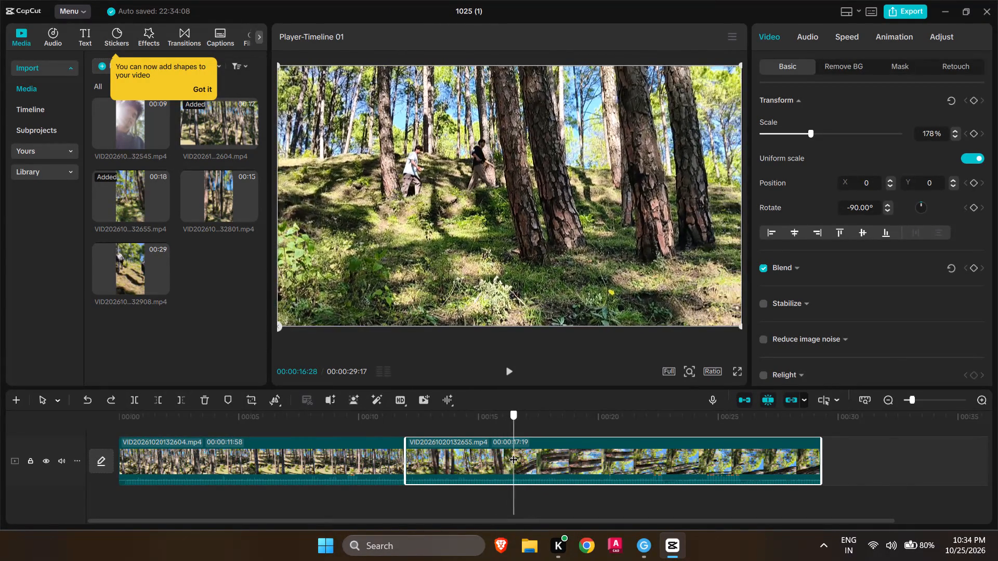
{"action": "left_click_drag", "start_coordinate": [514, 453], "coordinate": [520, 453]}
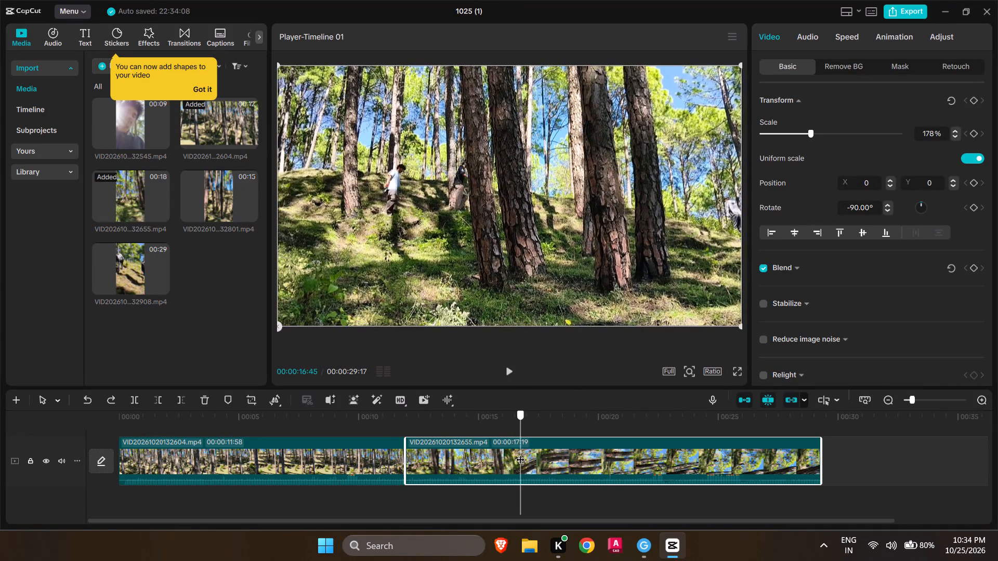
{"action": "left_click_drag", "start_coordinate": [520, 453], "coordinate": [505, 449]}
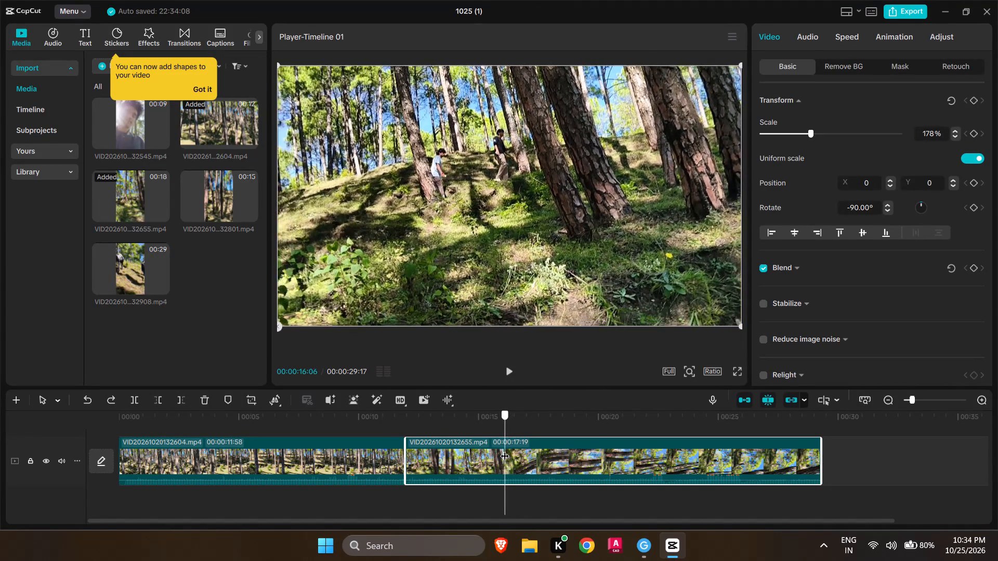
{"action": "left_click_drag", "start_coordinate": [505, 449], "coordinate": [521, 447]}
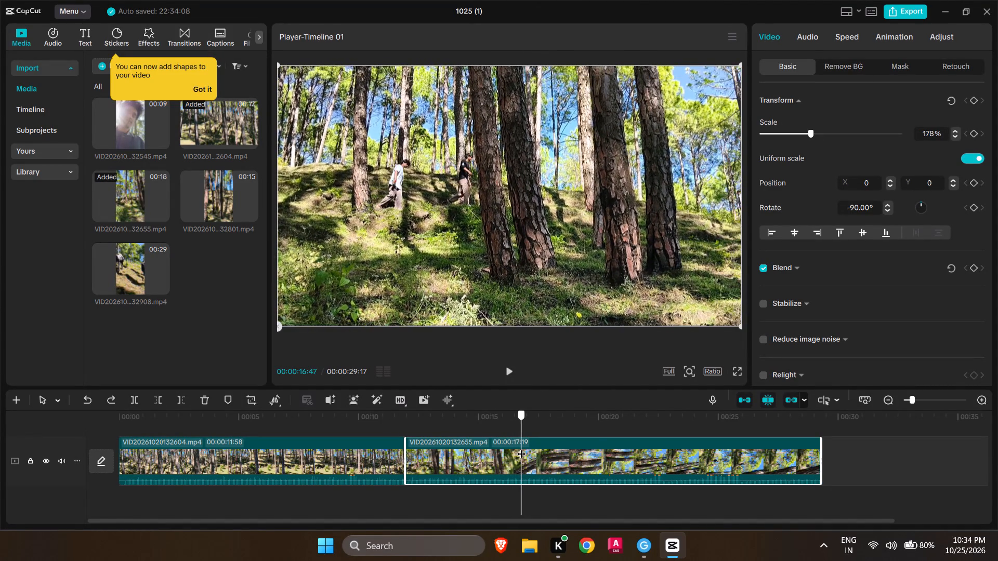
{"action": "left_click_drag", "start_coordinate": [521, 447], "coordinate": [520, 446]}
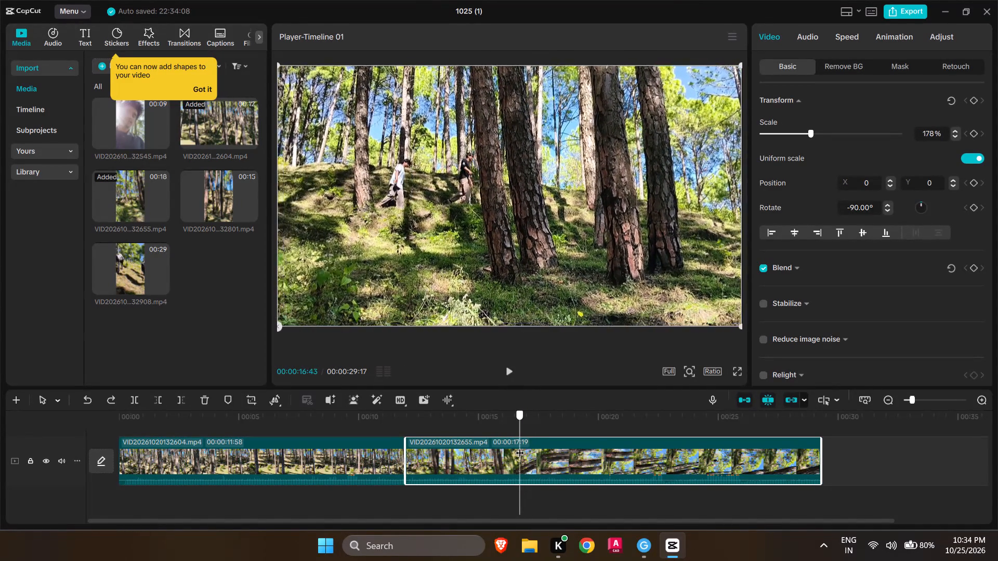
{"action": "left_click_drag", "start_coordinate": [520, 446], "coordinate": [515, 446]}
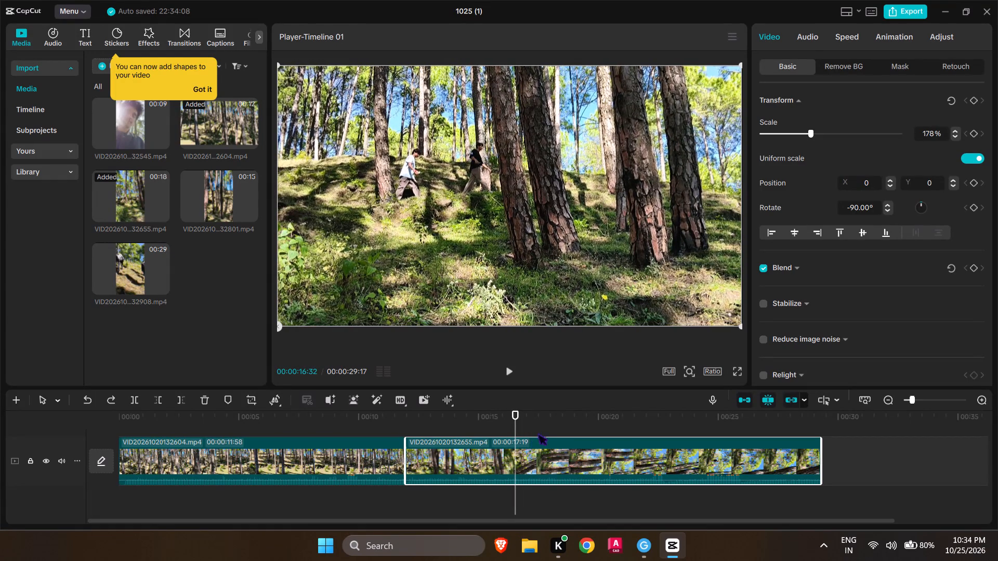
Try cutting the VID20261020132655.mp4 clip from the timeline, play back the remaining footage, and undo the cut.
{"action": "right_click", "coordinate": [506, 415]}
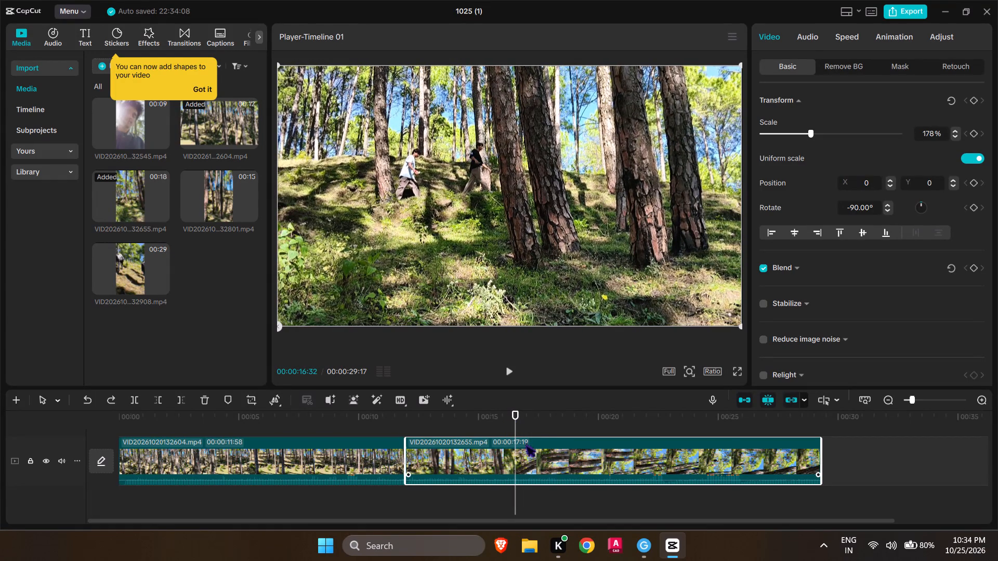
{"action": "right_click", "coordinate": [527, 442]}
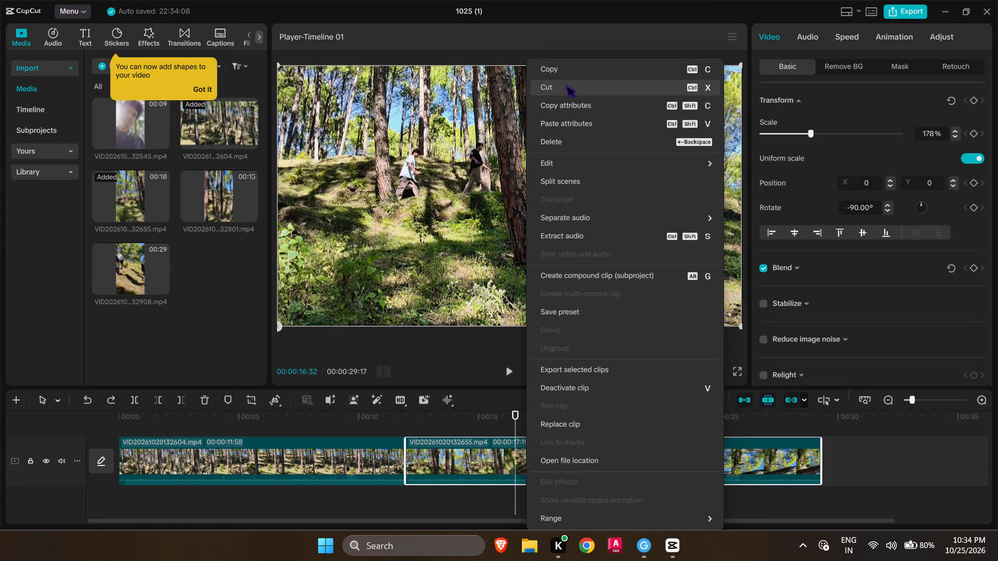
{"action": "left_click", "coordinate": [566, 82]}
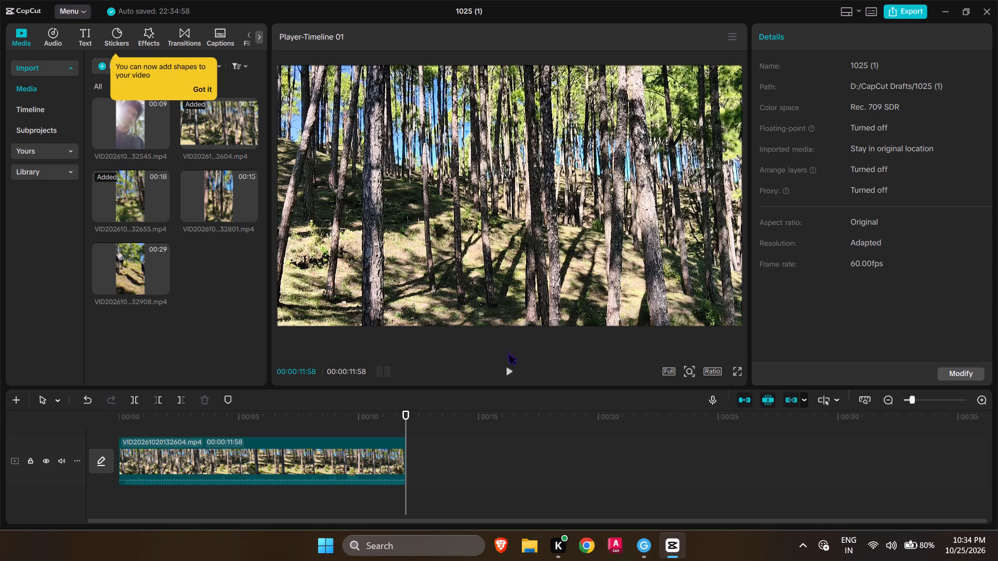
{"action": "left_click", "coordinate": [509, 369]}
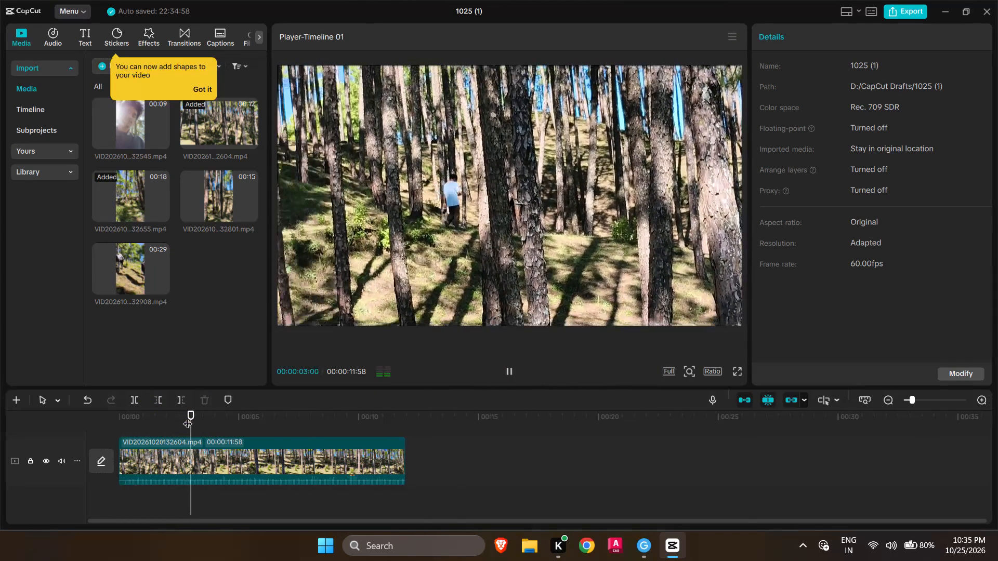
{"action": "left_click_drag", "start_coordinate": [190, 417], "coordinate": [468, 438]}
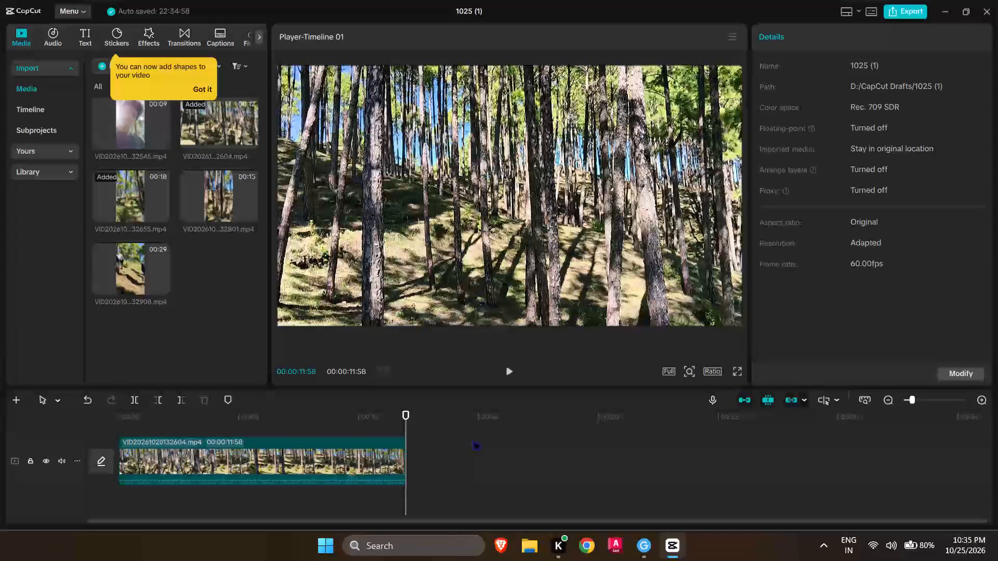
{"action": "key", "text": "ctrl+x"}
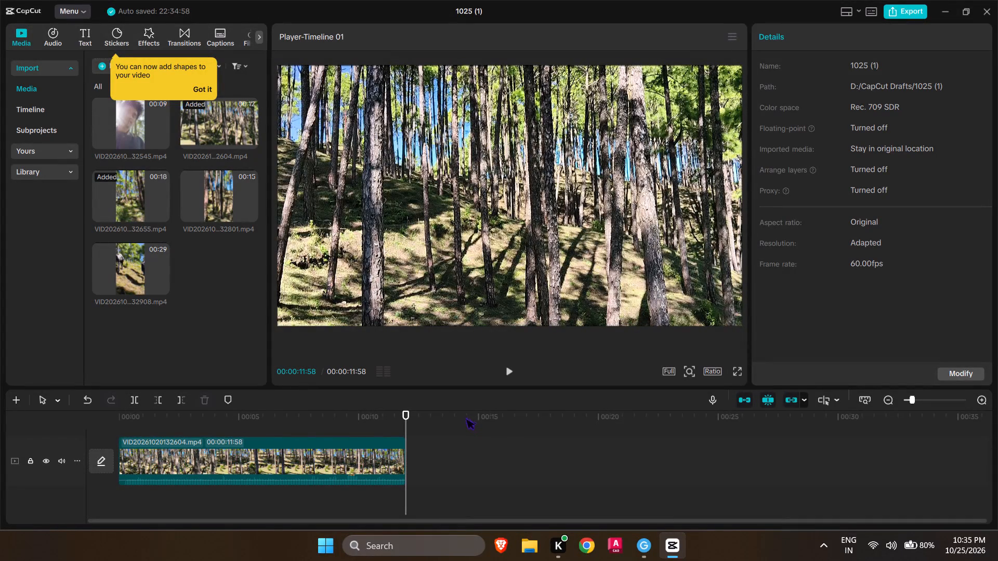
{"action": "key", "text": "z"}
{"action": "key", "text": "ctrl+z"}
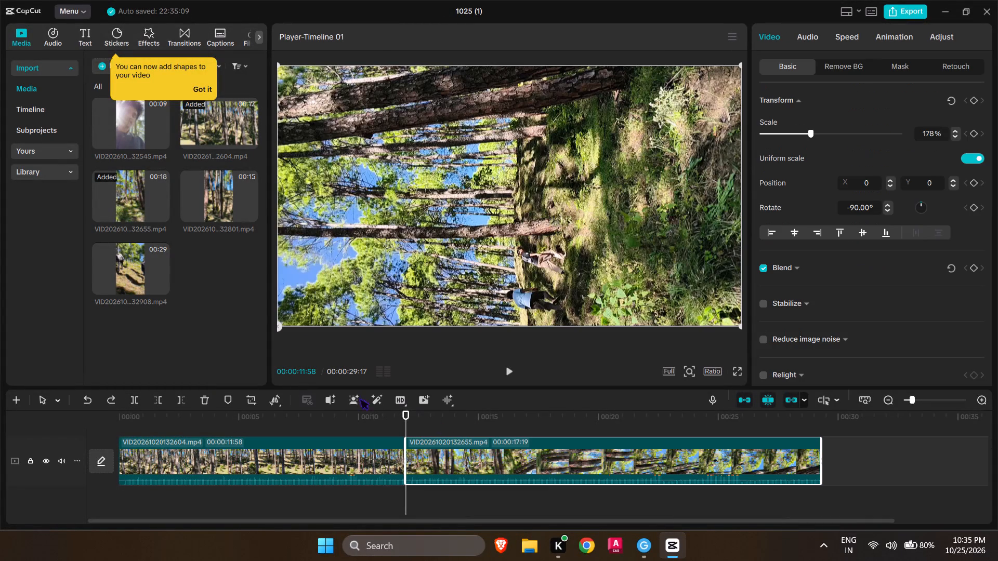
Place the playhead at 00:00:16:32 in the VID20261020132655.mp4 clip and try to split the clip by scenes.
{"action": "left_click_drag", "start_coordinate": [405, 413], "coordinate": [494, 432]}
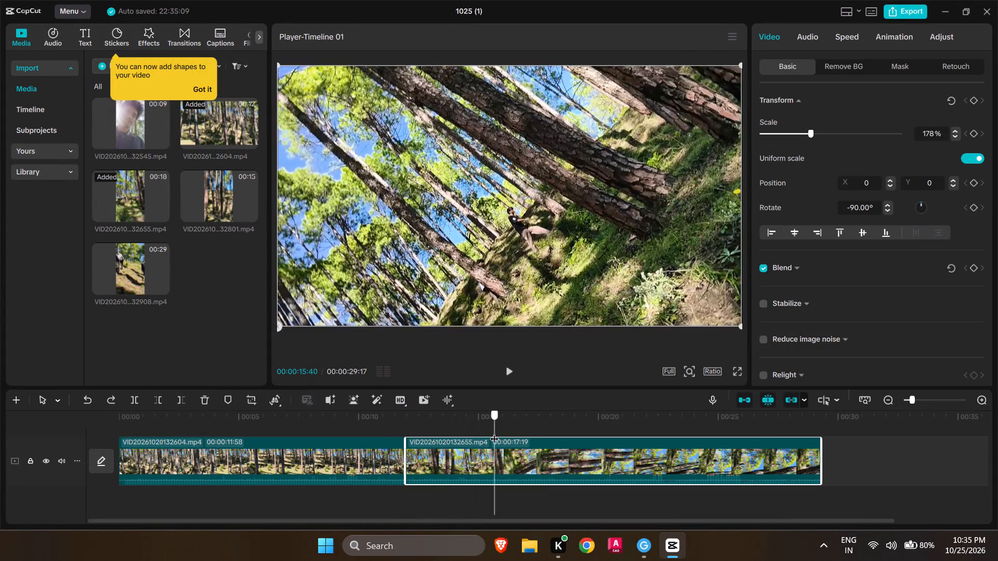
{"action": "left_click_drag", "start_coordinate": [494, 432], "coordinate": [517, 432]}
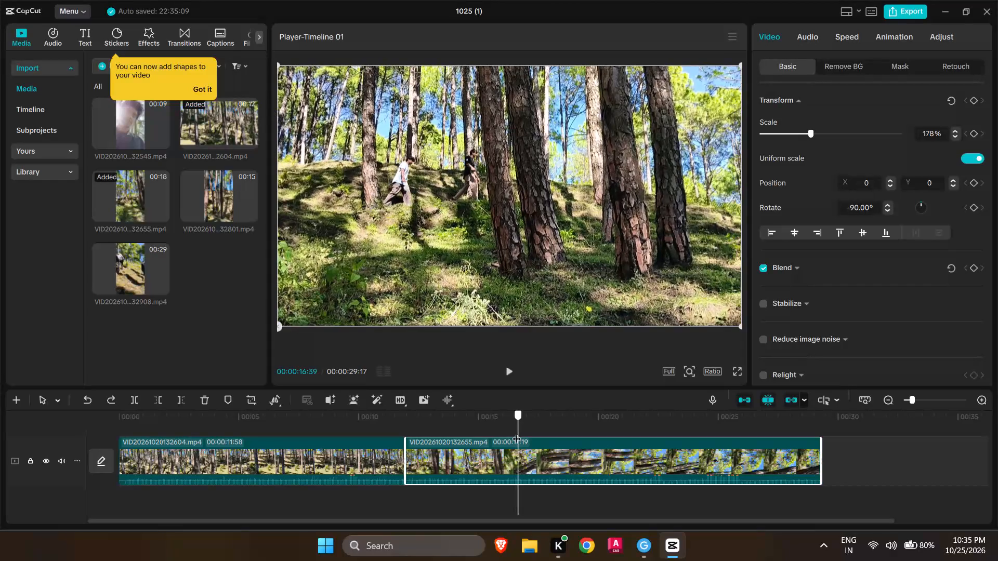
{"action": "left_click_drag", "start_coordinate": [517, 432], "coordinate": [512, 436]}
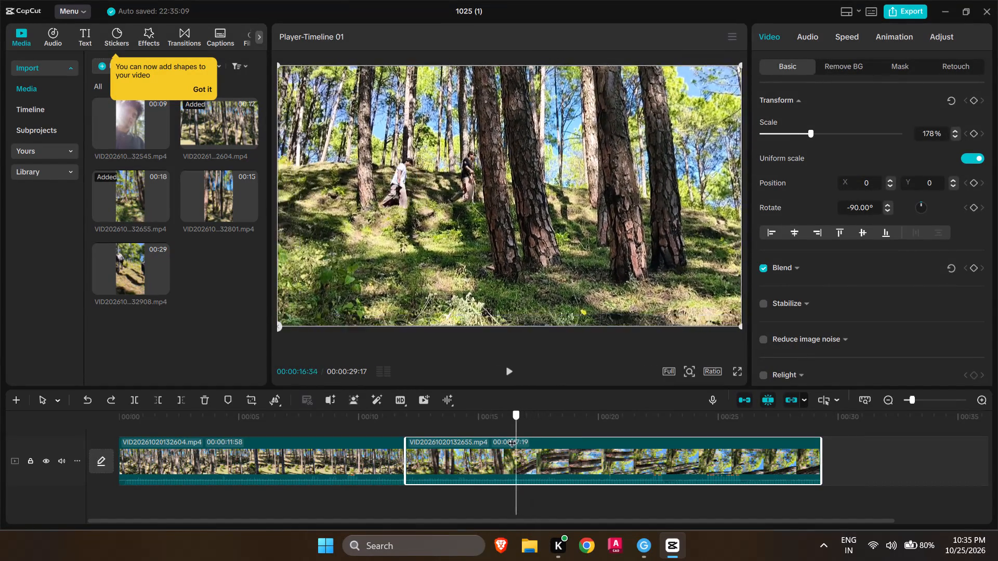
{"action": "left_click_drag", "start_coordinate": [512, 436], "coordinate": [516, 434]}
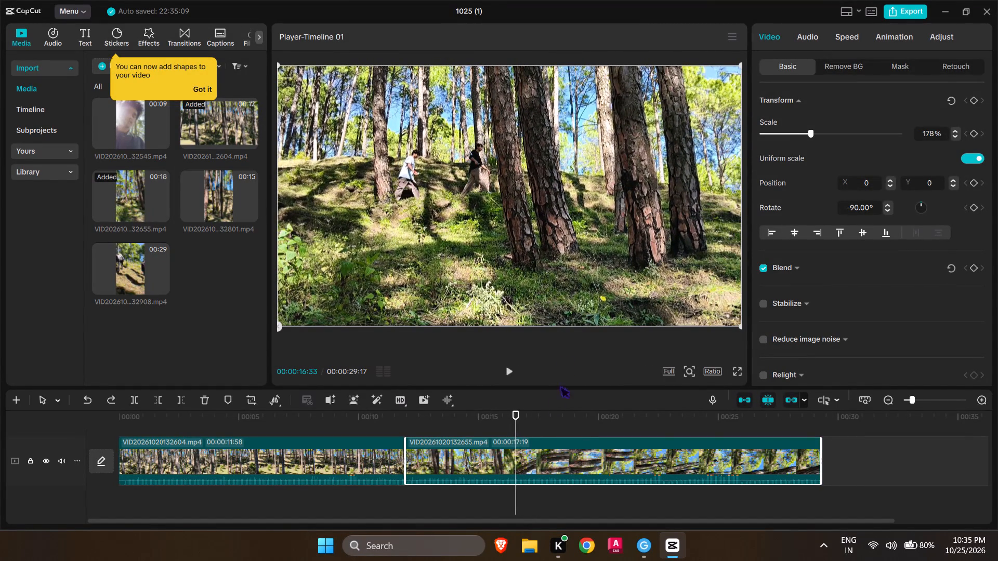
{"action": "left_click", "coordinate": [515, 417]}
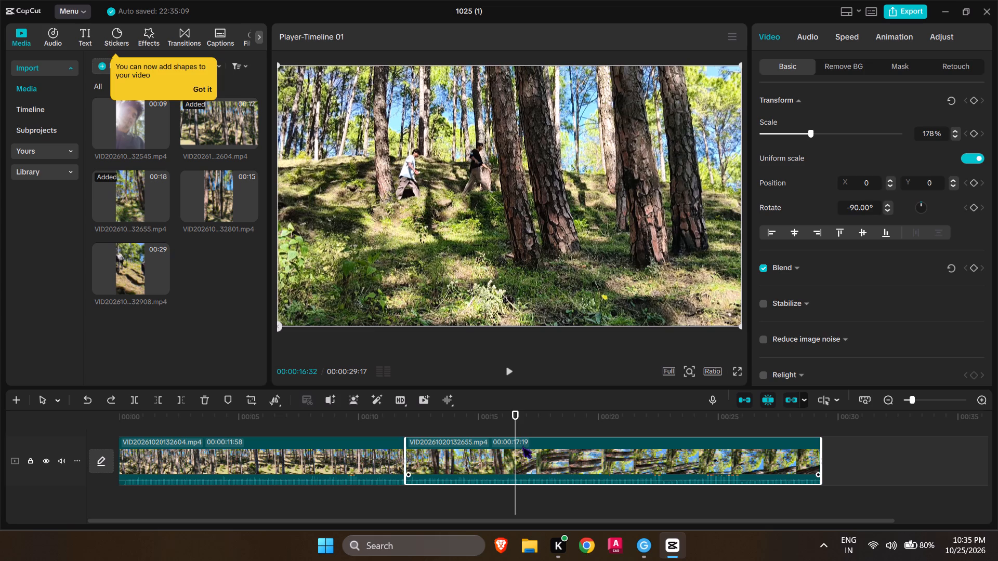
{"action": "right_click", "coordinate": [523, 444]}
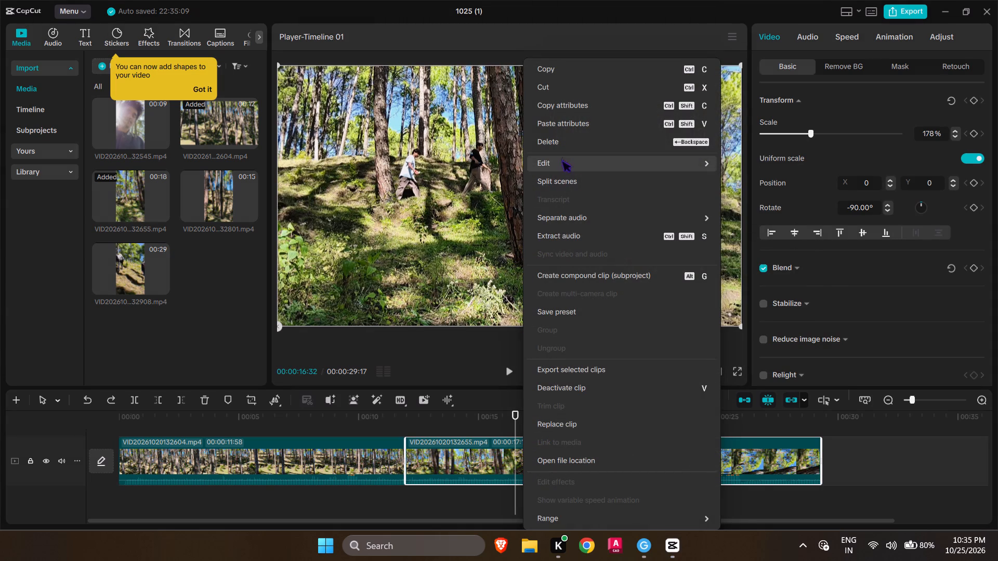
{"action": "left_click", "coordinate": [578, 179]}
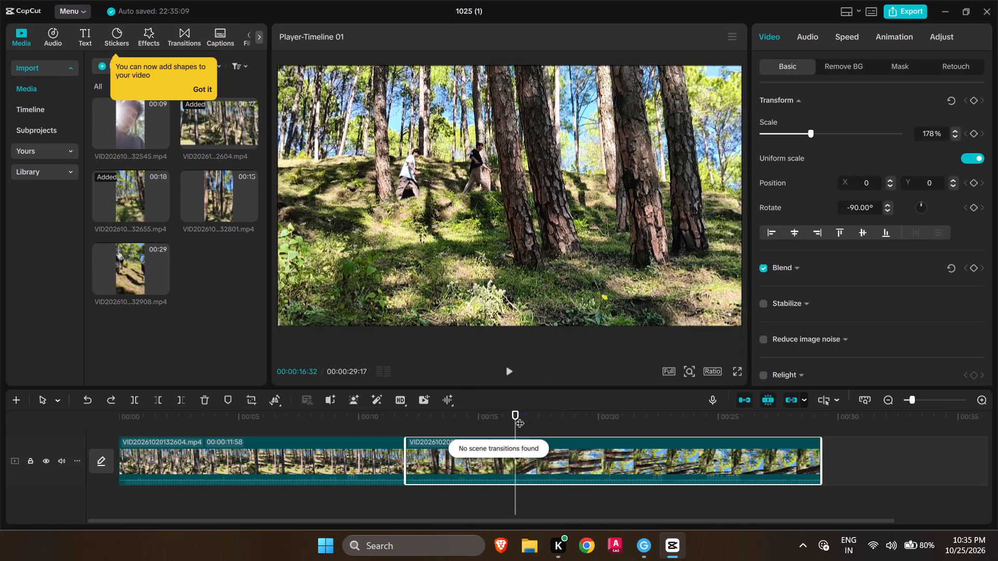
Trim away the part of the VID20261020132655.mp4 clip before 00:00:16:32 and play back the remaining footage.
{"action": "right_click", "coordinate": [524, 476]}
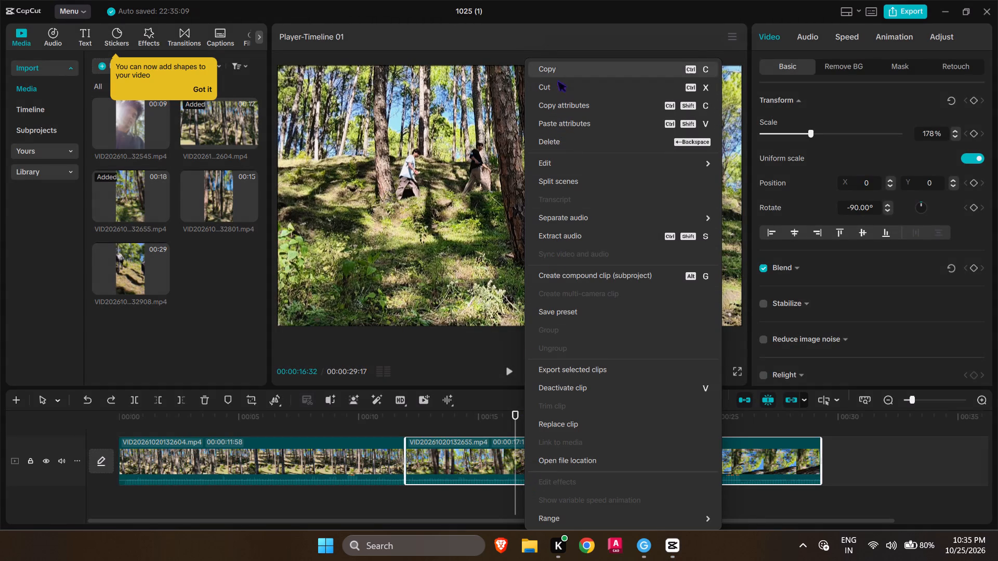
{"action": "left_click", "coordinate": [852, 454]}
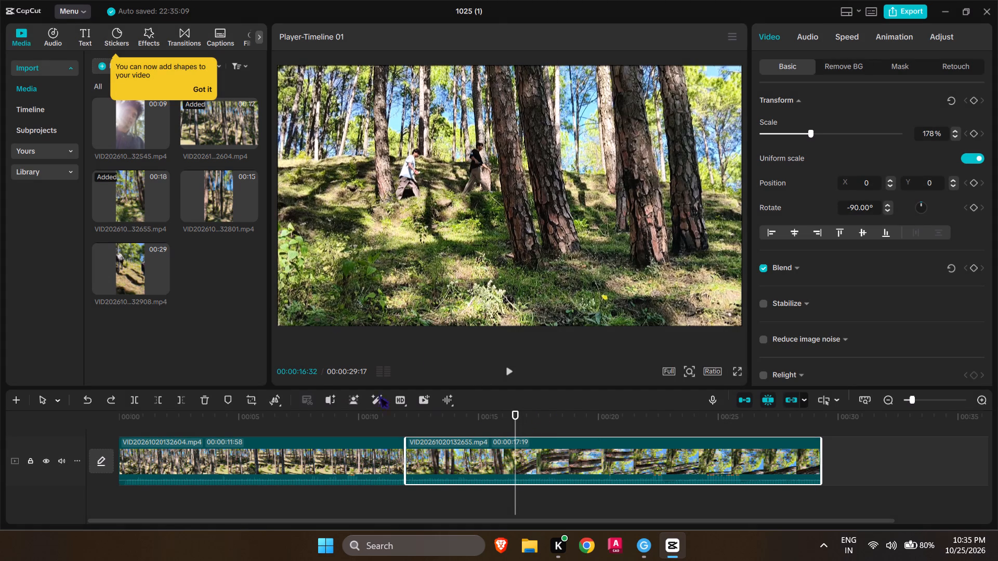
{"action": "left_click", "coordinate": [153, 398]}
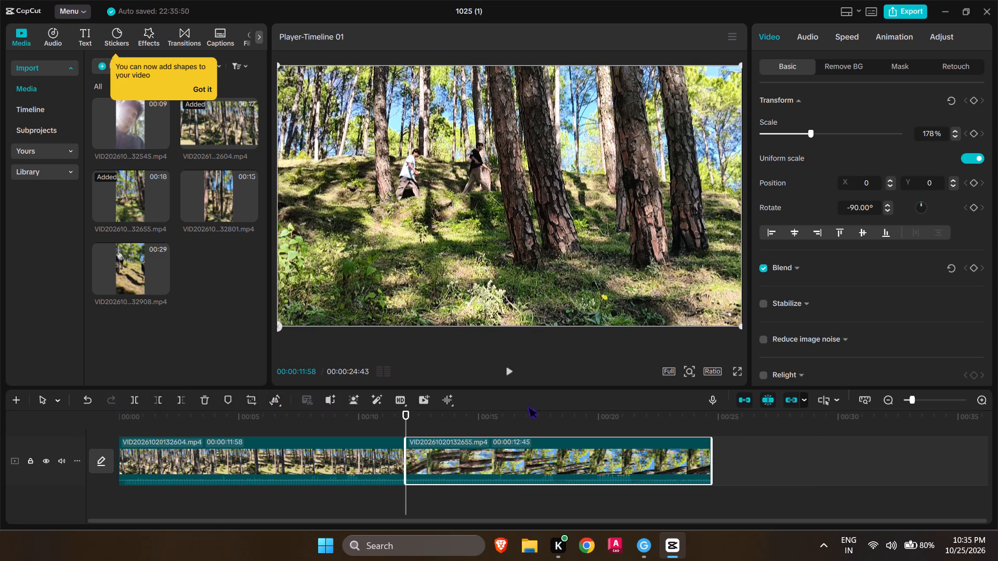
{"action": "left_click", "coordinate": [508, 368]}
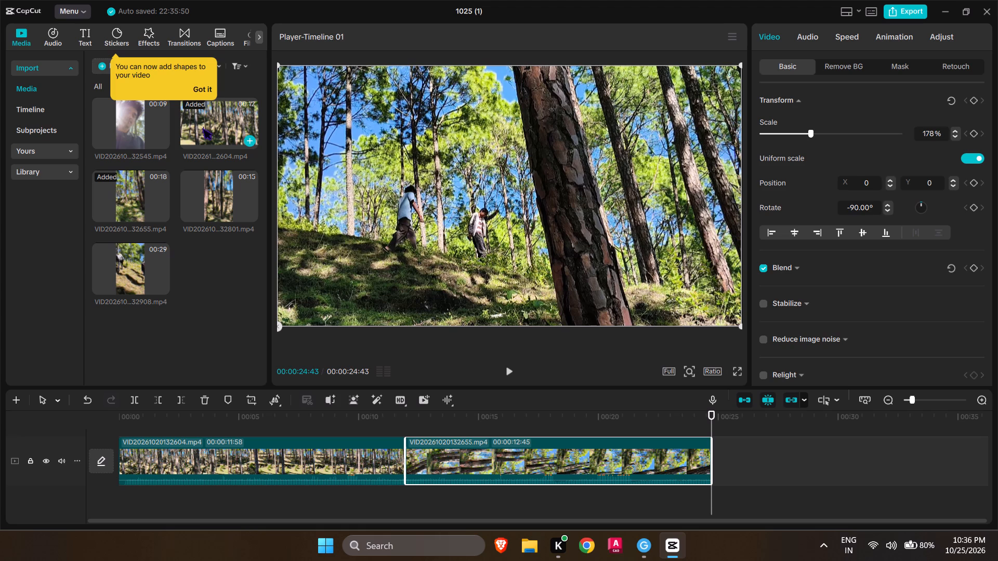
Turn off the main track magnet and move the VID20261020132655.mp4 clip about 4 seconds later, leaving a gap after the first clip.
{"action": "left_click", "coordinate": [139, 202]}
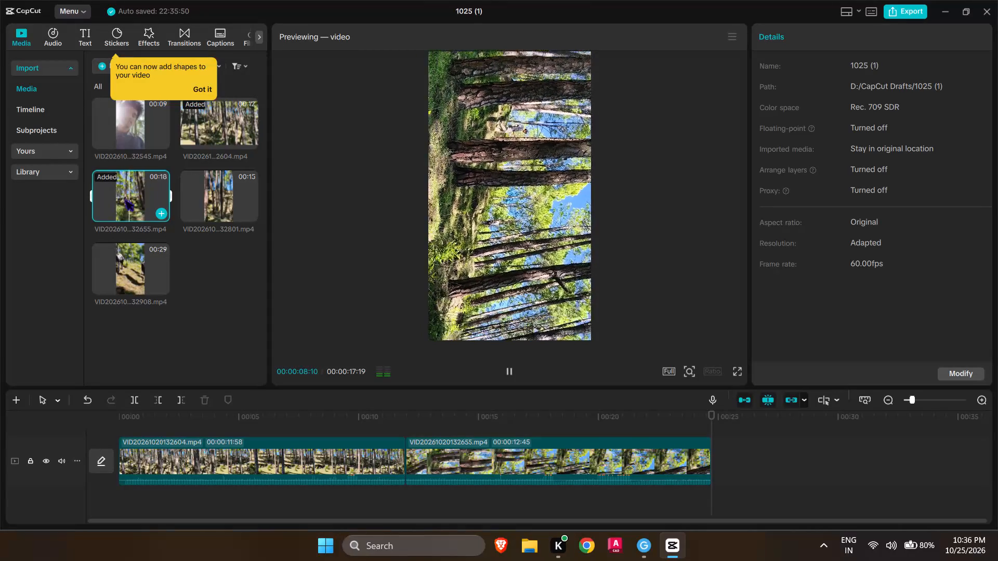
{"action": "left_click_drag", "start_coordinate": [482, 463], "coordinate": [612, 465]}
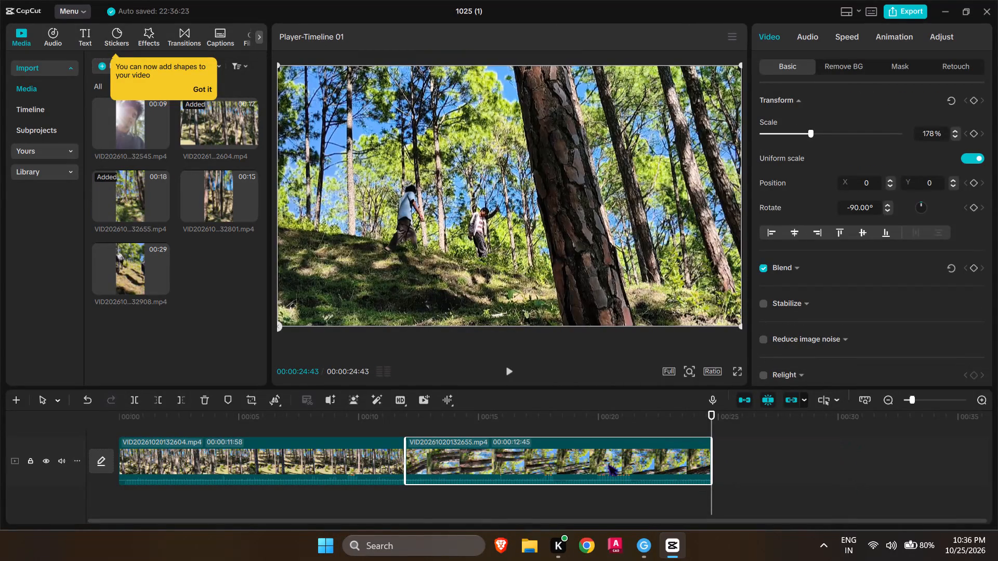
{"action": "left_click", "coordinate": [743, 400]}
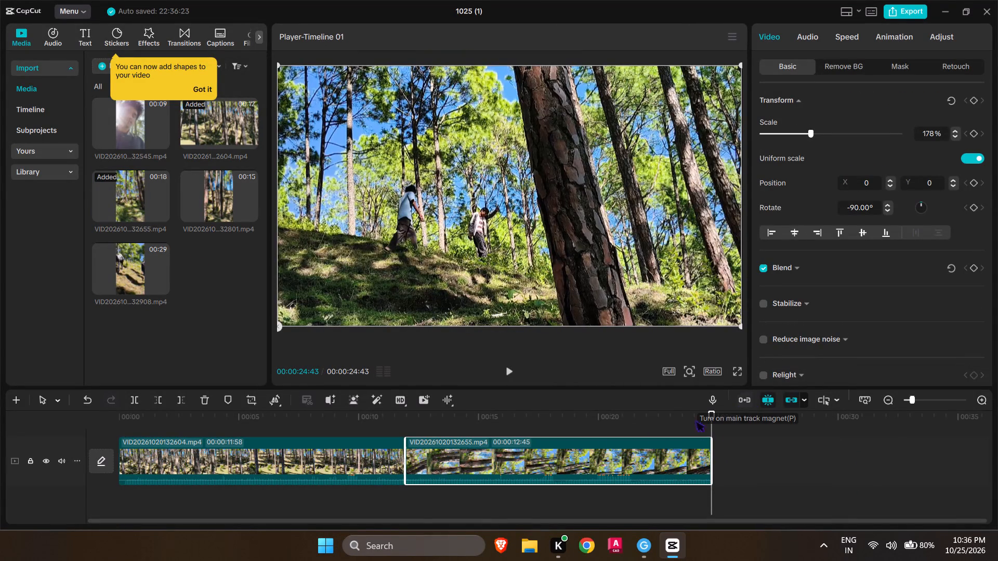
{"action": "left_click_drag", "start_coordinate": [543, 458], "coordinate": [640, 458]}
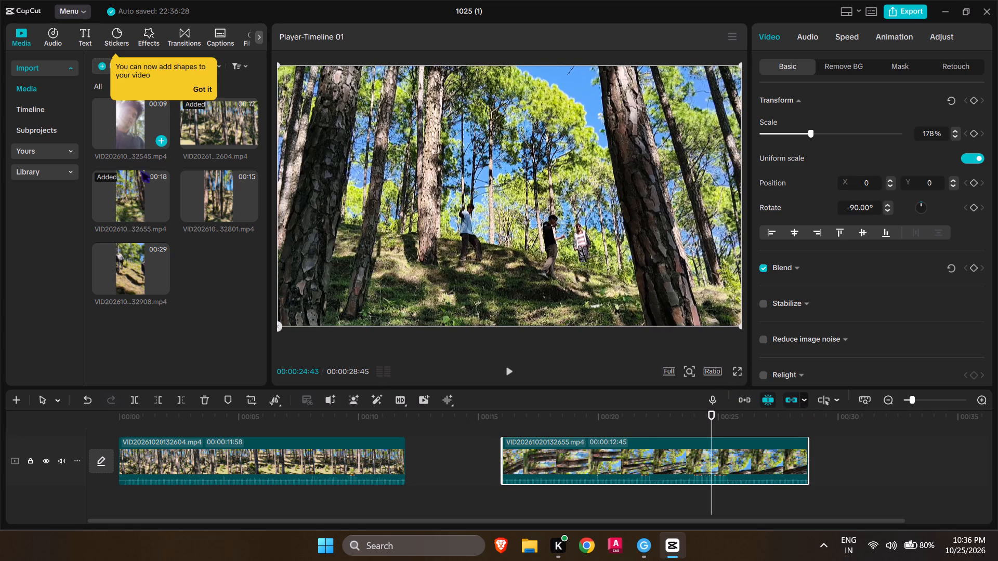
Preview the two remaining forest videos and add VID20261020132908.mp4 to the main track about 3 seconds after the VID20261020132655.mp4 clip.
{"action": "left_click", "coordinate": [200, 208]}
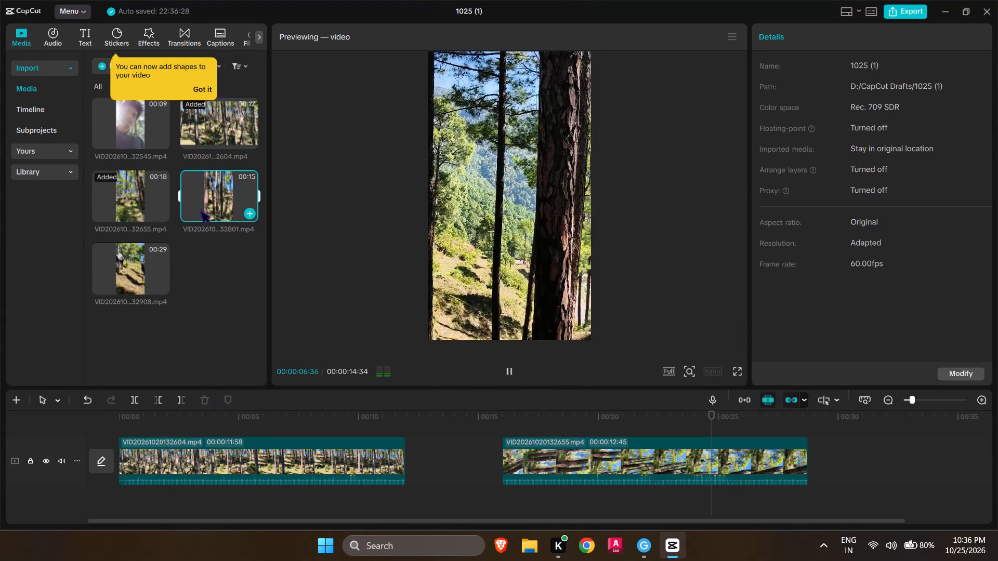
{"action": "left_click", "coordinate": [120, 278]}
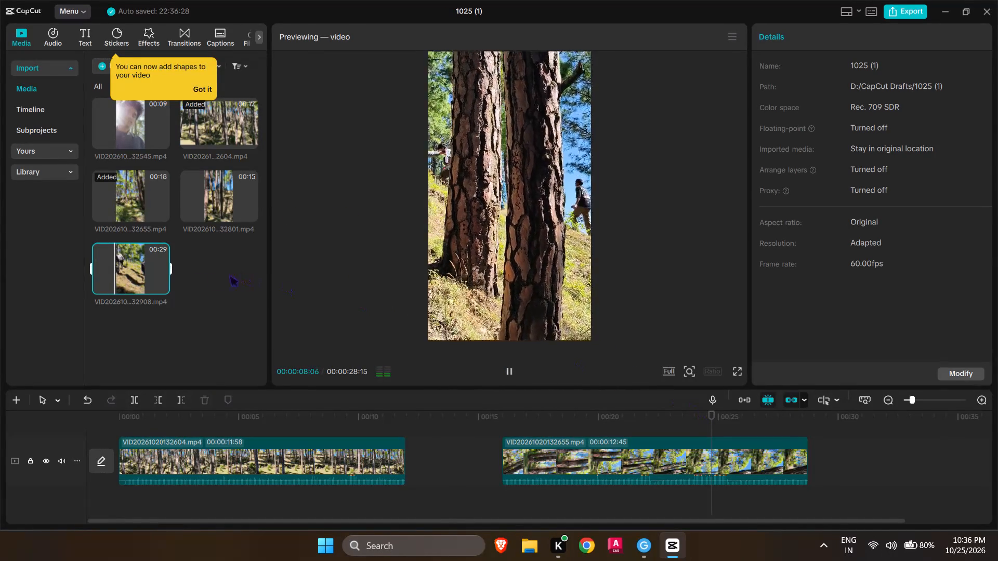
{"action": "left_click_drag", "start_coordinate": [135, 267], "coordinate": [392, 507]}
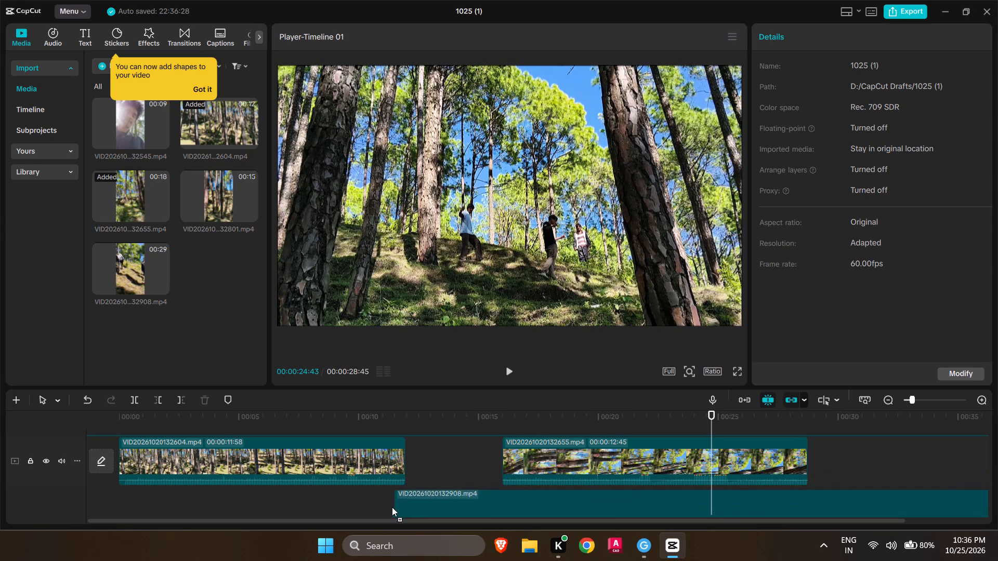
{"action": "left_click_drag", "start_coordinate": [392, 507], "coordinate": [884, 464]}
Play the opening of the VID20261020132908.mp4 clip to examine where the footage worth keeping begins.
{"action": "left_click_drag", "start_coordinate": [708, 421], "coordinate": [708, 425]}
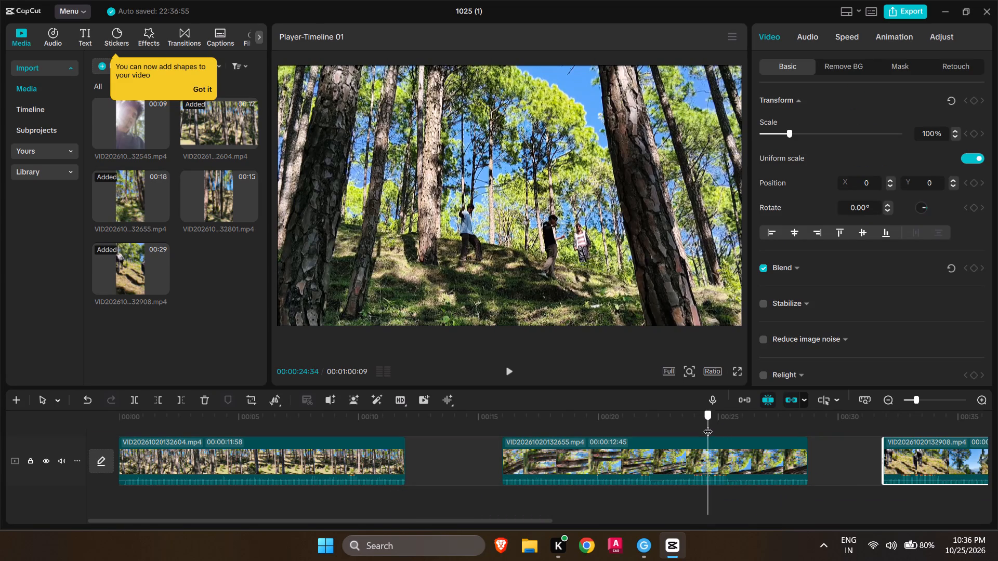
{"action": "left_click_drag", "start_coordinate": [708, 425], "coordinate": [811, 434]}
{"action": "left_click_drag", "start_coordinate": [829, 467], "coordinate": [800, 469]}
{"action": "scroll", "coordinate": [822, 482], "scroll_direction": "left", "scroll_amount": 1}
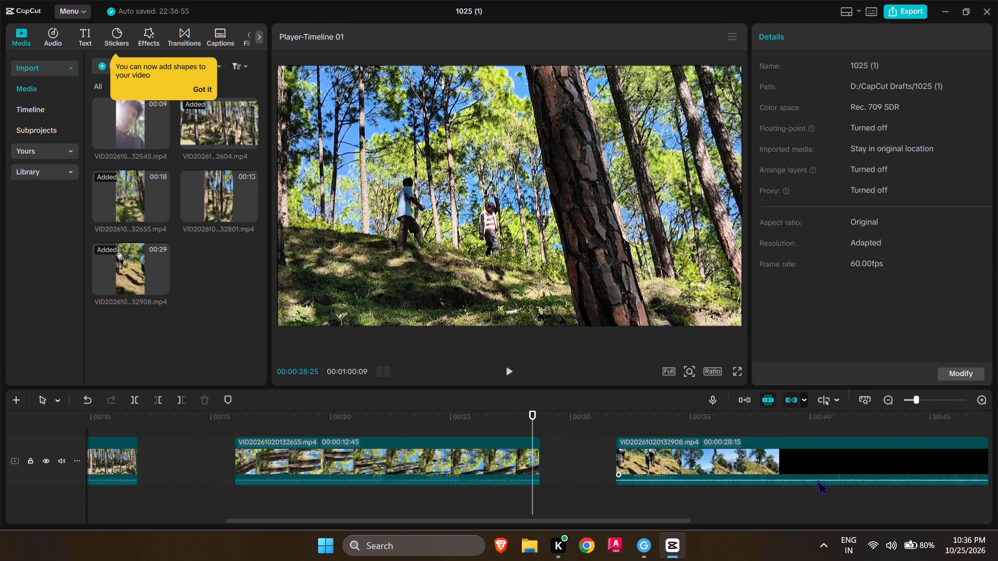
{"action": "scroll", "coordinate": [817, 478], "scroll_direction": "left", "scroll_amount": 1}
{"action": "left_click_drag", "start_coordinate": [369, 412], "coordinate": [445, 424]}
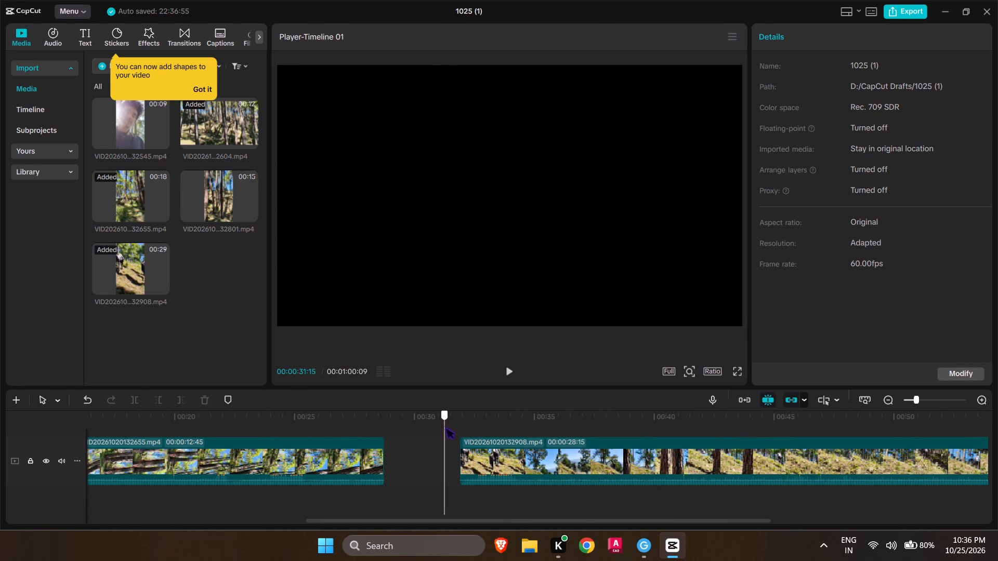
{"action": "left_click_drag", "start_coordinate": [445, 424], "coordinate": [455, 428]}
{"action": "left_click", "coordinate": [506, 366]}
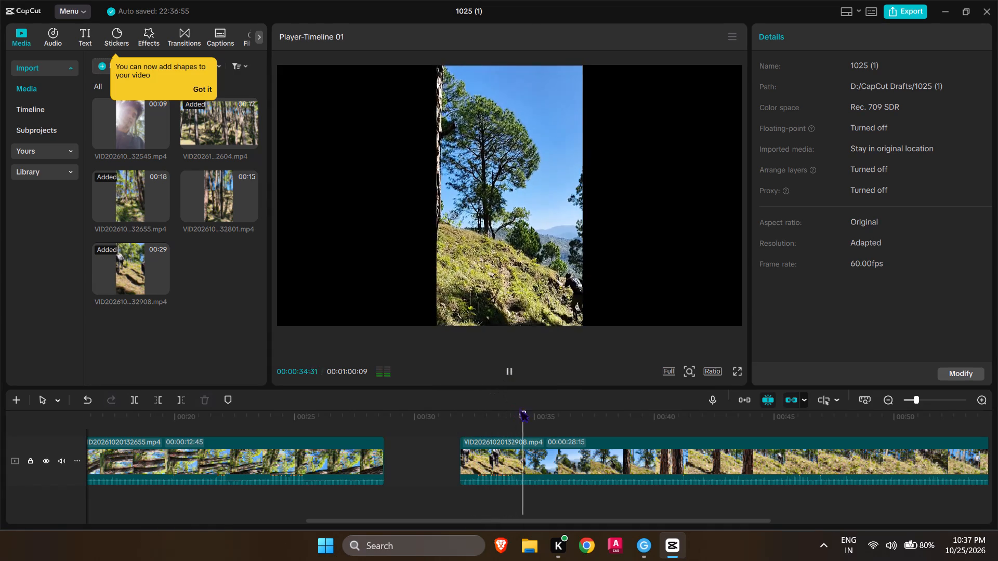
{"action": "key", "text": "space"}
{"action": "key", "text": "space"}
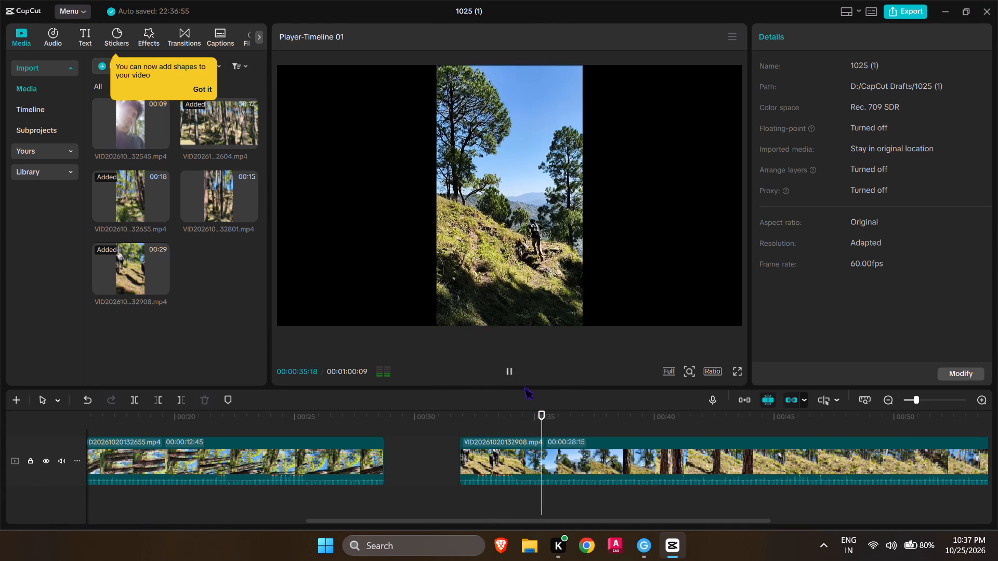
{"action": "key", "text": "space"}
Place the playhead at 00:00:34:54 in the VID20261020132908.mp4 clip and trim away everything in the clip before it.
{"action": "key", "text": "Left"}
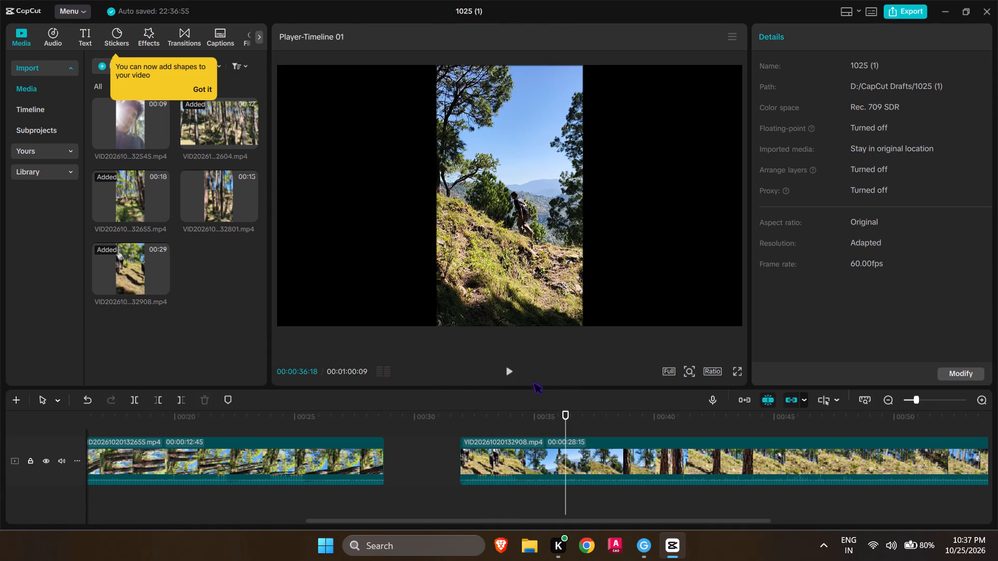
{"action": "key", "text": "Left"}
{"action": "key", "text": "Left"}
{"action": "key", "text": "Left"}
{"action": "key", "text": "Left"}
{"action": "key", "text": "Left"}
{"action": "key", "text": "Left"}
{"action": "key", "text": "Left"}
{"action": "key", "text": "Left"}
{"action": "key", "text": "Left"}
{"action": "key", "text": "Left"}
{"action": "key", "text": "Left"}
{"action": "key", "text": "Left"}
{"action": "key", "text": "Left"}
{"action": "key", "text": "Left"}
{"action": "key", "text": "Left"}
{"action": "key", "text": "Left"}
{"action": "key", "text": "Left"}
{"action": "key", "text": "Left"}
{"action": "key", "text": "Left"}
{"action": "key", "text": "Left"}
{"action": "key", "text": "Left"}
{"action": "key", "text": "Left"}
{"action": "key", "text": "Left"}
{"action": "key", "text": "Left"}
{"action": "key", "text": "Left"}
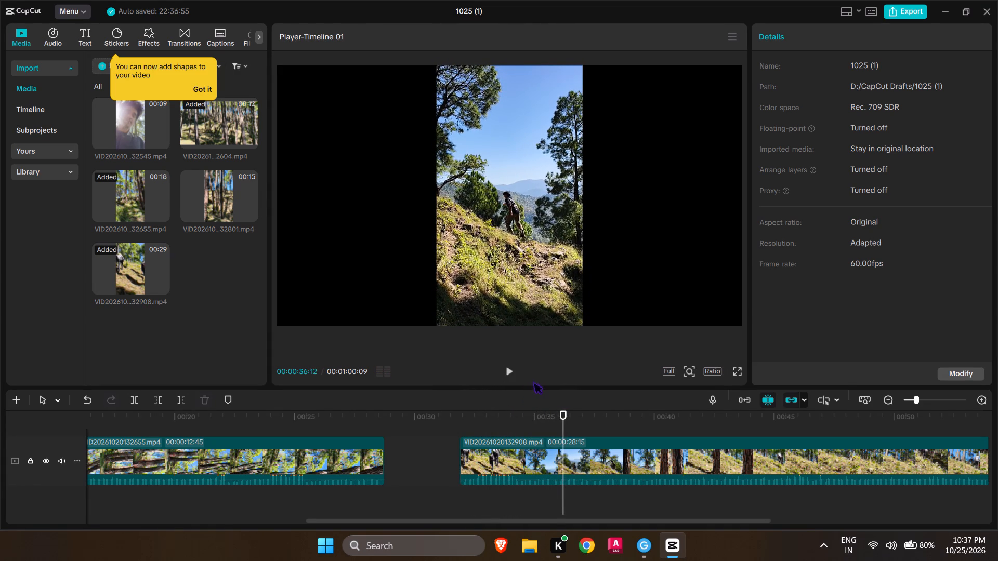
{"action": "key", "text": "Left"}
{"action": "key", "text": "Left"}
{"action": "key", "text": "Left"}
{"action": "key", "text": "Left"}
{"action": "key", "text": "Left"}
{"action": "key", "text": "Left"}
{"action": "key", "text": "Left"}
{"action": "key", "text": "Left"}
{"action": "key", "text": "Left"}
{"action": "key", "text": "Left"}
{"action": "key", "text": "Left"}
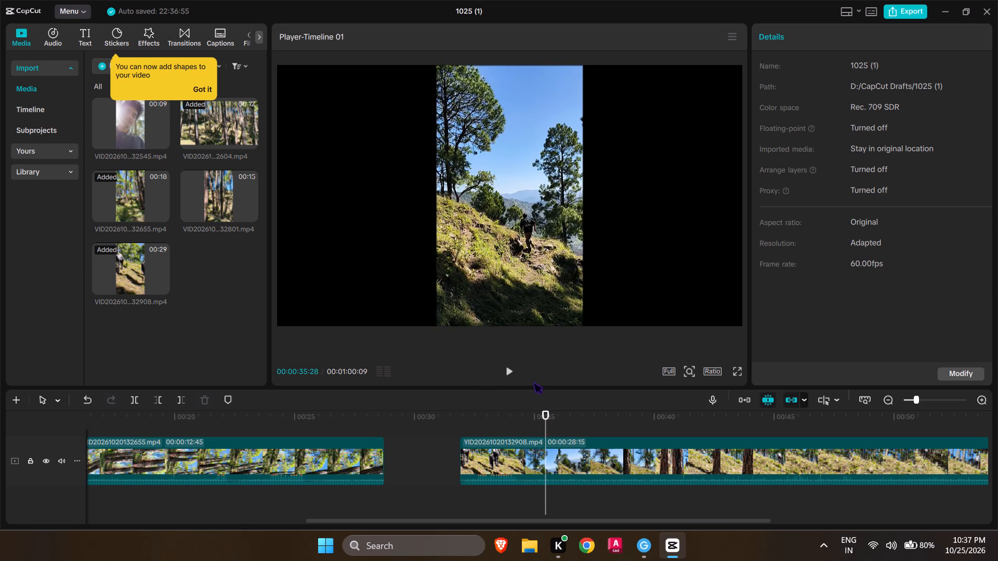
{"action": "key", "text": "Left"}
{"action": "key", "text": "Left"}
{"action": "key", "text": "Left"}
{"action": "key", "text": "Left"}
{"action": "key", "text": "Left"}
{"action": "key", "text": "Left"}
{"action": "key", "text": "Left"}
{"action": "key", "text": "Left"}
{"action": "key", "text": "Left"}
{"action": "key", "text": "Left"}
{"action": "key", "text": "Left"}
{"action": "key", "text": "Left"}
{"action": "key", "text": "Left"}
{"action": "key", "text": "Left"}
{"action": "key", "text": "Left"}
{"action": "key", "text": "Left"}
{"action": "key", "text": "Left"}
{"action": "key", "text": "Left"}
{"action": "key", "text": "Left"}
{"action": "key", "text": "Left"}
{"action": "key", "text": "Left"}
{"action": "key", "text": "Left"}
{"action": "key", "text": "Left"}
{"action": "key", "text": "Left"}
{"action": "key", "text": "Left"}
{"action": "key", "text": "Left"}
{"action": "key", "text": "Left"}
{"action": "key", "text": "Left"}
{"action": "key", "text": "Left"}
{"action": "key", "text": "Left"}
{"action": "key", "text": "Left"}
{"action": "key", "text": "Left"}
{"action": "key", "text": "Left"}
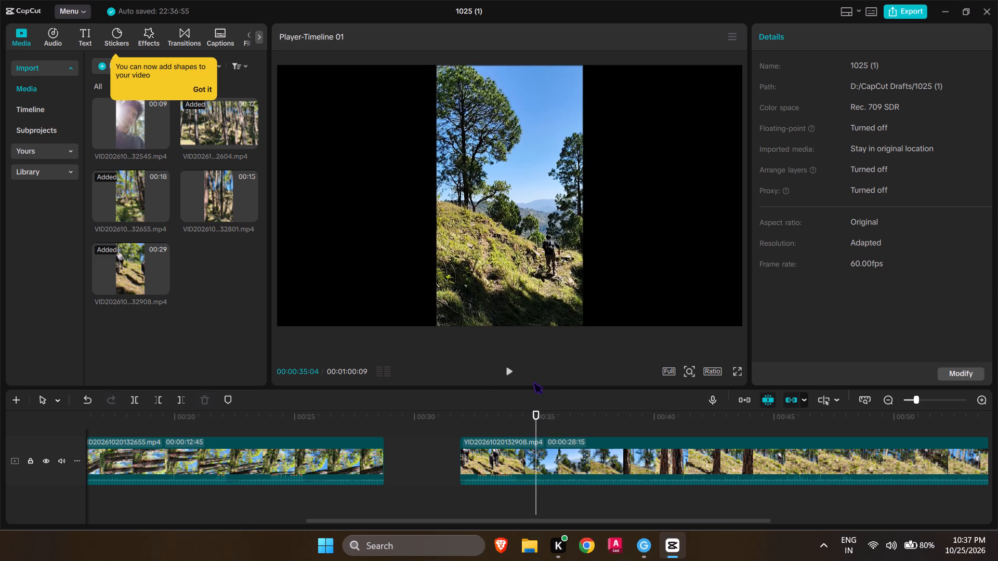
{"action": "key", "text": "space"}
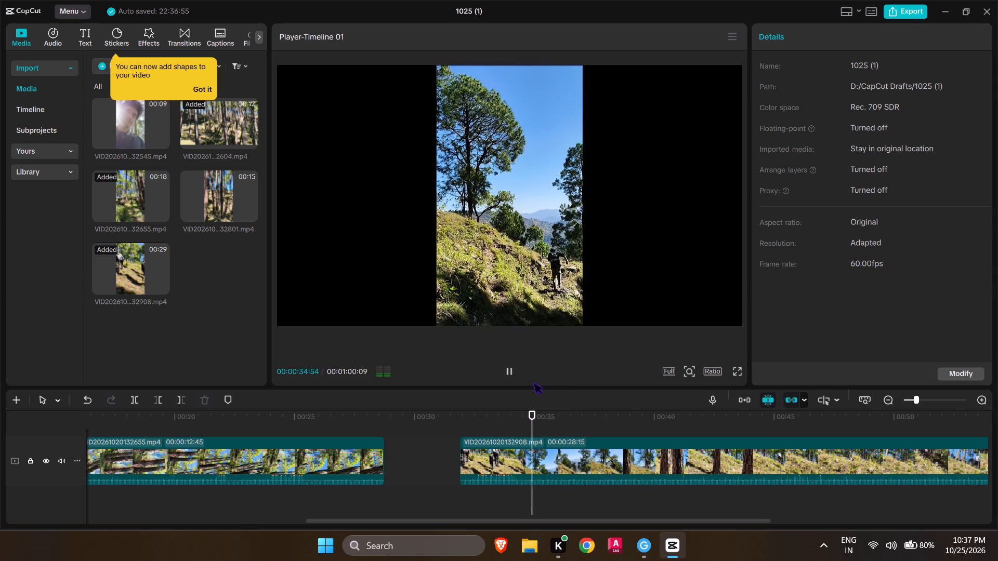
{"action": "key", "text": "space"}
{"action": "key", "text": "Left"}
{"action": "key", "text": "Left"}
{"action": "key", "text": "Left"}
{"action": "key", "text": "Left"}
{"action": "key", "text": "Left"}
{"action": "key", "text": "Left"}
{"action": "key", "text": "Left"}
{"action": "key", "text": "Left"}
{"action": "key", "text": "Left"}
{"action": "key", "text": "Left"}
{"action": "key", "text": "Left"}
{"action": "key", "text": "Left"}
{"action": "key", "text": "Left"}
{"action": "key", "text": "Left"}
{"action": "key", "text": "Left"}
{"action": "key", "text": "Left"}
{"action": "key", "text": "Left"}
{"action": "key", "text": "Left"}
{"action": "key", "text": "Left"}
{"action": "key", "text": "Left"}
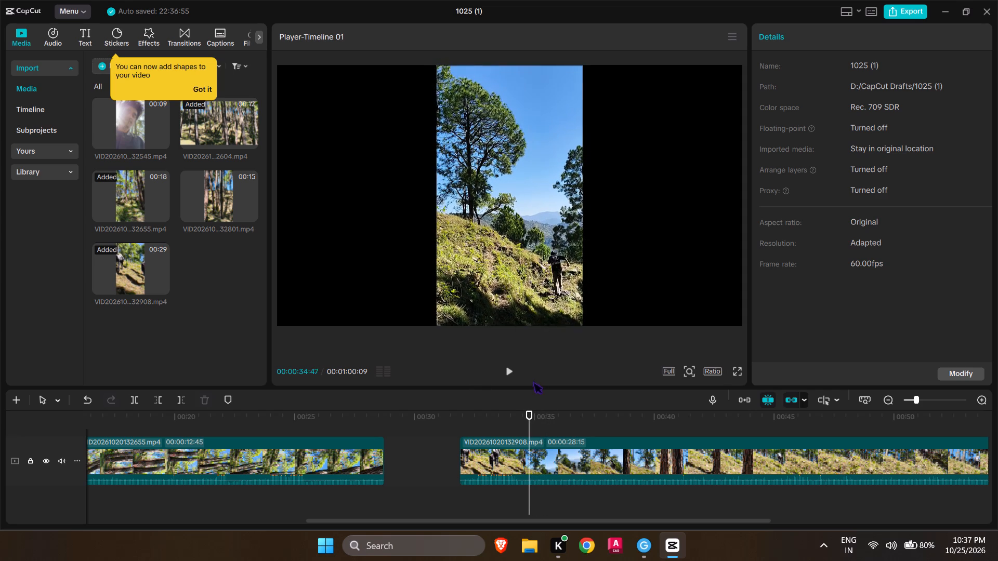
{"action": "key", "text": "space"}
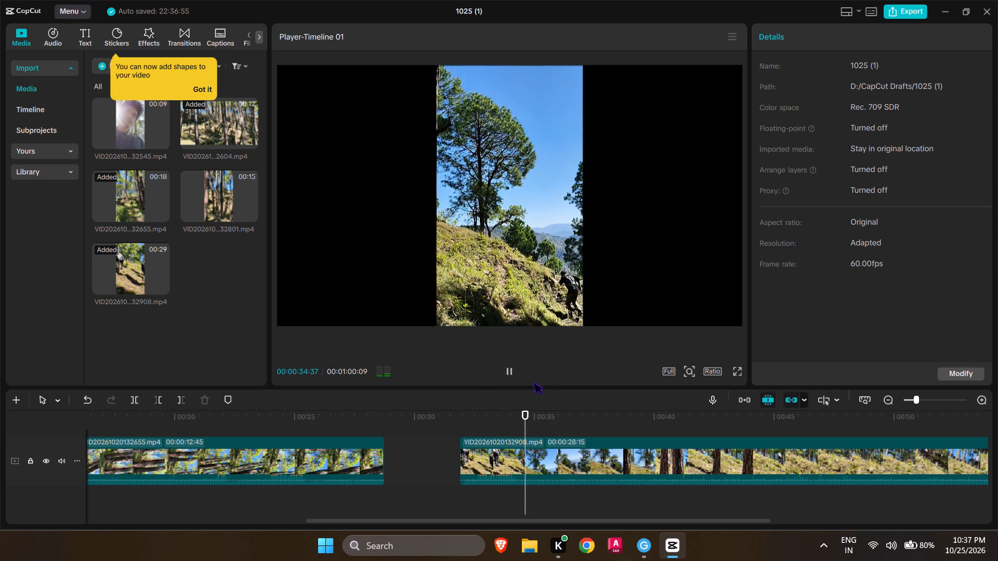
{"action": "key", "text": "space"}
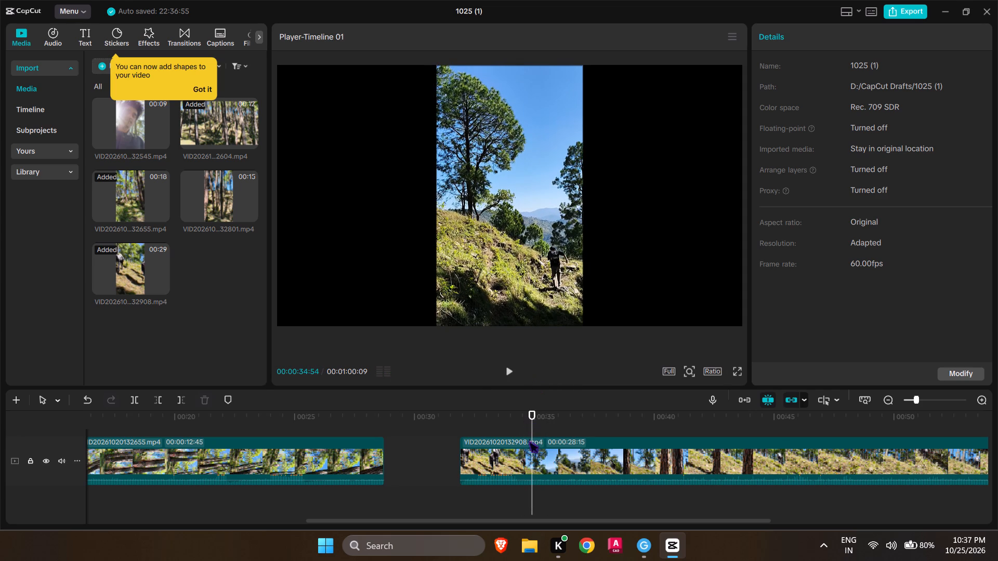
{"action": "right_click", "coordinate": [525, 437]}
{"action": "left_click", "coordinate": [476, 437]}
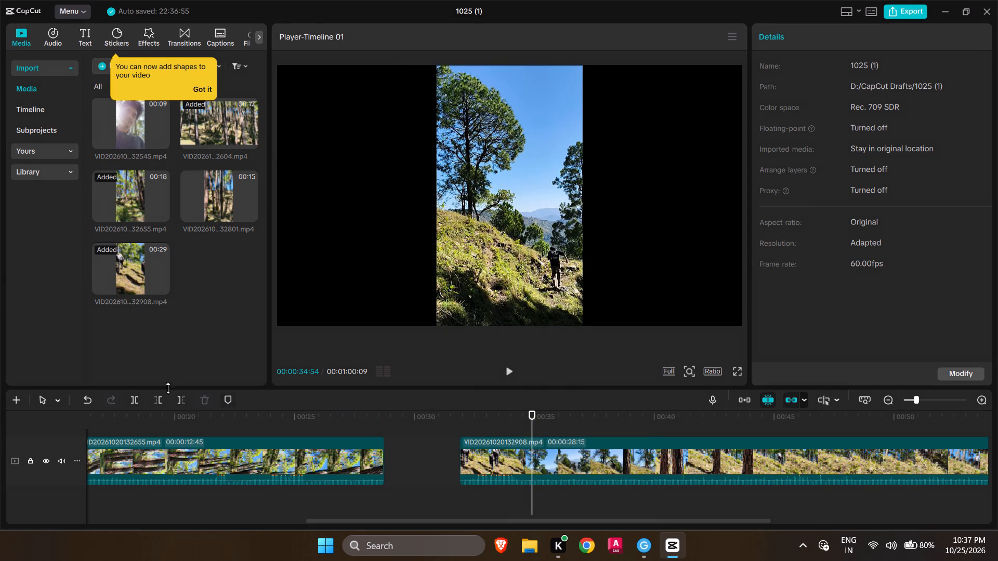
{"action": "left_click", "coordinate": [162, 397]}
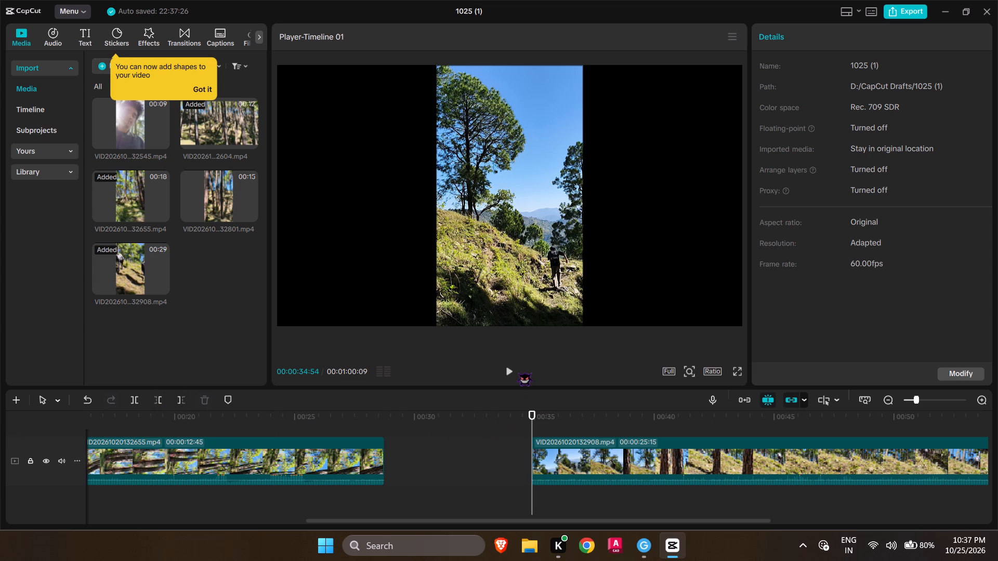
Review the trimmed VID20261020132908.mp4 clip and split it at 00:00:39:49, where the tree trunks fill the frame.
{"action": "left_click", "coordinate": [518, 371]}
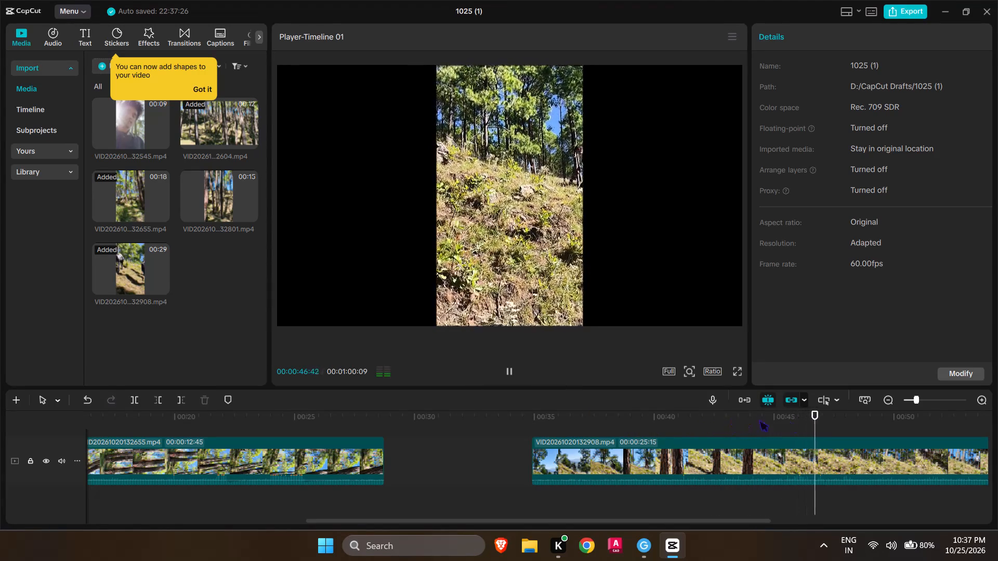
{"action": "left_click_drag", "start_coordinate": [835, 425], "coordinate": [671, 417]}
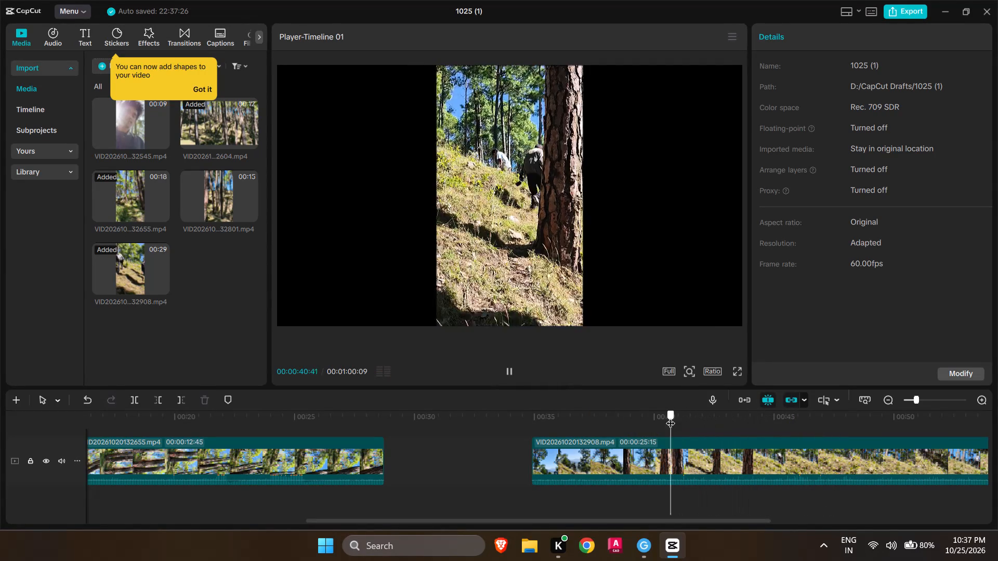
{"action": "left_click_drag", "start_coordinate": [671, 417], "coordinate": [648, 427]}
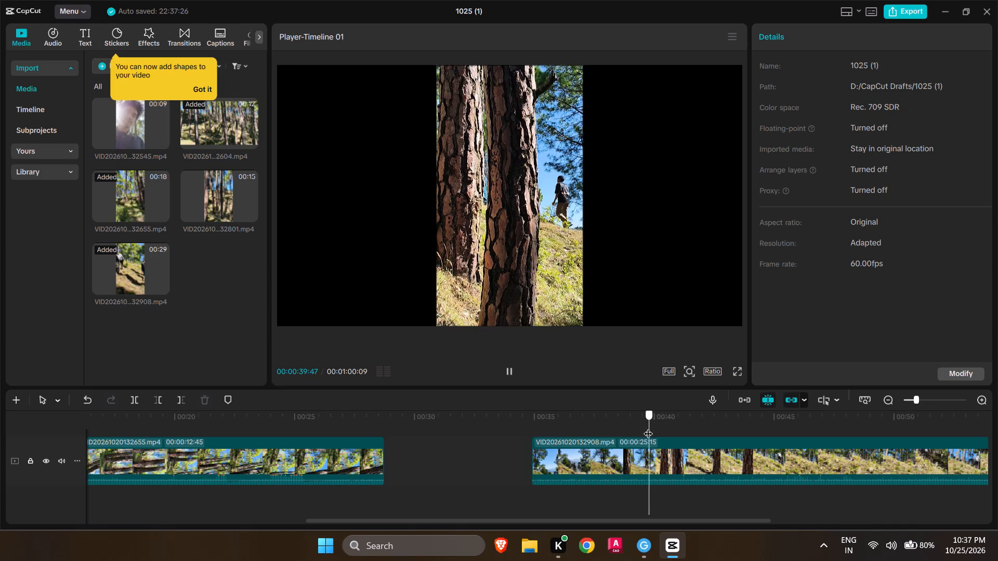
{"action": "left_click_drag", "start_coordinate": [648, 427], "coordinate": [637, 431]}
{"action": "key", "text": "space"}
{"action": "key", "text": "space"}
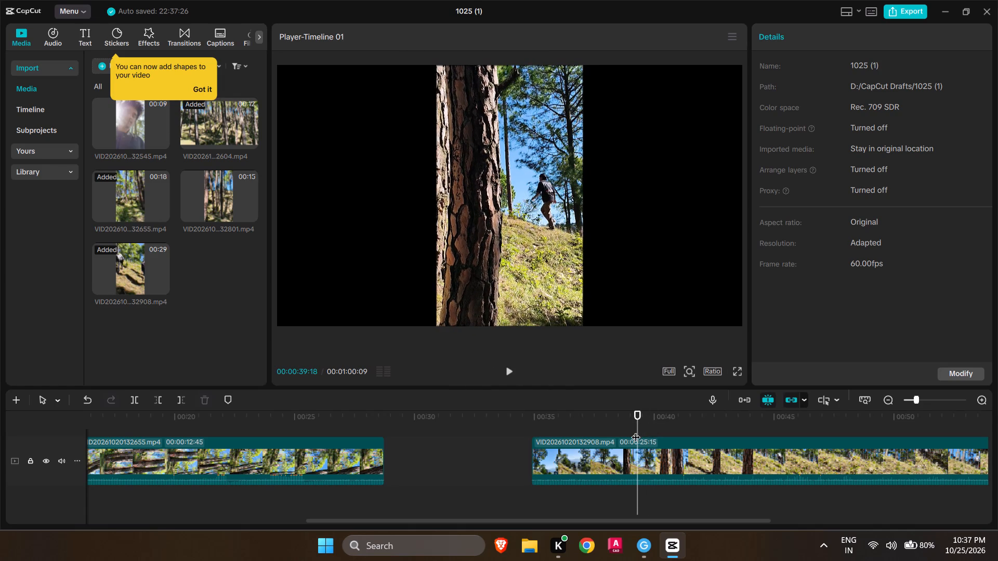
{"action": "key", "text": "space"}
{"action": "left_click_drag", "start_coordinate": [656, 424], "coordinate": [606, 429]}
{"action": "key", "text": "space"}
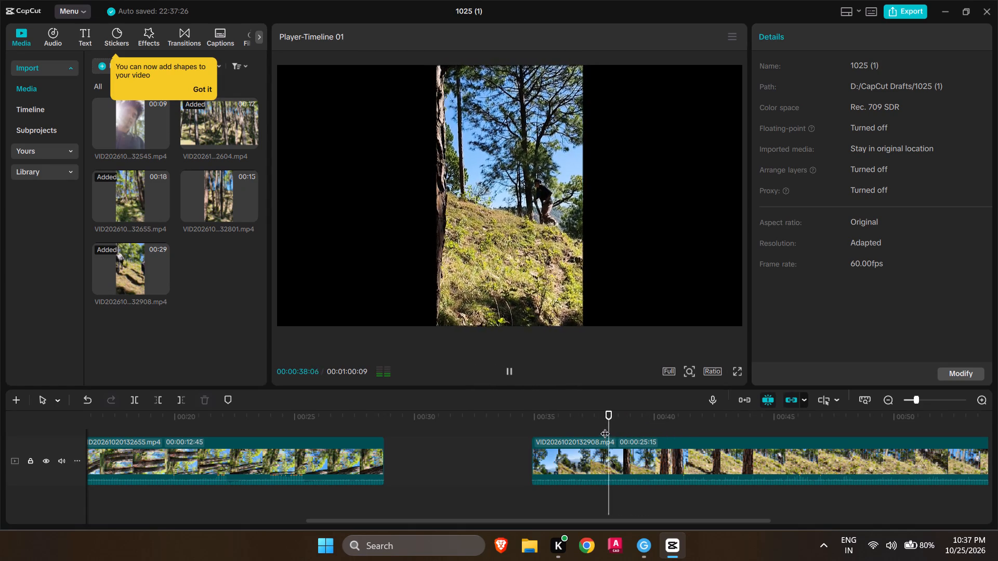
{"action": "key", "text": "space"}
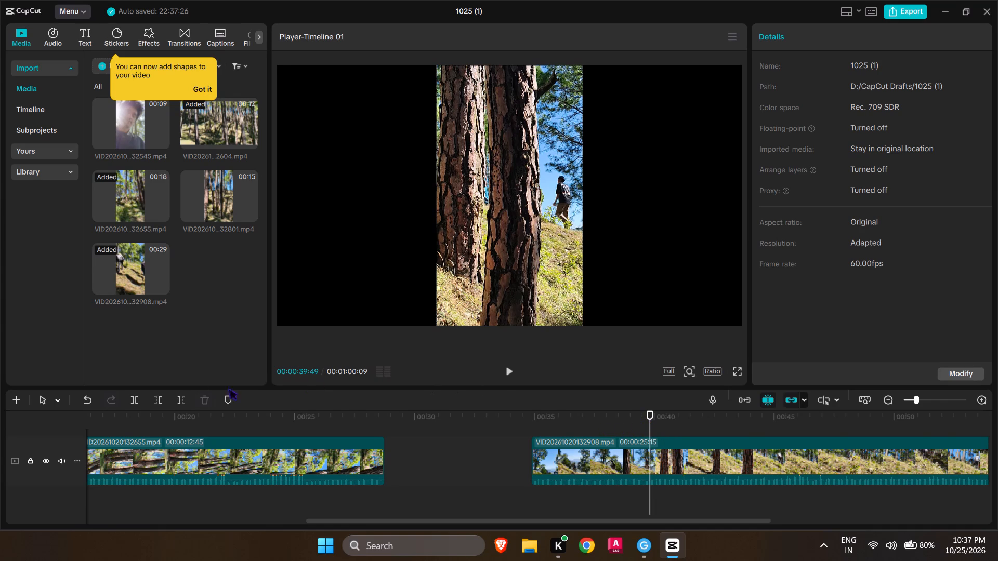
{"action": "left_click", "coordinate": [137, 398]}
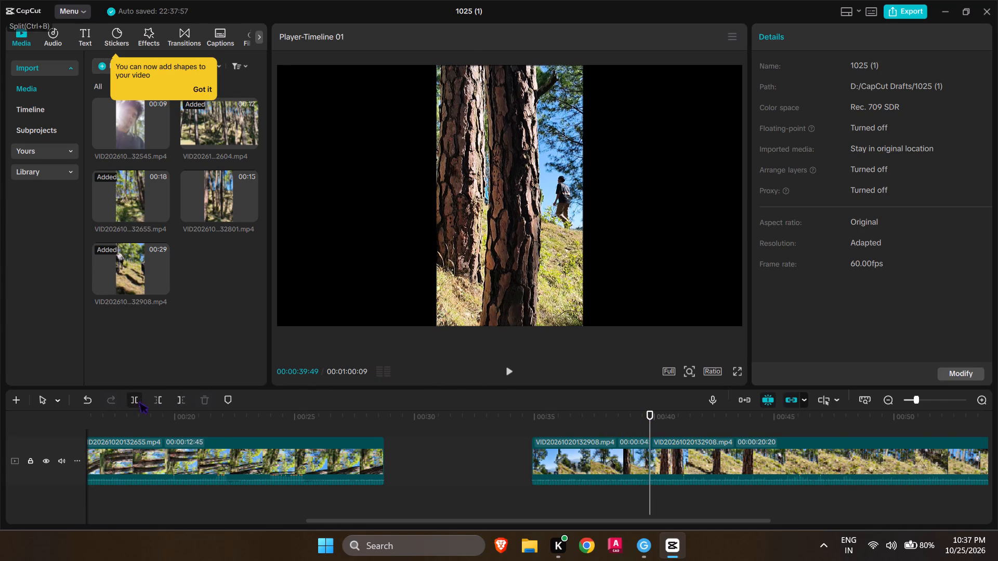
Move the first piece of the split VID20261020132908.mp4 clip about 2 seconds earlier, leaving a gap before the second piece.
{"action": "left_click_drag", "start_coordinate": [603, 447], "coordinate": [557, 446]}
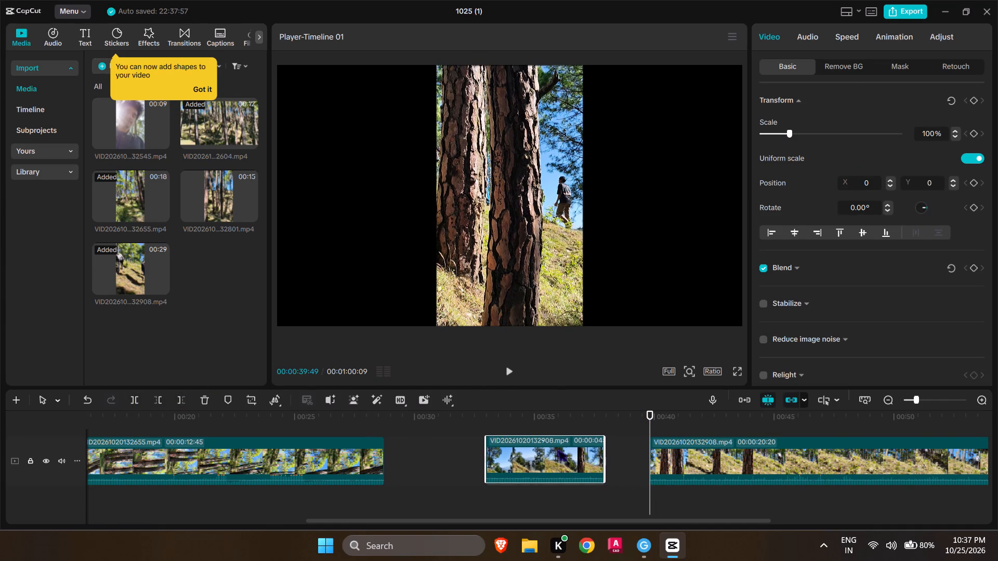
Review the second VID20261020132908.mp4 piece, from 00:00:39:49 to its end, and delete it from the timeline.
{"action": "key", "text": "space"}
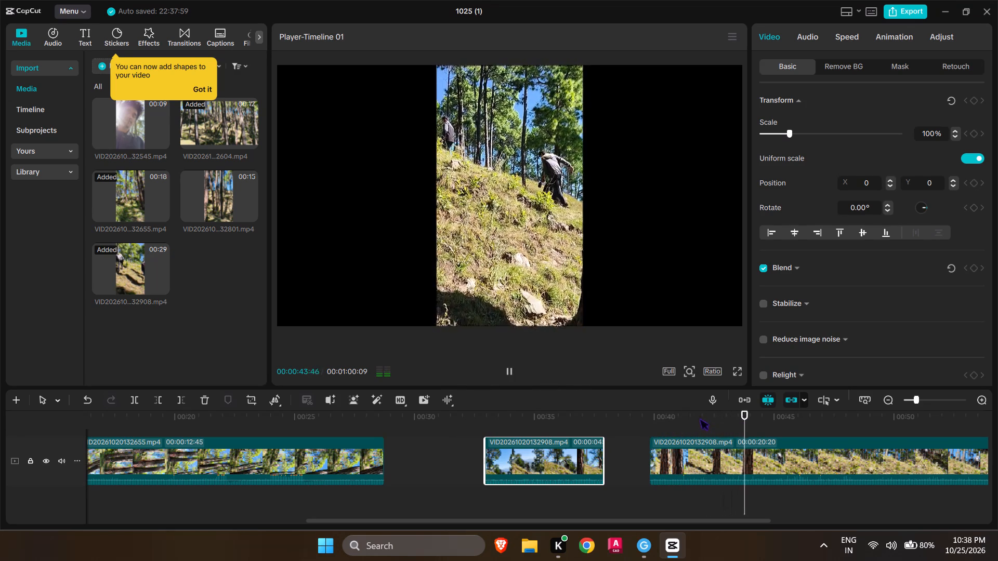
{"action": "left_click_drag", "start_coordinate": [765, 413], "coordinate": [831, 419]}
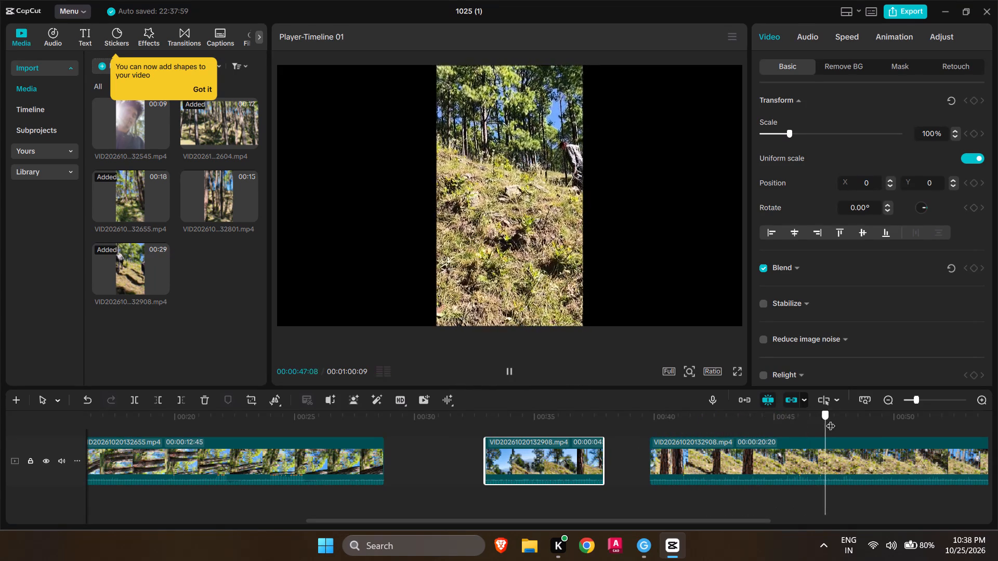
{"action": "left_click_drag", "start_coordinate": [831, 419], "coordinate": [924, 424]}
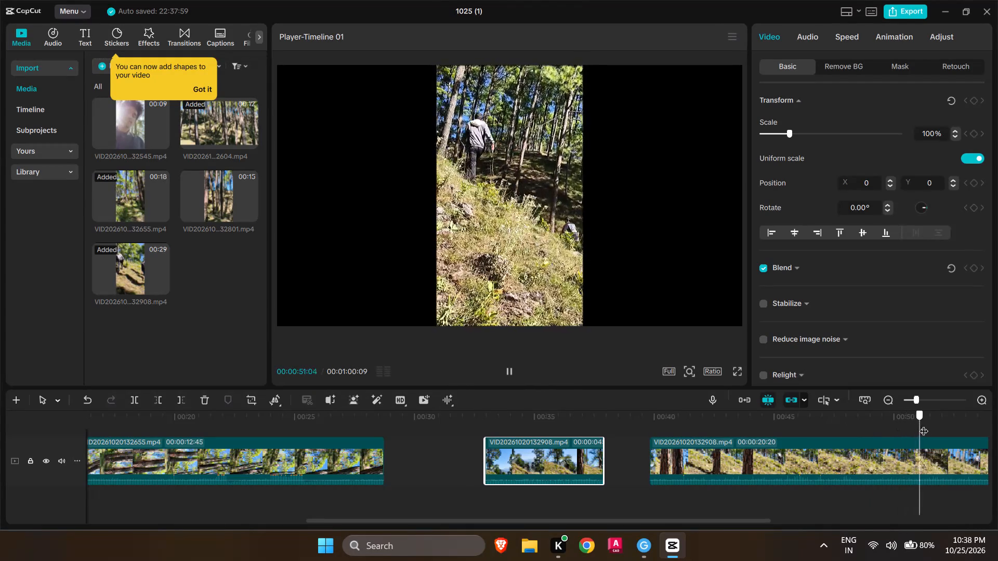
{"action": "left_click_drag", "start_coordinate": [924, 424], "coordinate": [973, 435]}
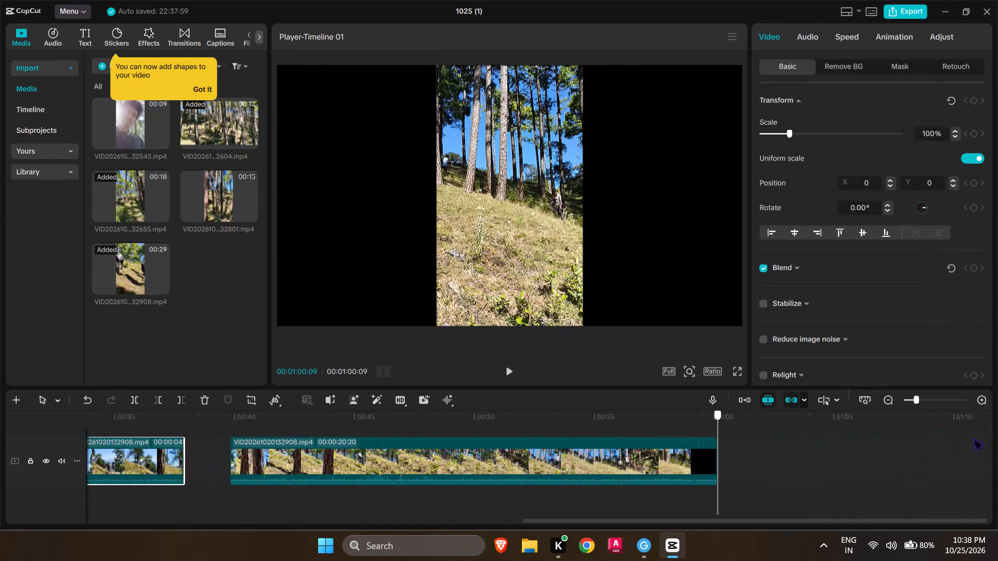
{"action": "left_click_drag", "start_coordinate": [973, 435], "coordinate": [611, 419]}
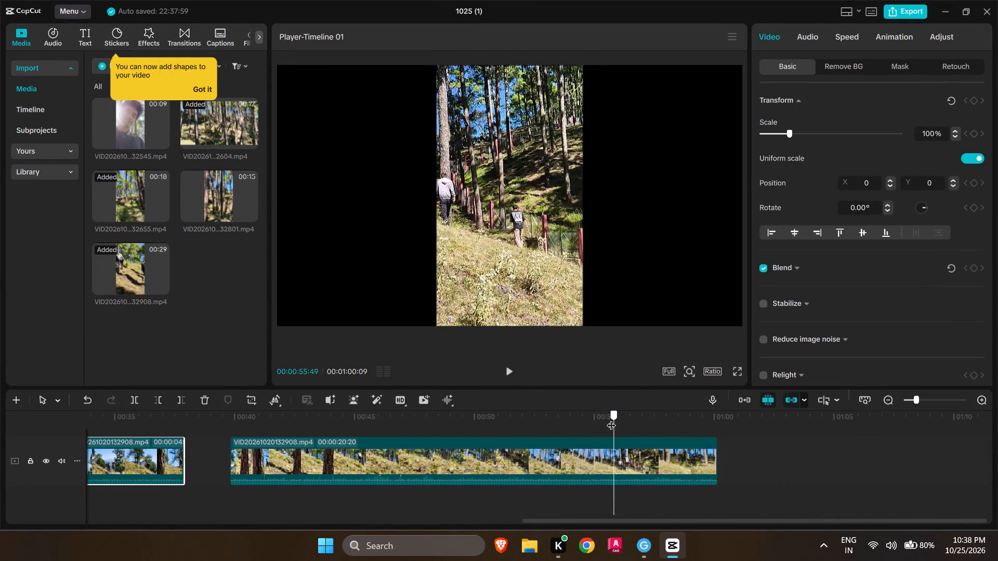
{"action": "left_click_drag", "start_coordinate": [611, 419], "coordinate": [489, 412]}
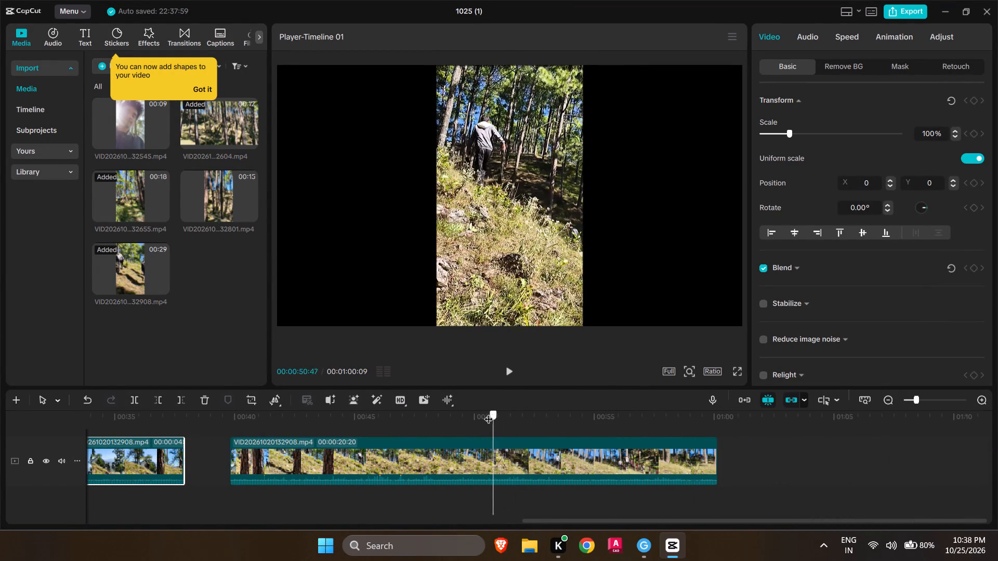
{"action": "left_click_drag", "start_coordinate": [489, 412], "coordinate": [490, 412]}
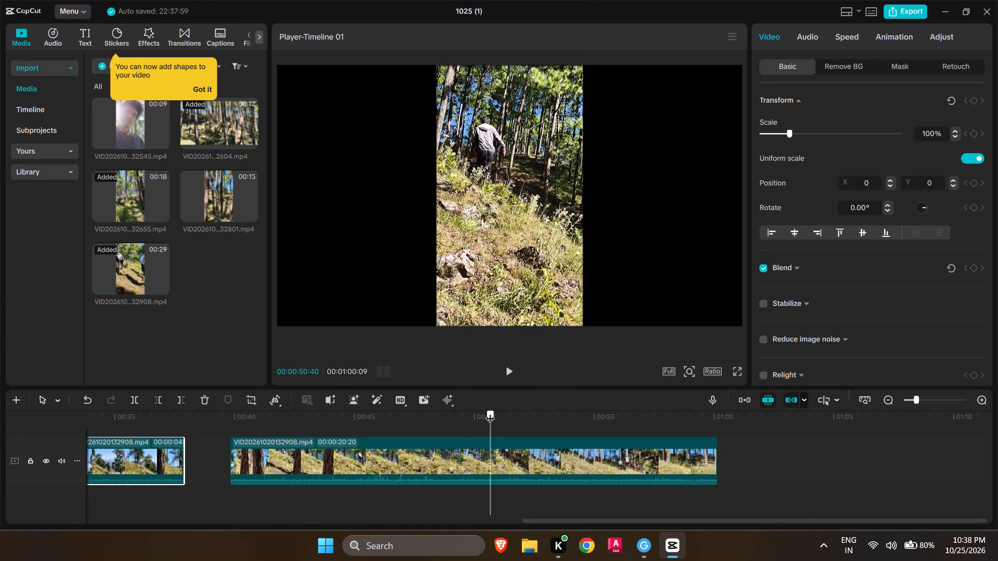
{"action": "left_click_drag", "start_coordinate": [490, 412], "coordinate": [596, 422]}
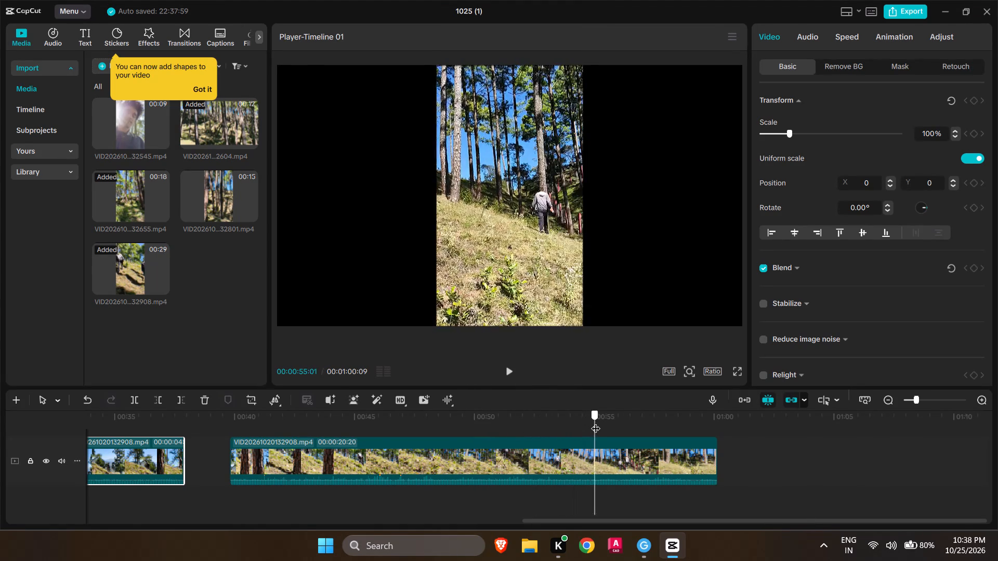
{"action": "left_click_drag", "start_coordinate": [596, 422], "coordinate": [633, 418]}
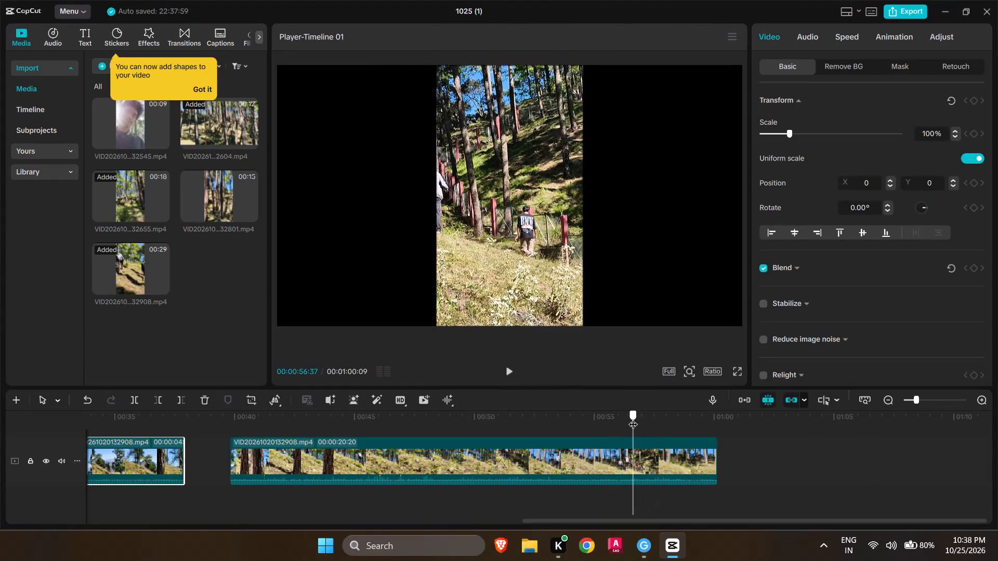
{"action": "left_click_drag", "start_coordinate": [633, 418], "coordinate": [658, 418]}
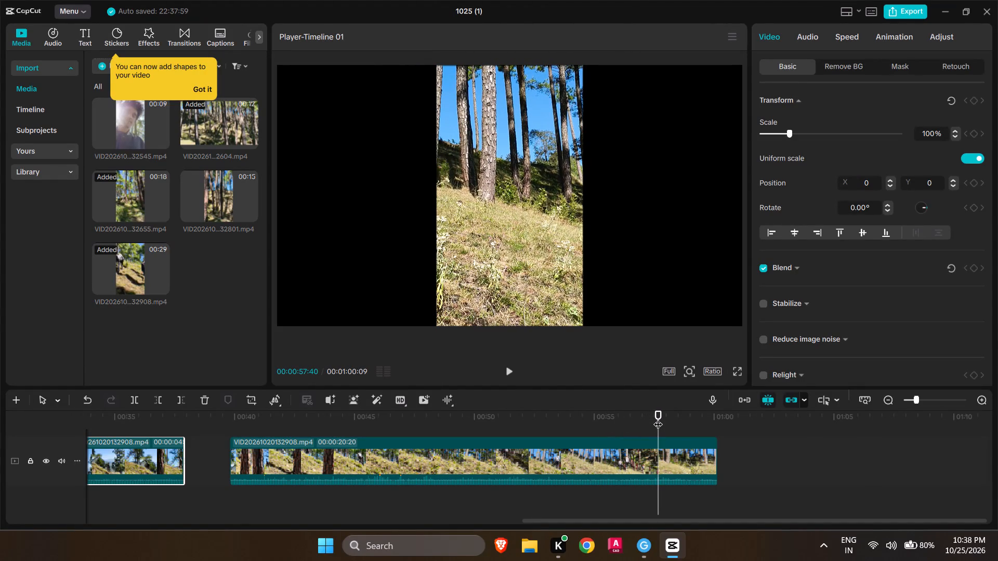
{"action": "left_click", "coordinate": [546, 457]}
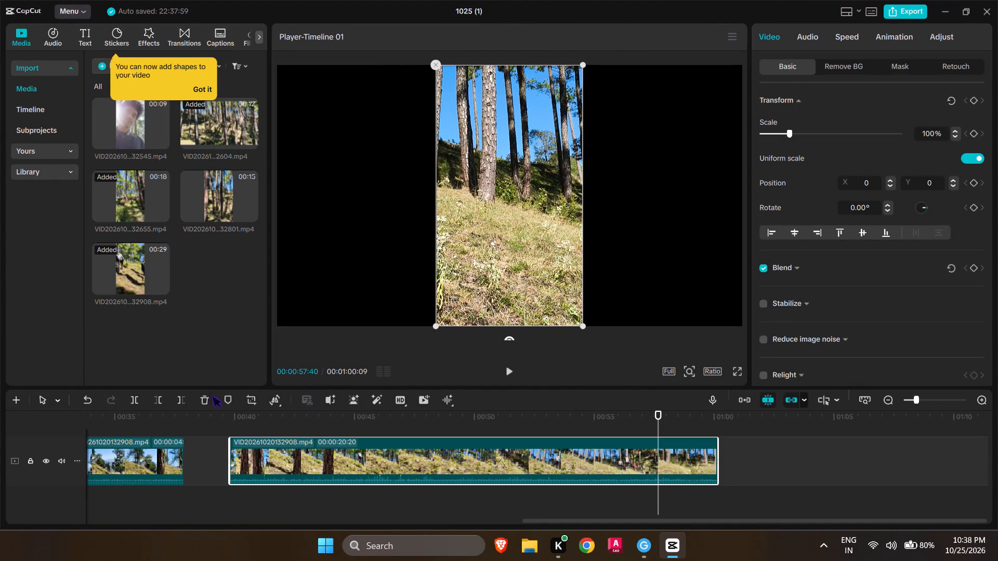
{"action": "left_click", "coordinate": [198, 400]}
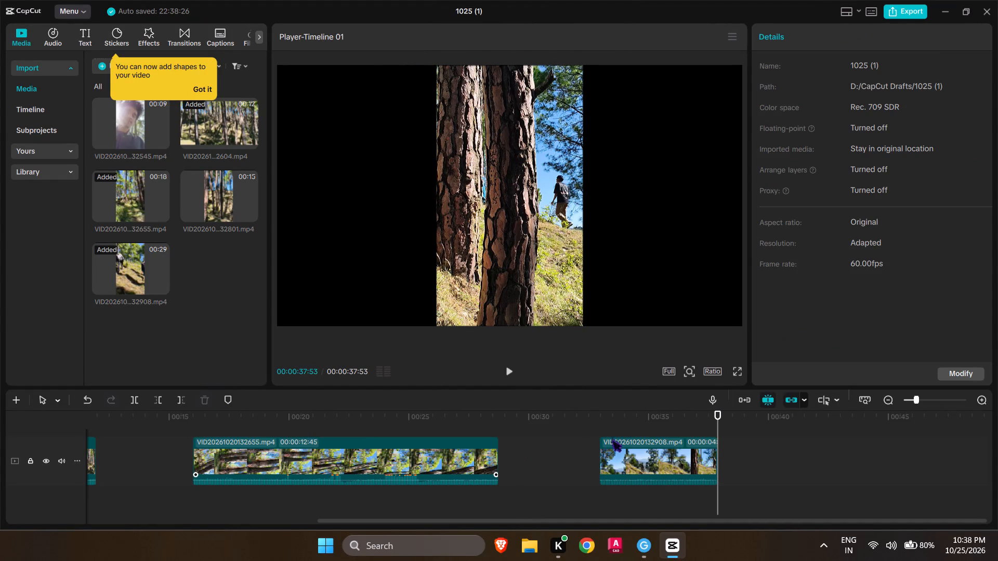
Close the timeline gaps by moving VID20261020132655.mp4 against VID20261020132604.mp4 and the remaining VID20261020132908.mp4 piece directly after it.
{"action": "left_click_drag", "start_coordinate": [719, 419], "coordinate": [663, 419]}
{"action": "left_click_drag", "start_coordinate": [637, 439], "coordinate": [574, 442]}
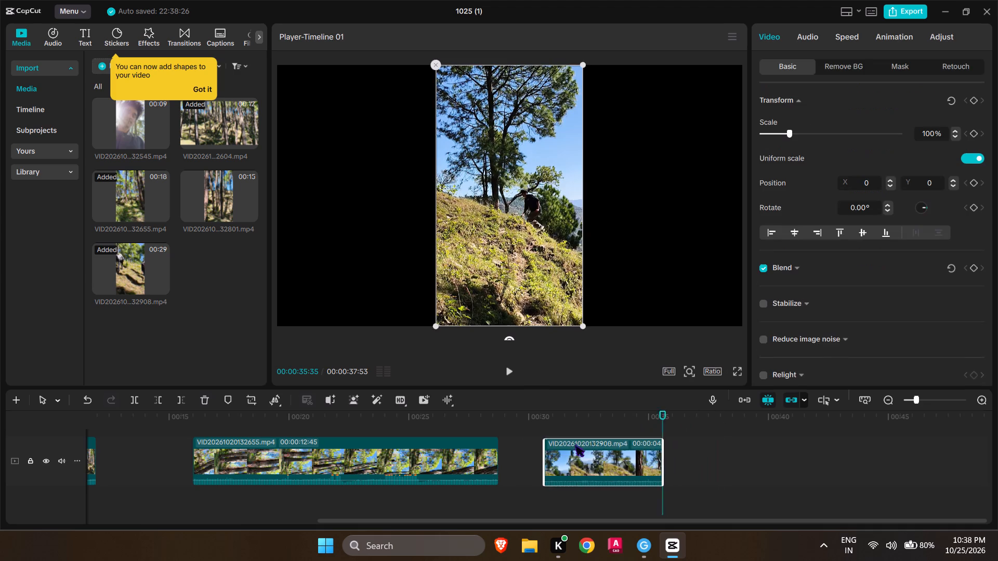
{"action": "left_click_drag", "start_coordinate": [574, 442], "coordinate": [537, 439]}
{"action": "left_click_drag", "start_coordinate": [488, 444], "coordinate": [390, 447]}
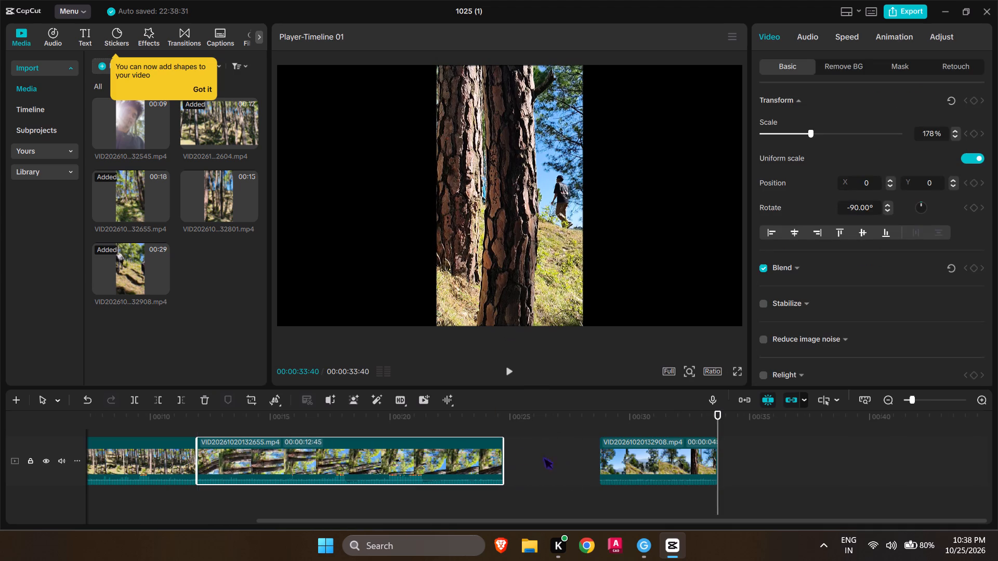
{"action": "left_click_drag", "start_coordinate": [628, 465], "coordinate": [528, 465]}
Play and scrub the joined sequence from the start to examine how the three clips follow on and how each is framed.
{"action": "left_click_drag", "start_coordinate": [718, 418], "coordinate": [671, 422]}
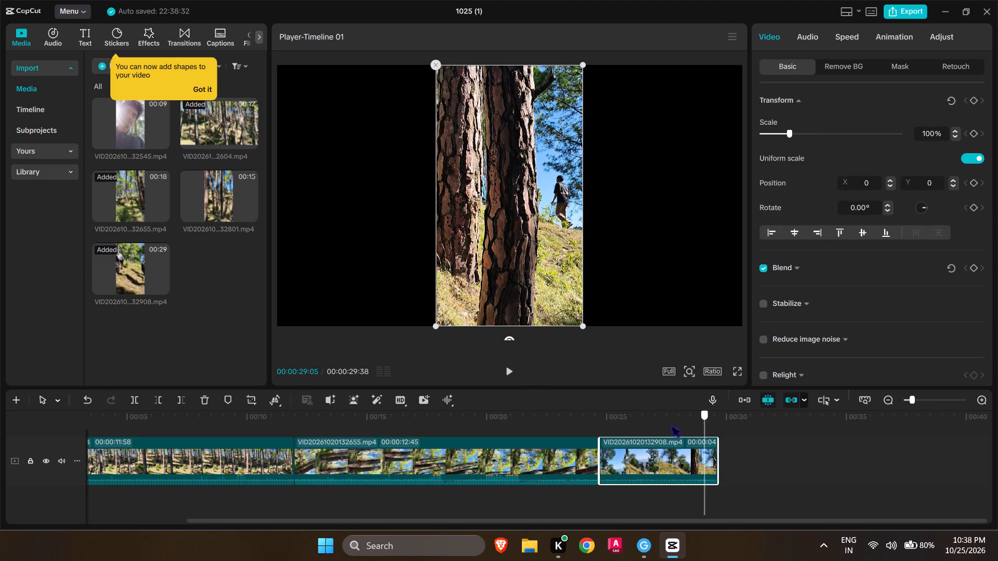
{"action": "left_click_drag", "start_coordinate": [671, 422], "coordinate": [44, 382]}
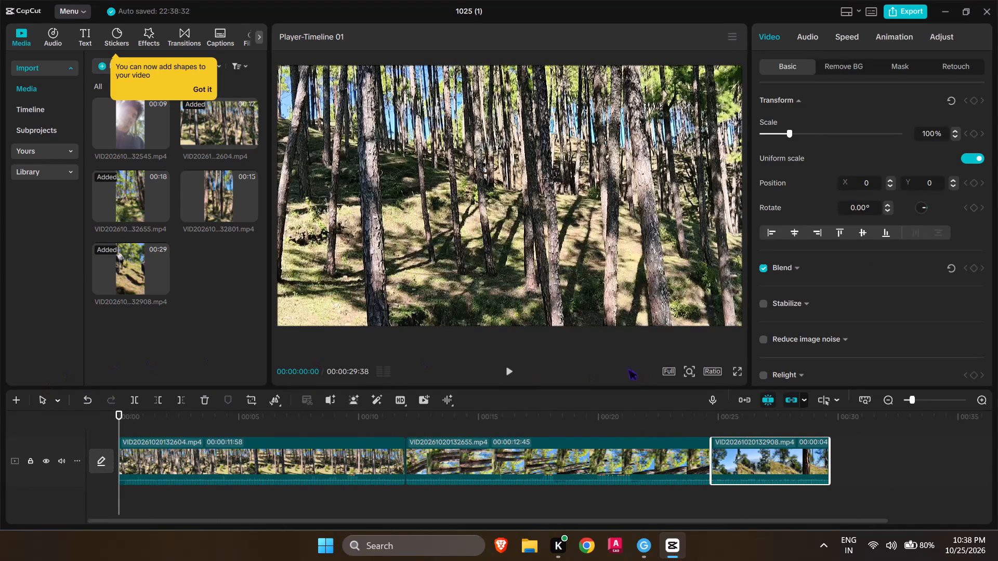
{"action": "left_click", "coordinate": [504, 370]}
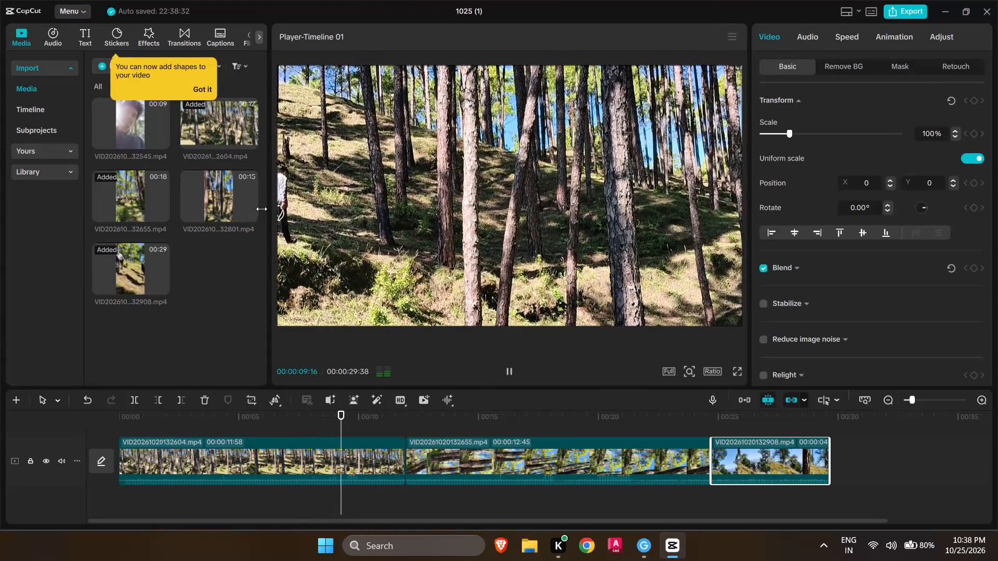
{"action": "left_click_drag", "start_coordinate": [383, 422], "coordinate": [423, 438]}
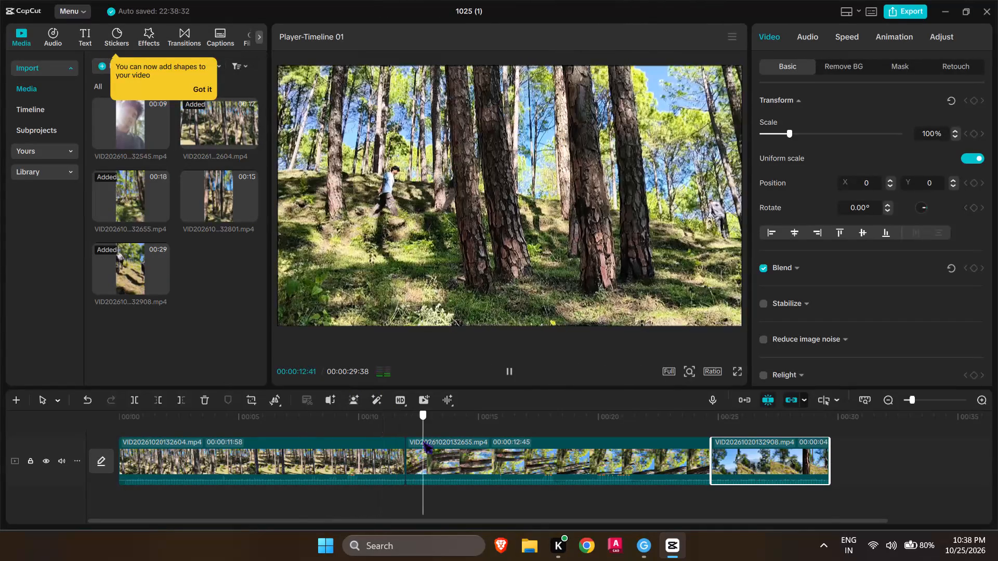
{"action": "left_click_drag", "start_coordinate": [423, 438], "coordinate": [613, 475]}
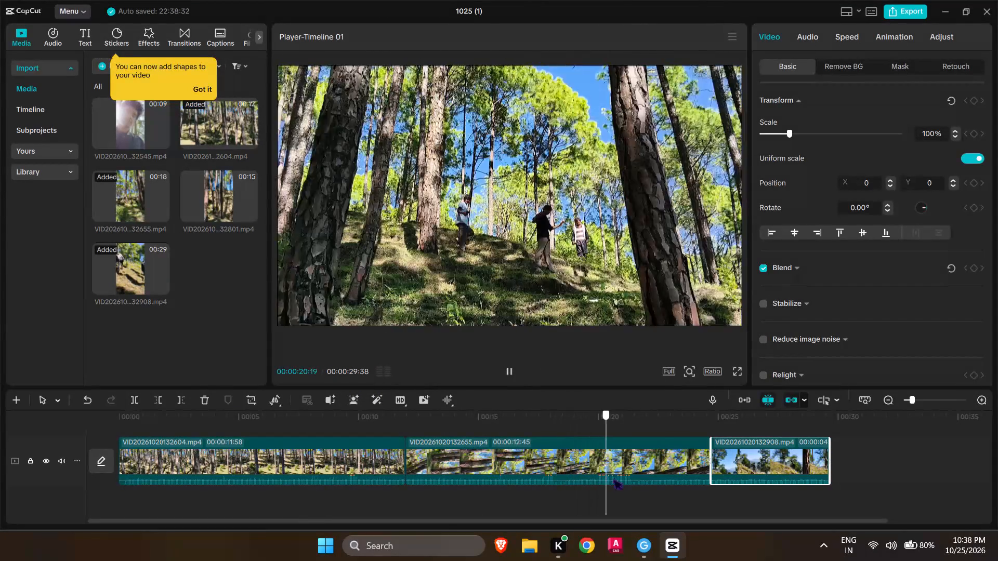
{"action": "left_click_drag", "start_coordinate": [613, 475], "coordinate": [724, 500]}
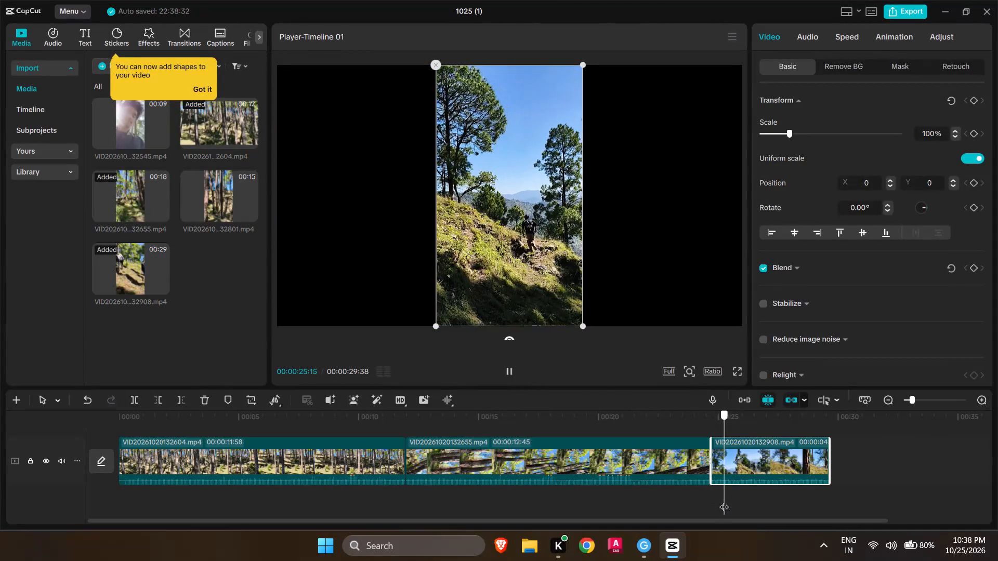
{"action": "left_click_drag", "start_coordinate": [724, 500], "coordinate": [700, 507]}
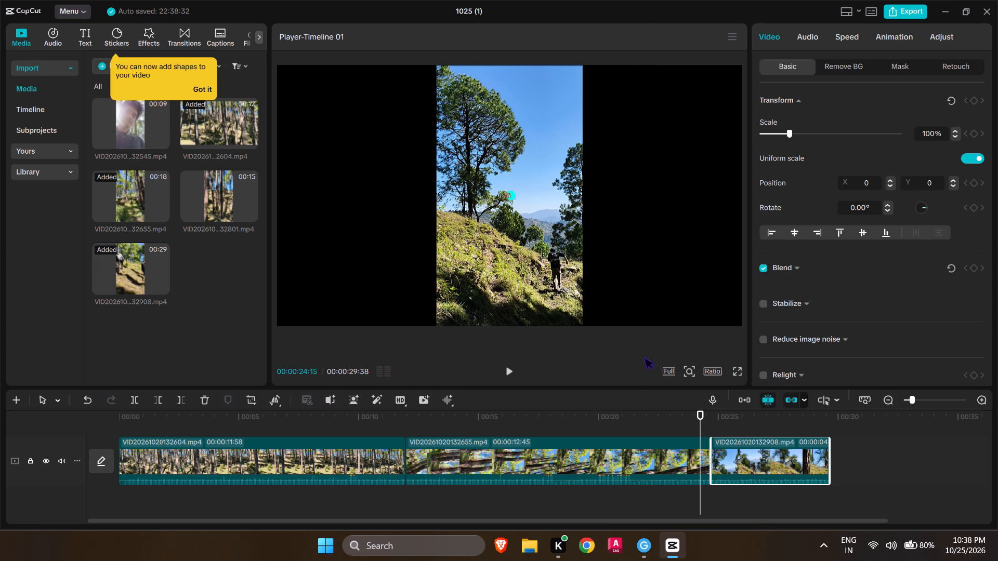
{"action": "left_click", "coordinate": [532, 453]}
{"action": "left_click_drag", "start_coordinate": [702, 423], "coordinate": [570, 423]}
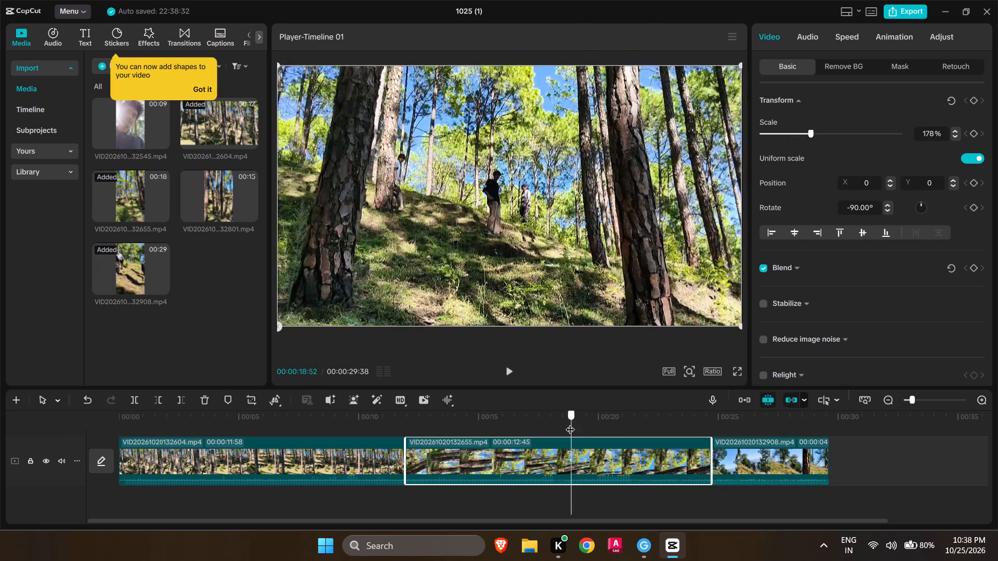
{"action": "left_click_drag", "start_coordinate": [570, 423], "coordinate": [614, 424]}
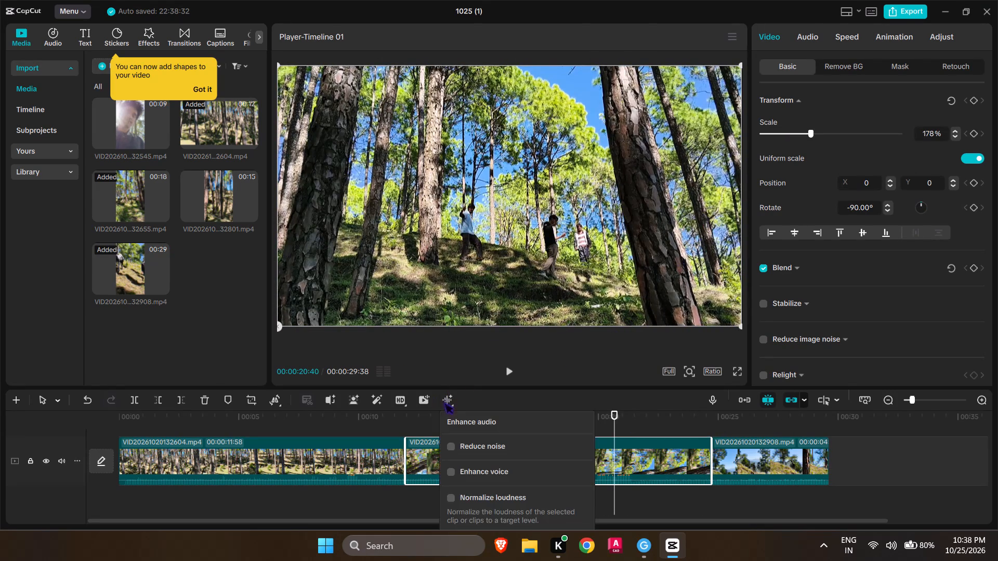
Set the project's aspect ratio to 9:16.
{"action": "left_click", "coordinate": [717, 372]}
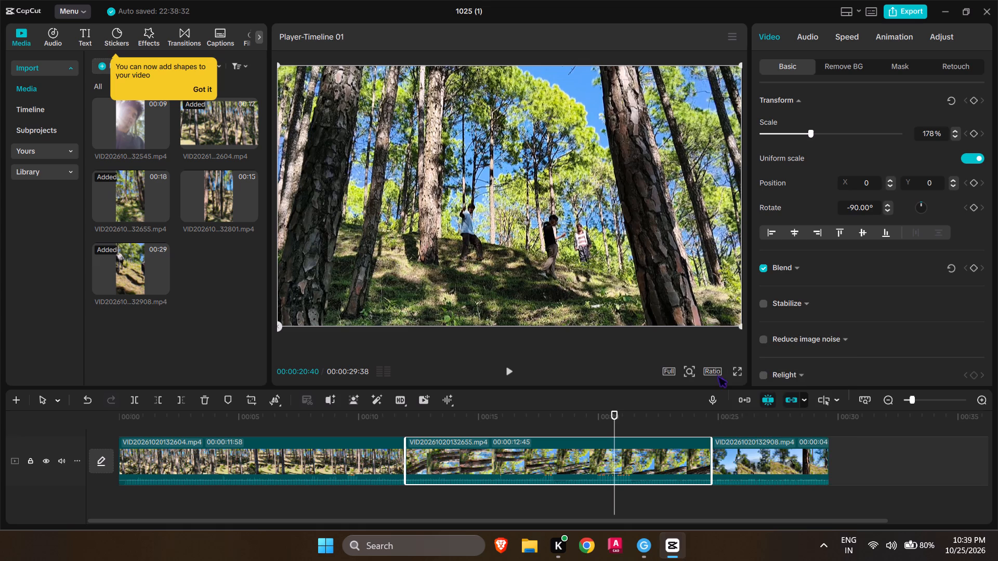
{"action": "left_click", "coordinate": [771, 465]}
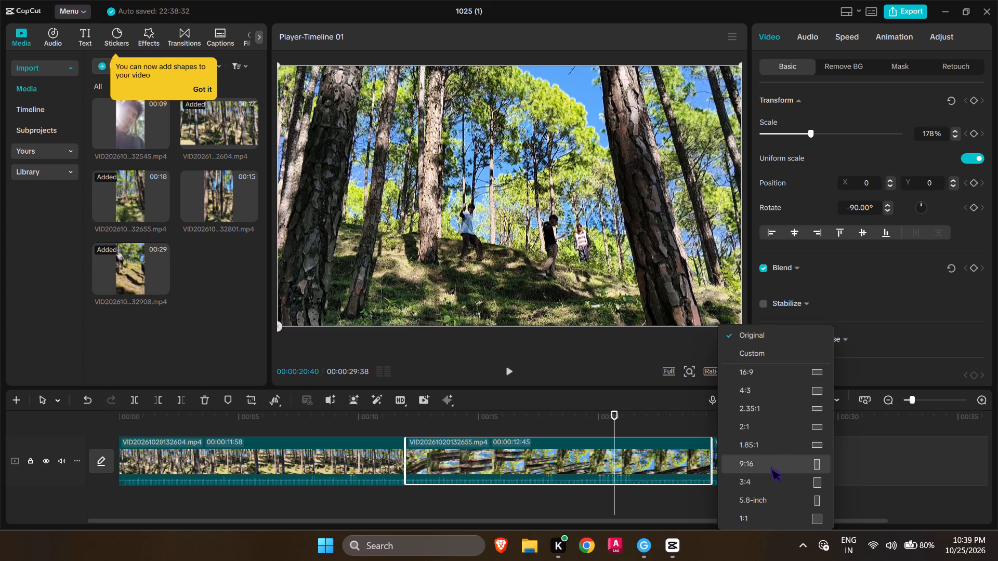
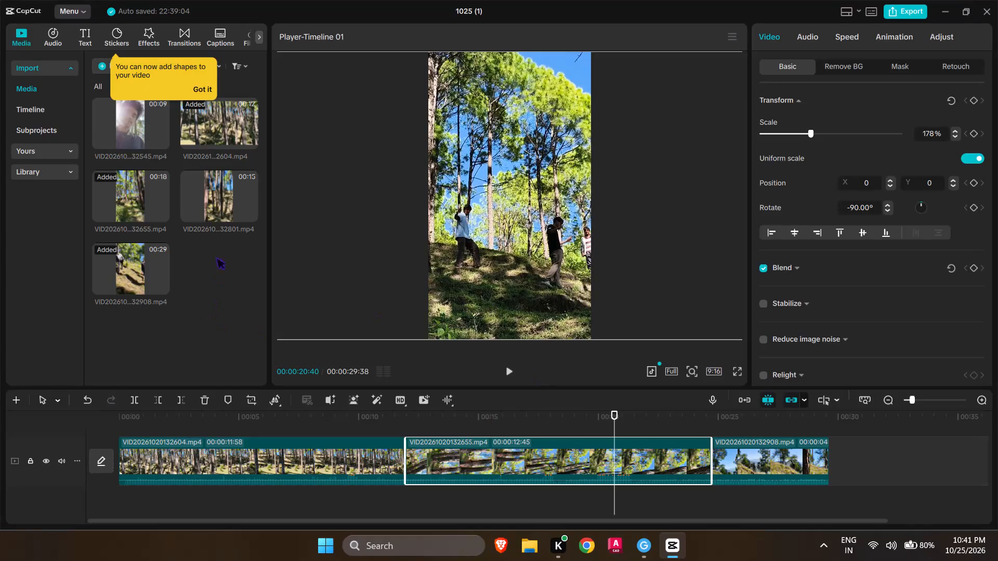
Add VID20261020132801.mp4 to the main track after VID20261020132908.mp4, leaving a short gap between them.
{"action": "left_click_drag", "start_coordinate": [206, 204], "coordinate": [906, 471]}
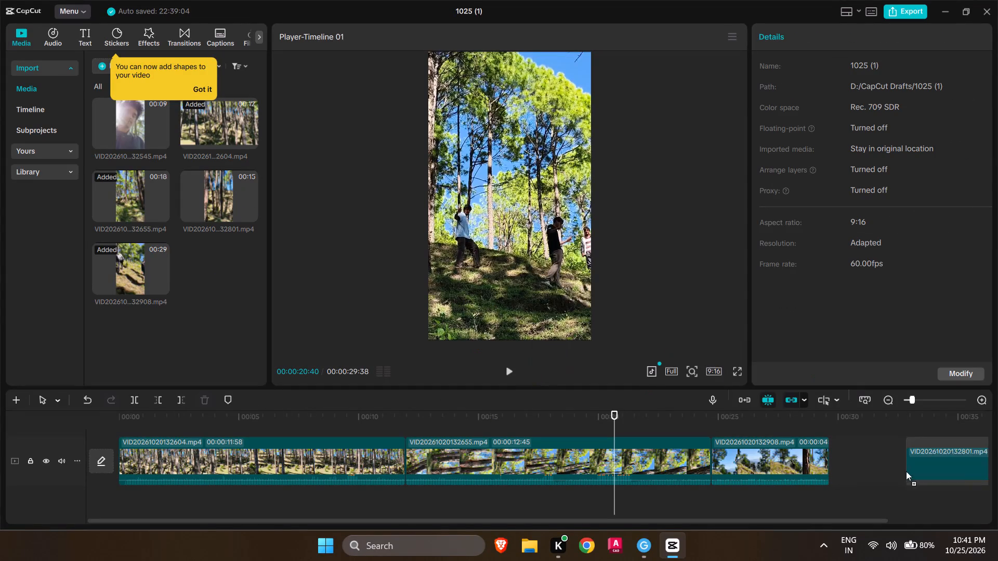
{"action": "left_click_drag", "start_coordinate": [906, 471], "coordinate": [865, 457]}
Review VID20261020132801.mp4 on the timeline and trim away everything before 00:00:40:17.
{"action": "left_click_drag", "start_coordinate": [609, 411], "coordinate": [991, 434]}
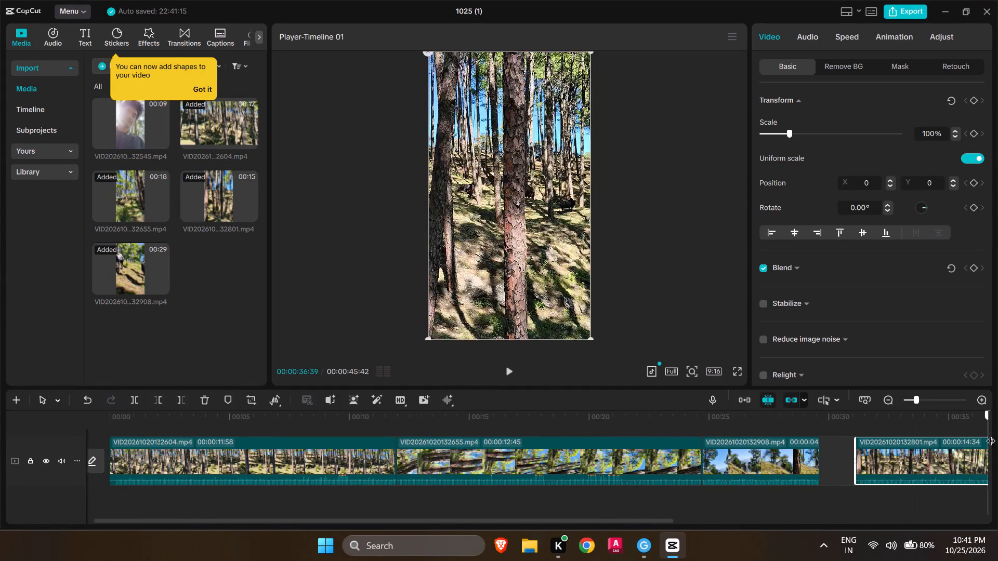
{"action": "left_click_drag", "start_coordinate": [991, 434], "coordinate": [685, 441]}
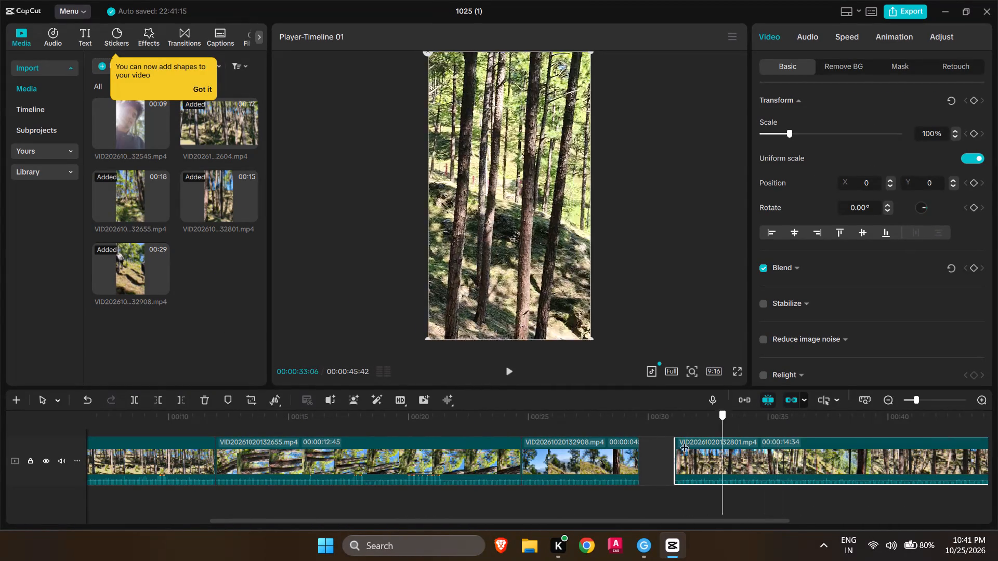
{"action": "left_click_drag", "start_coordinate": [685, 441], "coordinate": [692, 441]}
{"action": "left_click", "coordinate": [511, 377]}
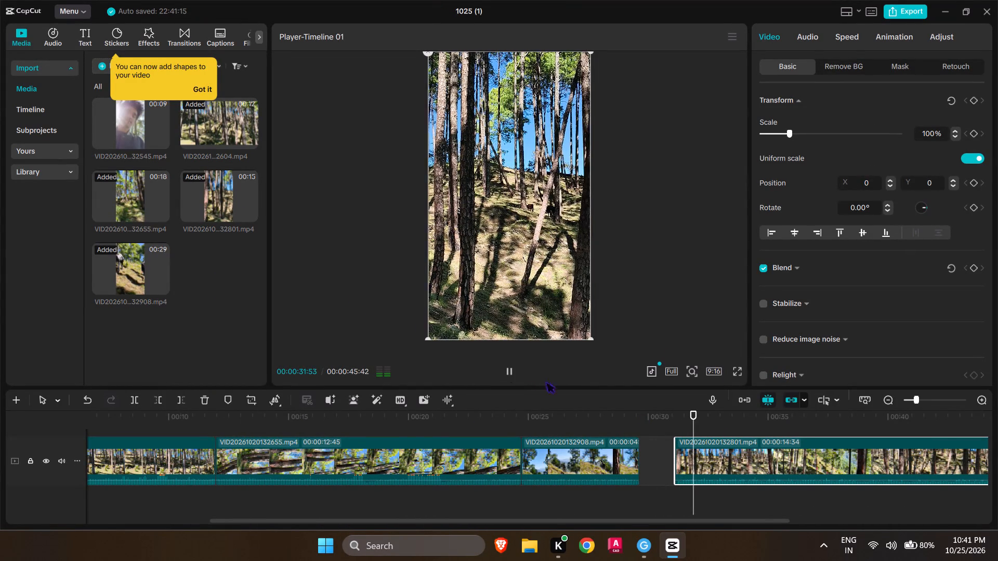
{"action": "left_click_drag", "start_coordinate": [733, 414], "coordinate": [759, 414]}
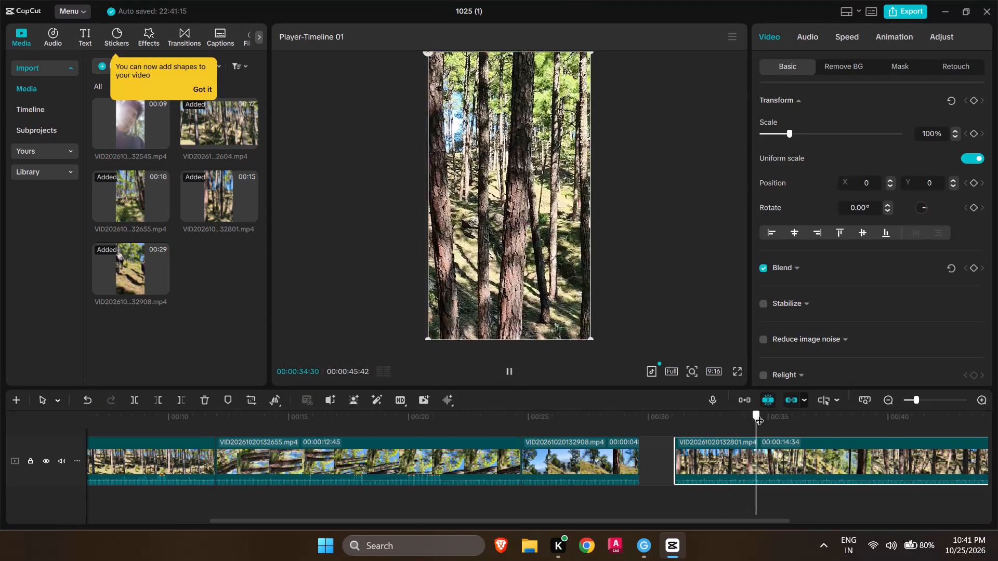
{"action": "left_click_drag", "start_coordinate": [759, 414], "coordinate": [883, 422]}
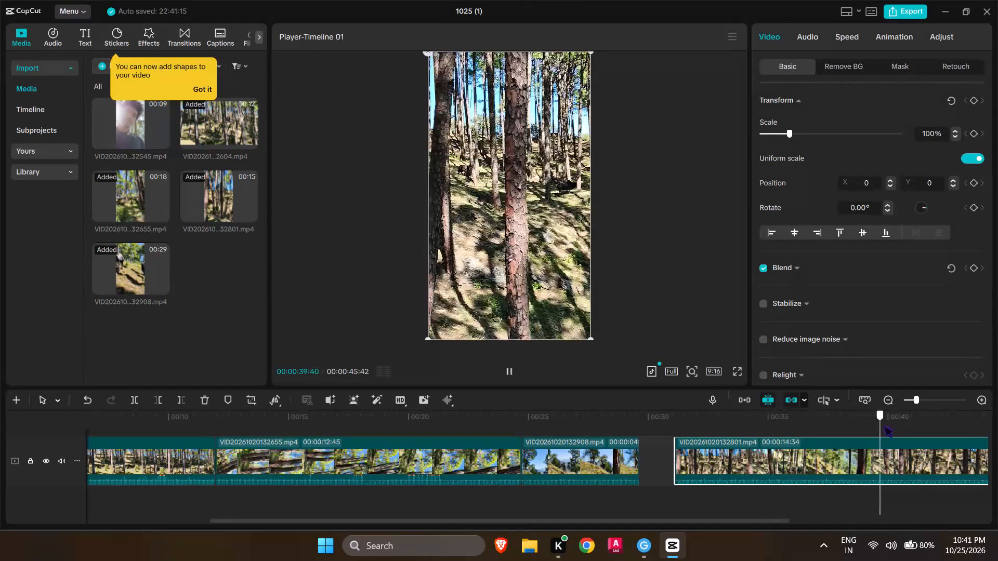
{"action": "left_click_drag", "start_coordinate": [883, 422], "coordinate": [918, 425]}
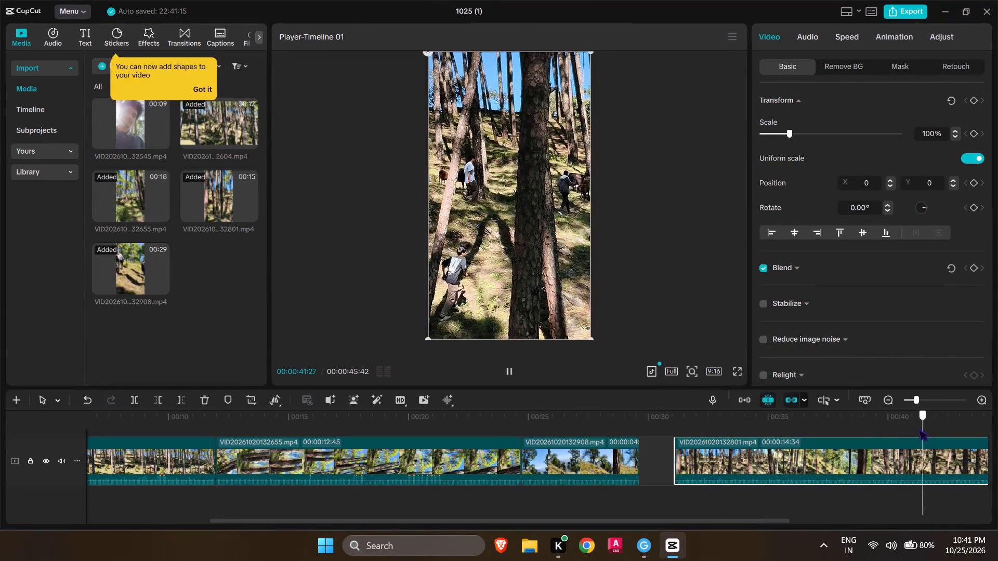
{"action": "left_click_drag", "start_coordinate": [918, 425], "coordinate": [895, 421]}
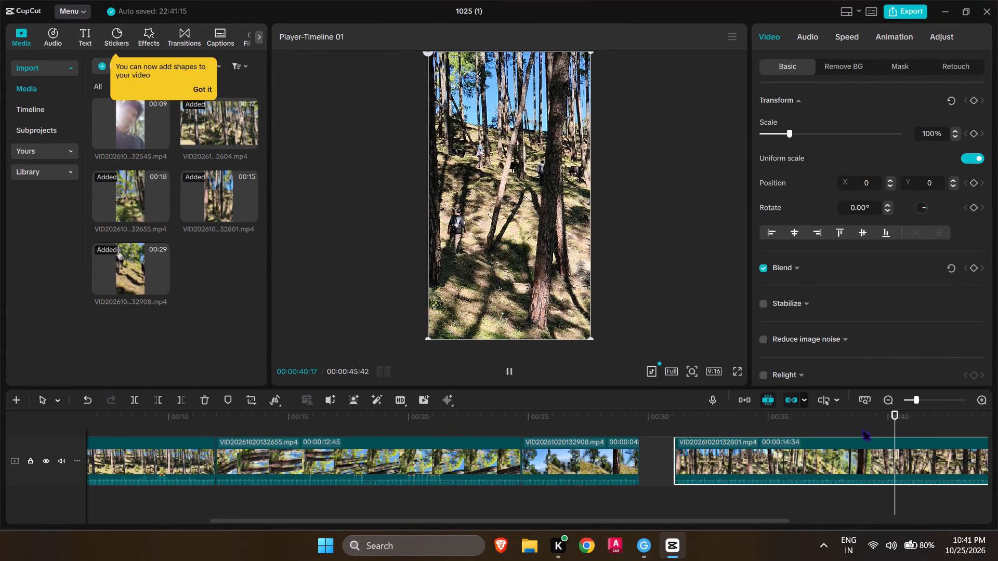
{"action": "left_click", "coordinate": [156, 397]}
Review the trimmed VID20261020132801.mp4 and split it at 00:00:43:34.
{"action": "left_click", "coordinate": [511, 367]}
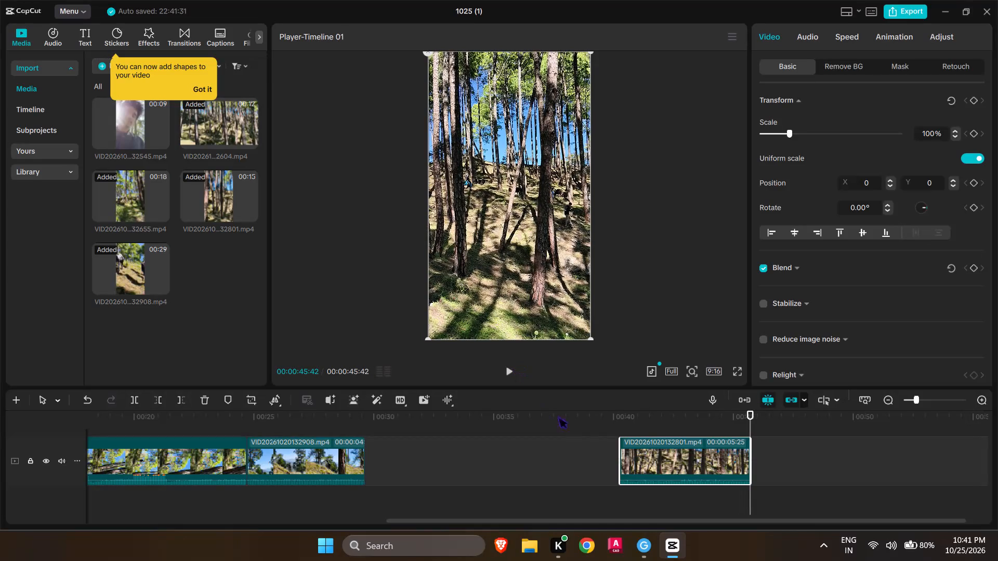
{"action": "left_click_drag", "start_coordinate": [746, 428], "coordinate": [733, 430]}
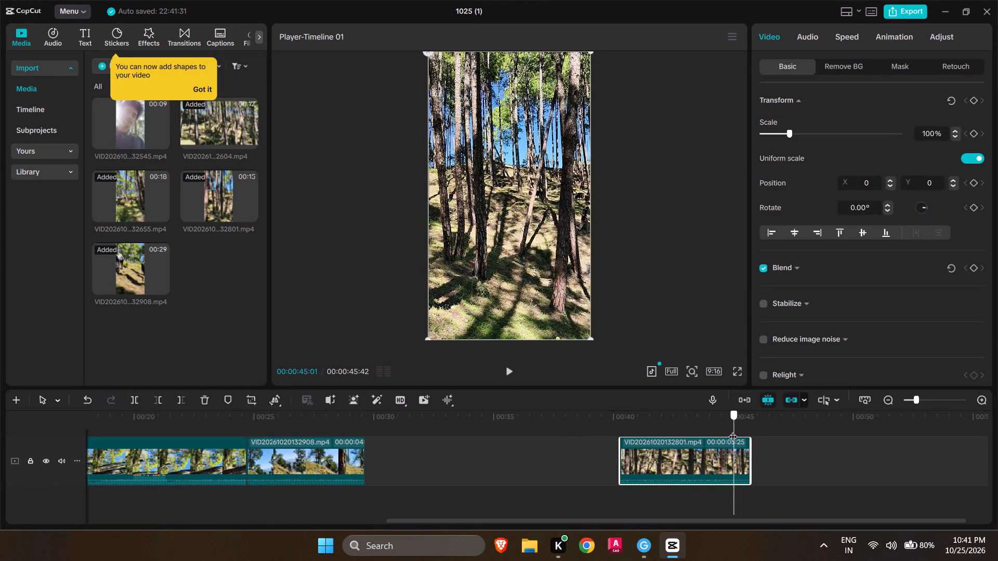
{"action": "left_click_drag", "start_coordinate": [733, 430], "coordinate": [712, 430]}
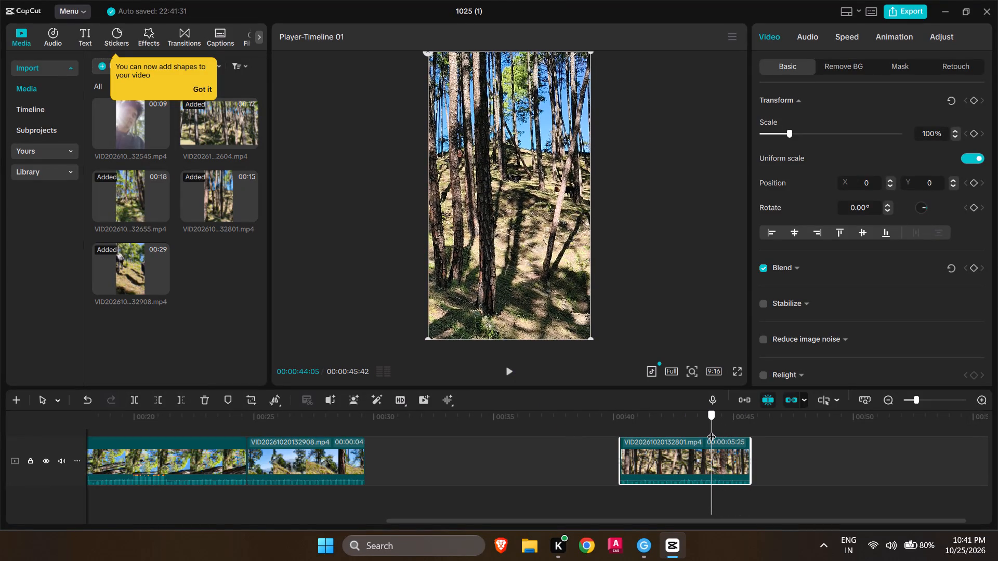
{"action": "left_click_drag", "start_coordinate": [712, 430], "coordinate": [695, 422]}
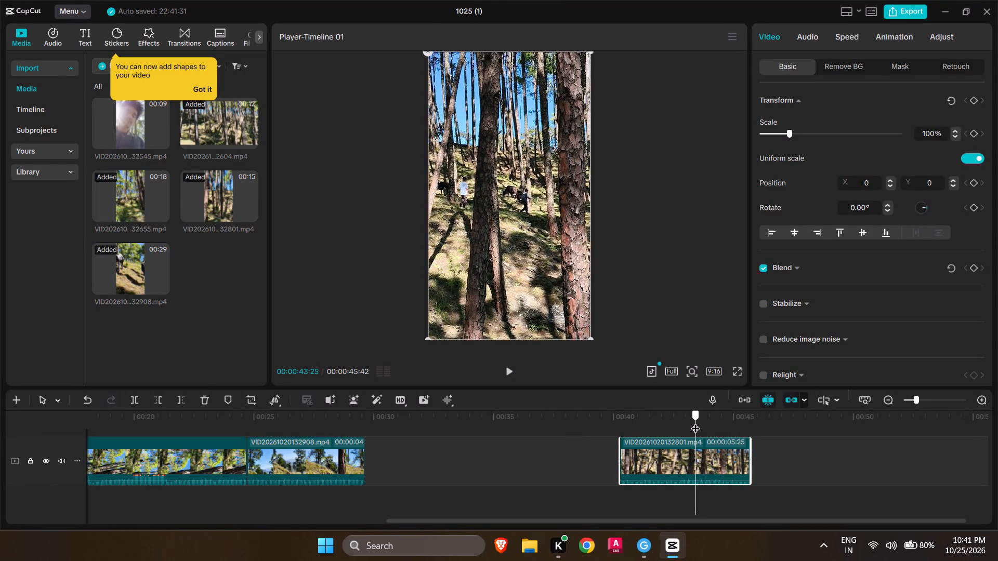
{"action": "left_click_drag", "start_coordinate": [695, 422], "coordinate": [685, 416]}
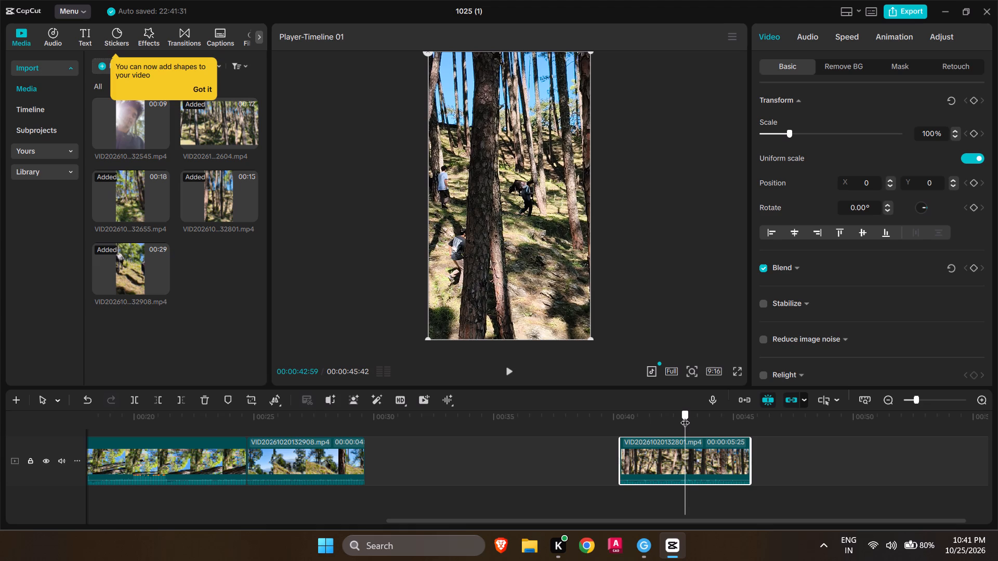
{"action": "left_click_drag", "start_coordinate": [685, 416], "coordinate": [699, 416]}
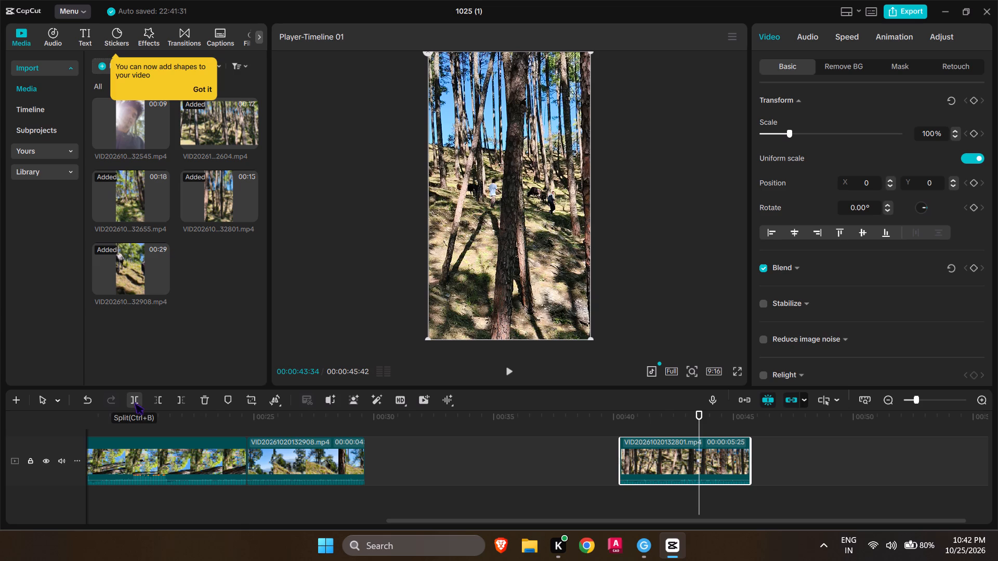
{"action": "left_click", "coordinate": [134, 399]}
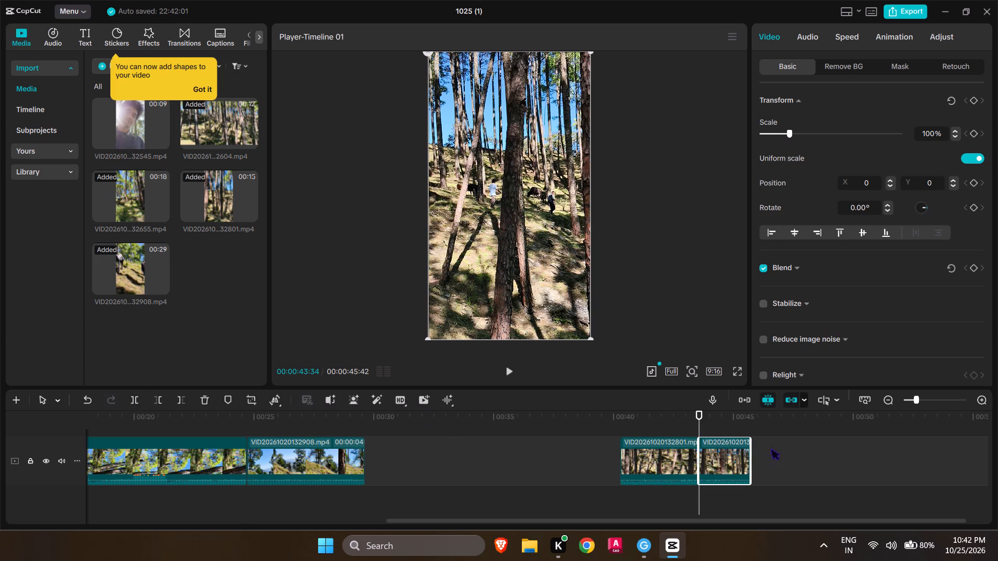
Move the second VID20261020132801.mp4 piece about one second later on the track and play through both pieces.
{"action": "left_click_drag", "start_coordinate": [738, 455], "coordinate": [764, 455]}
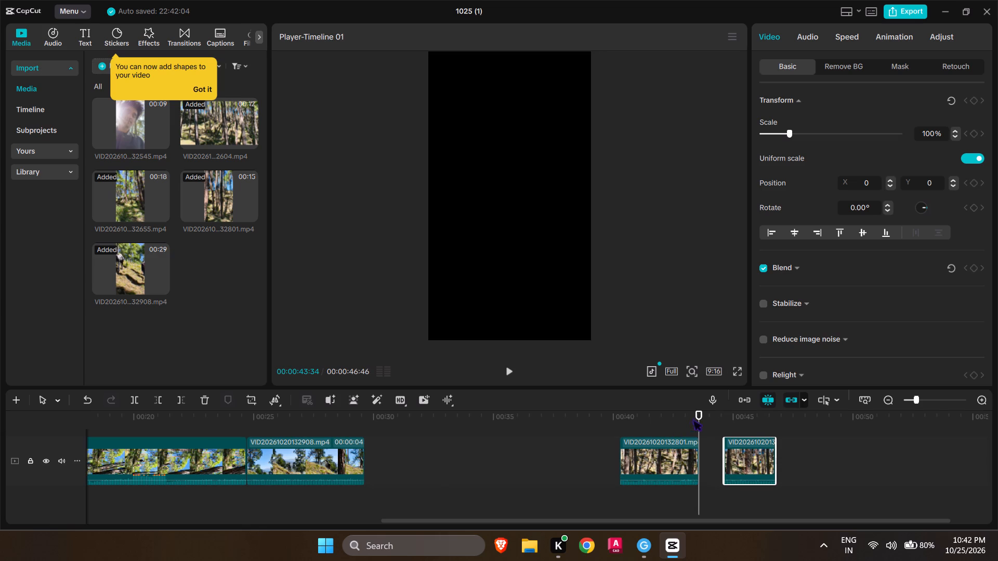
{"action": "left_click_drag", "start_coordinate": [694, 415], "coordinate": [622, 403]}
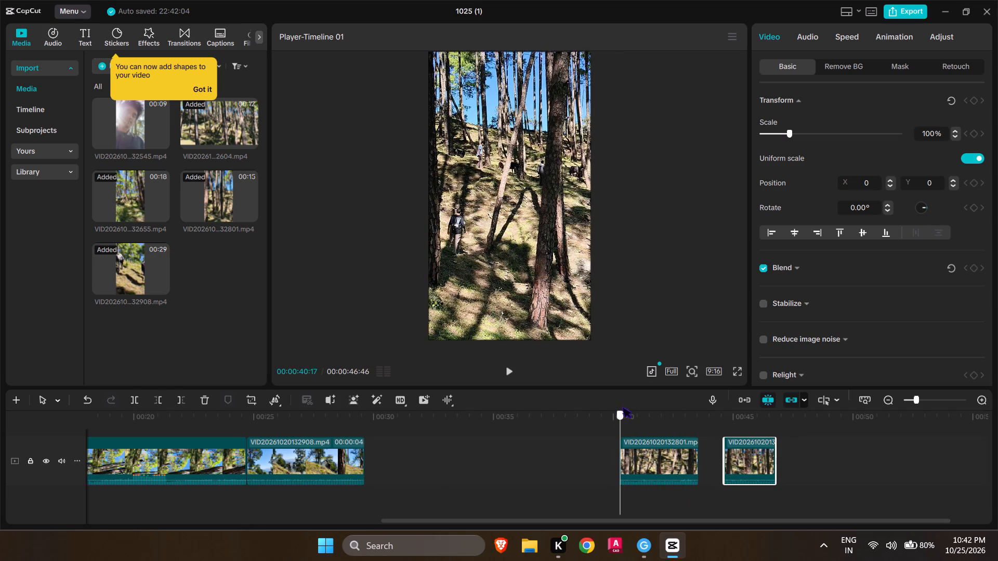
{"action": "left_click_drag", "start_coordinate": [622, 403], "coordinate": [636, 403]}
{"action": "left_click", "coordinate": [516, 373]}
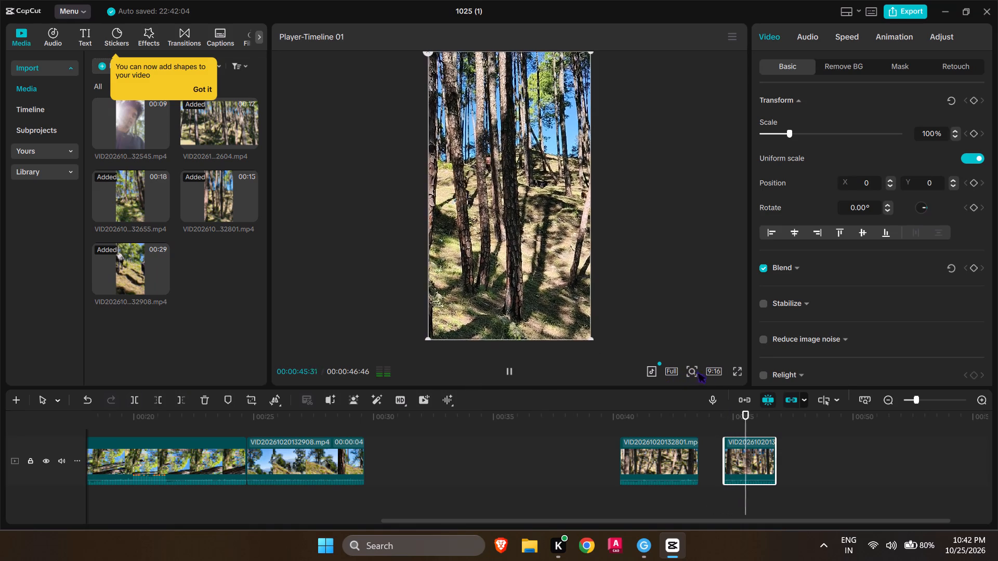
Check the project's aspect ratio options and keep 9:16.
{"action": "left_click", "coordinate": [711, 368]}
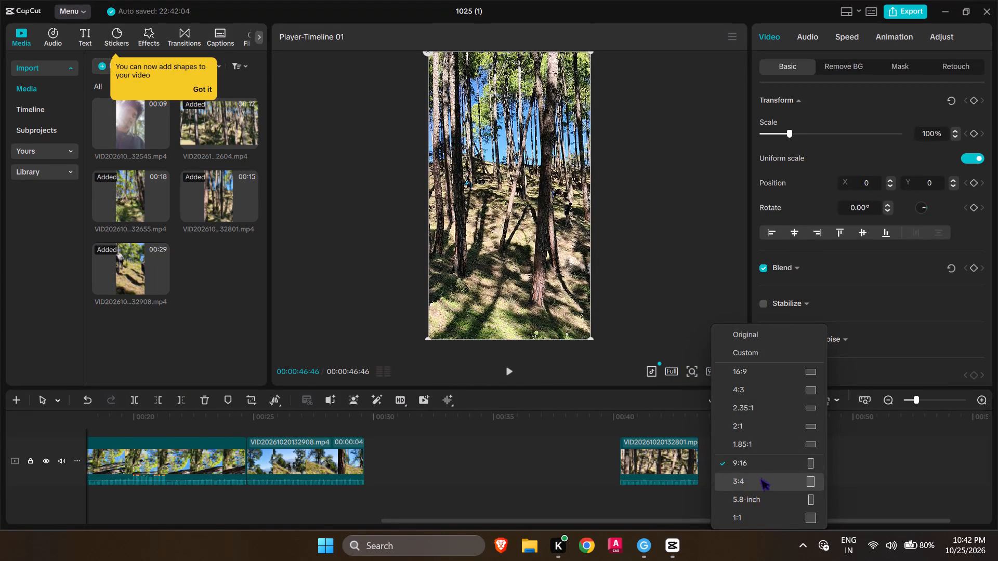
{"action": "left_click", "coordinate": [757, 461]}
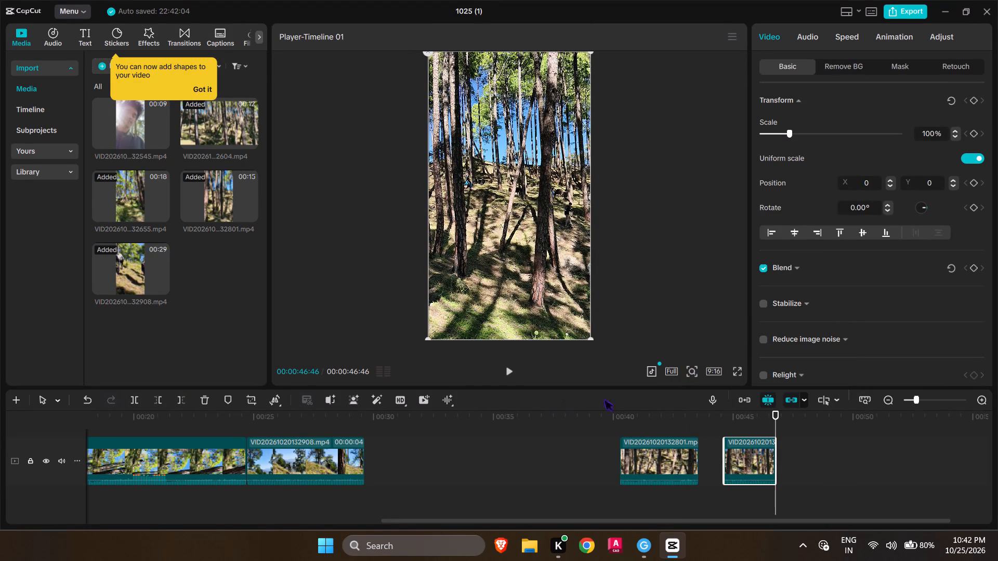
Play and scrub the sequence from the start to the join between VID20261020132604.mp4 and VID20261020132655.mp4, comparing their framing.
{"action": "left_click_drag", "start_coordinate": [778, 420], "coordinate": [272, 393]}
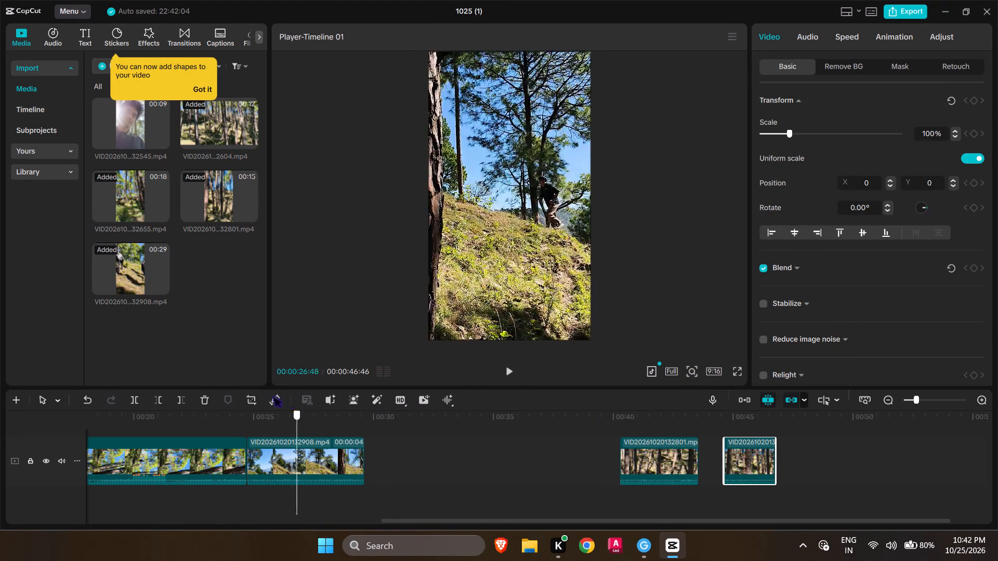
{"action": "left_click_drag", "start_coordinate": [272, 393], "coordinate": [33, 390]}
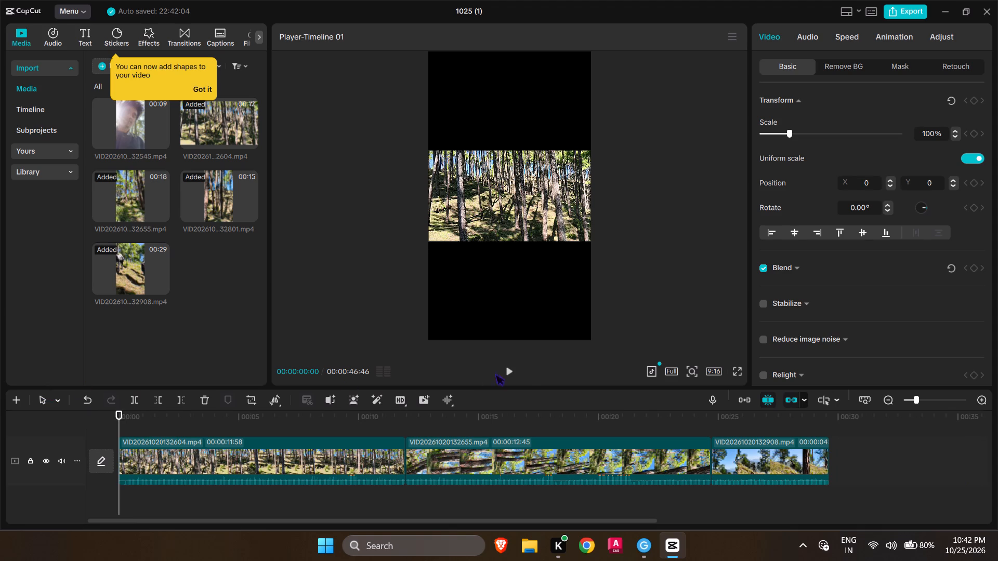
{"action": "left_click", "coordinate": [513, 370]}
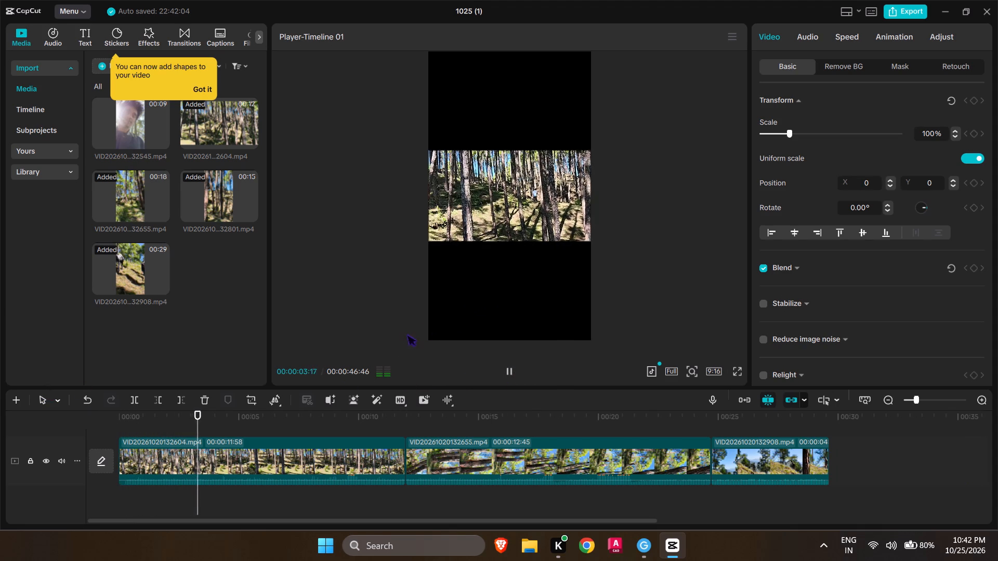
{"action": "left_click_drag", "start_coordinate": [231, 422], "coordinate": [327, 454]}
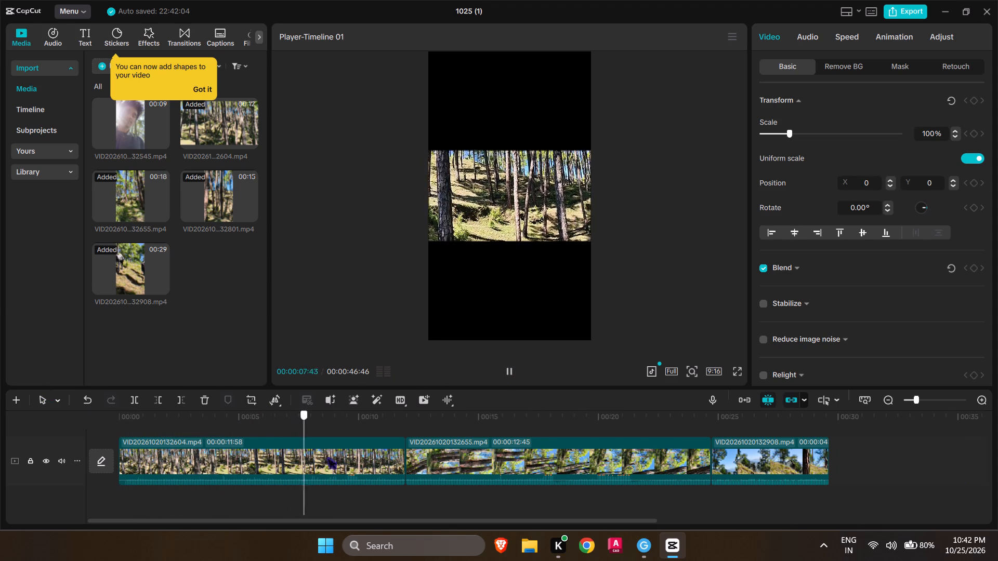
{"action": "left_click_drag", "start_coordinate": [327, 454], "coordinate": [395, 462]}
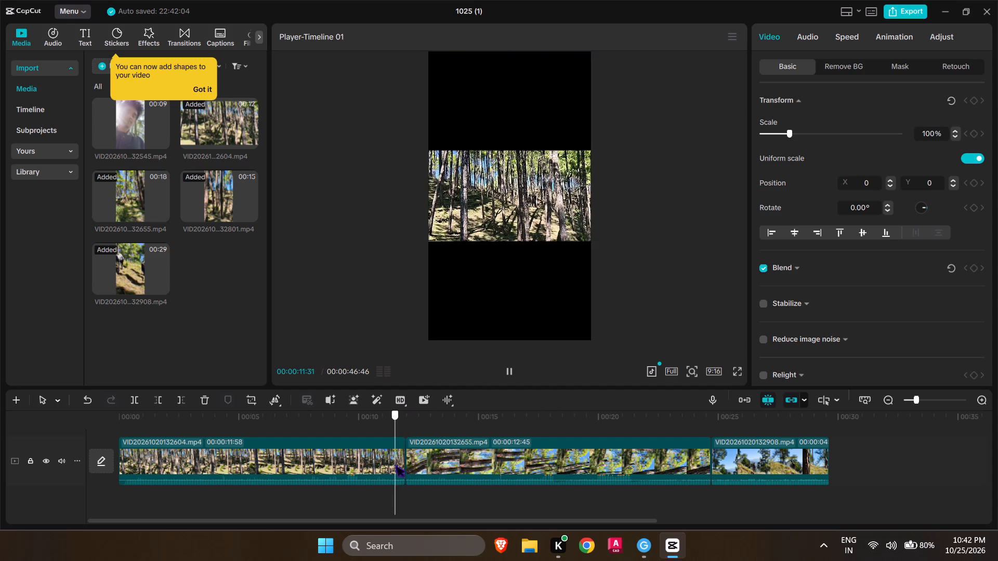
{"action": "left_click_drag", "start_coordinate": [395, 462], "coordinate": [405, 455]}
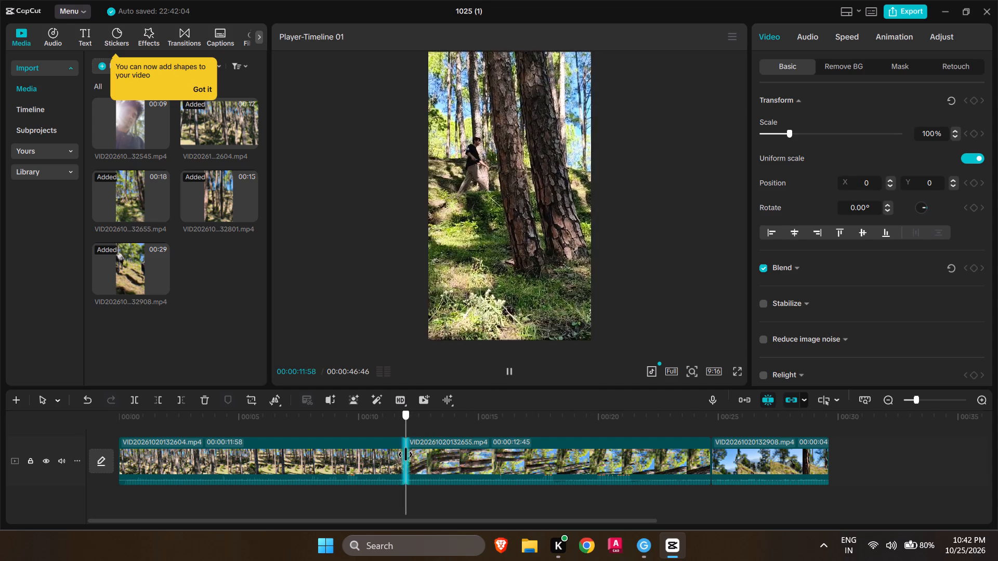
{"action": "left_click_drag", "start_coordinate": [405, 455], "coordinate": [405, 448]}
Scale VID20261020132655.mp4 down to 56% so its full landscape picture fits the width of the 9:16 frame.
{"action": "left_click", "coordinate": [464, 451]}
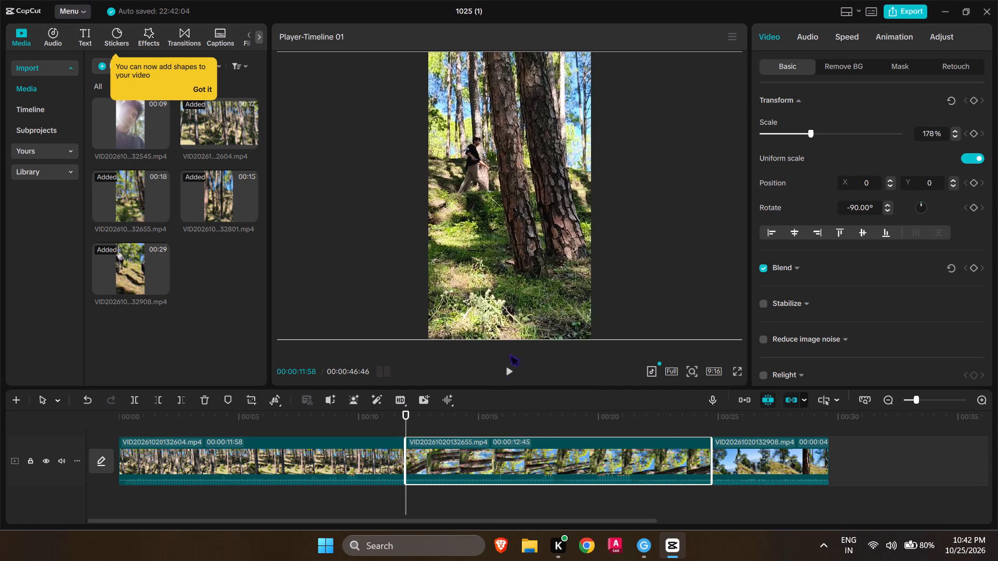
{"action": "left_click", "coordinate": [688, 337]}
{"action": "left_click_drag", "start_coordinate": [807, 130], "coordinate": [792, 138]}
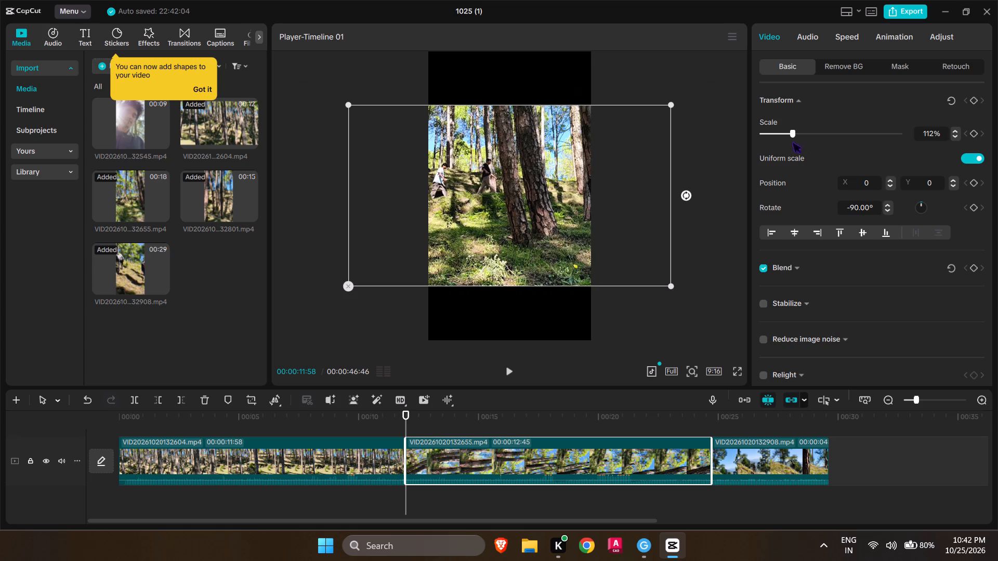
{"action": "left_click_drag", "start_coordinate": [792, 138], "coordinate": [768, 134]}
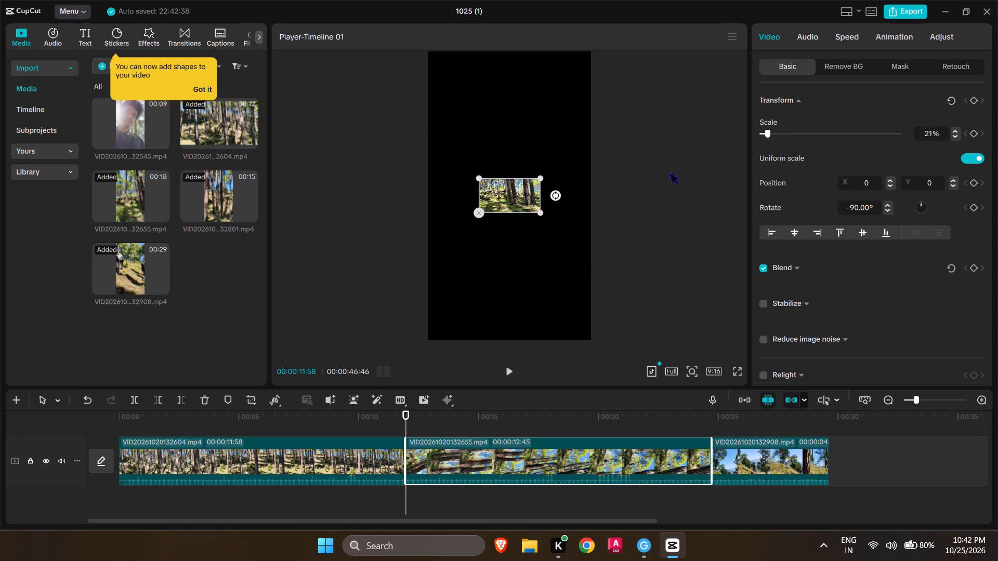
{"action": "left_click_drag", "start_coordinate": [539, 210], "coordinate": [574, 258]}
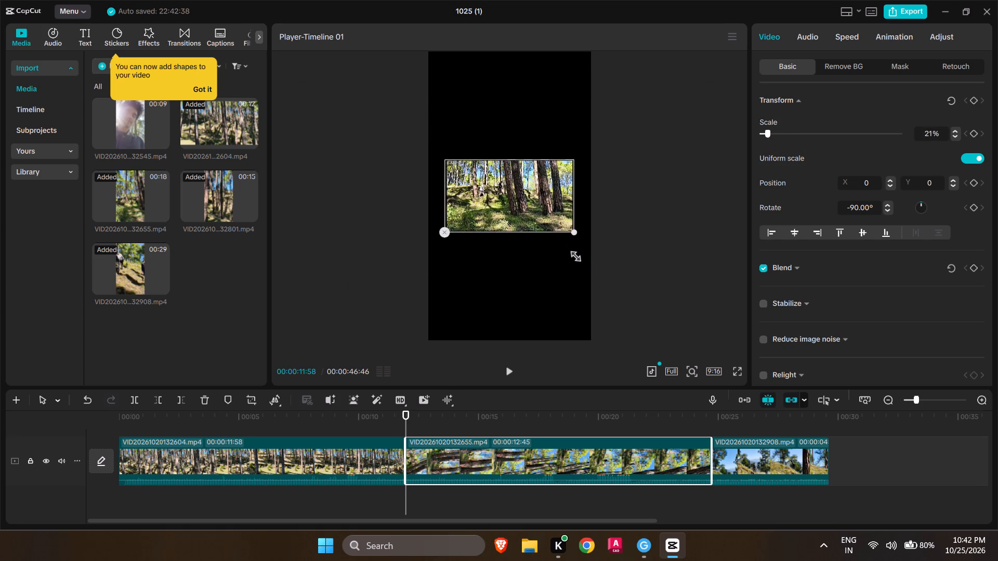
{"action": "left_click_drag", "start_coordinate": [574, 258], "coordinate": [594, 285]}
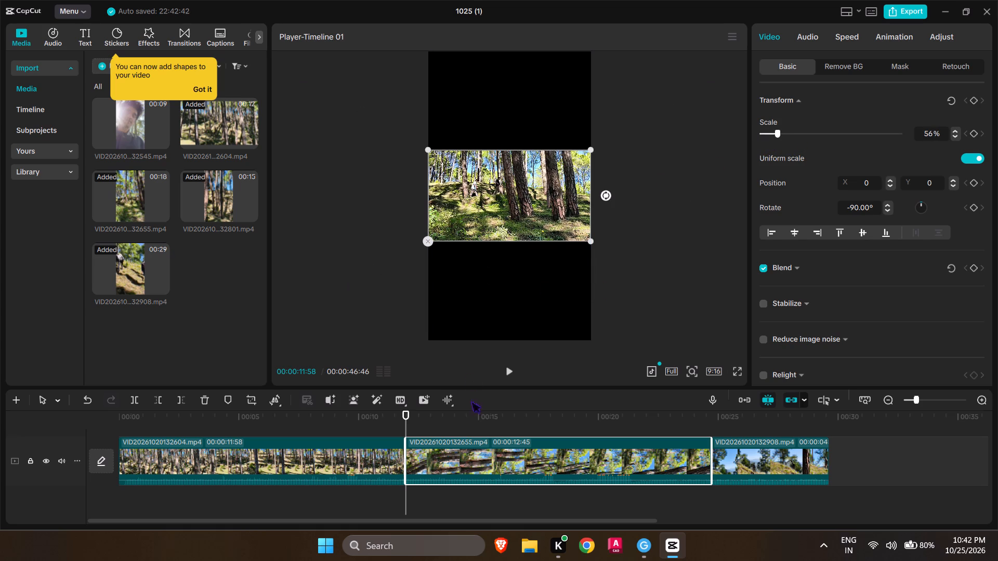
Scrub from the end of VID20261020132604.mp4 through VID20261020132655.mp4 into VID20261020132908.mp4, comparing how each clip fills the frame.
{"action": "left_click_drag", "start_coordinate": [407, 417], "coordinate": [400, 416]}
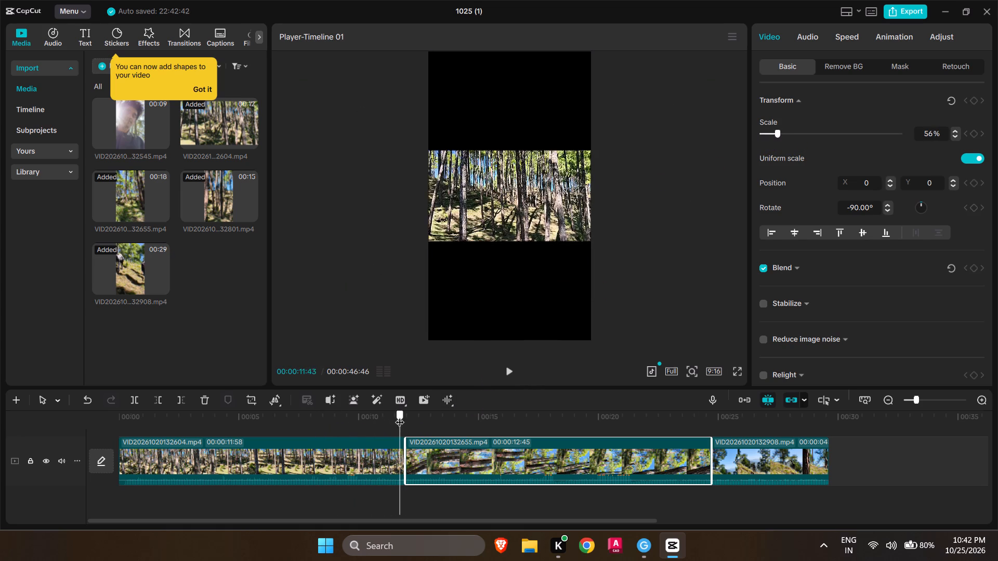
{"action": "left_click_drag", "start_coordinate": [400, 416], "coordinate": [478, 416]}
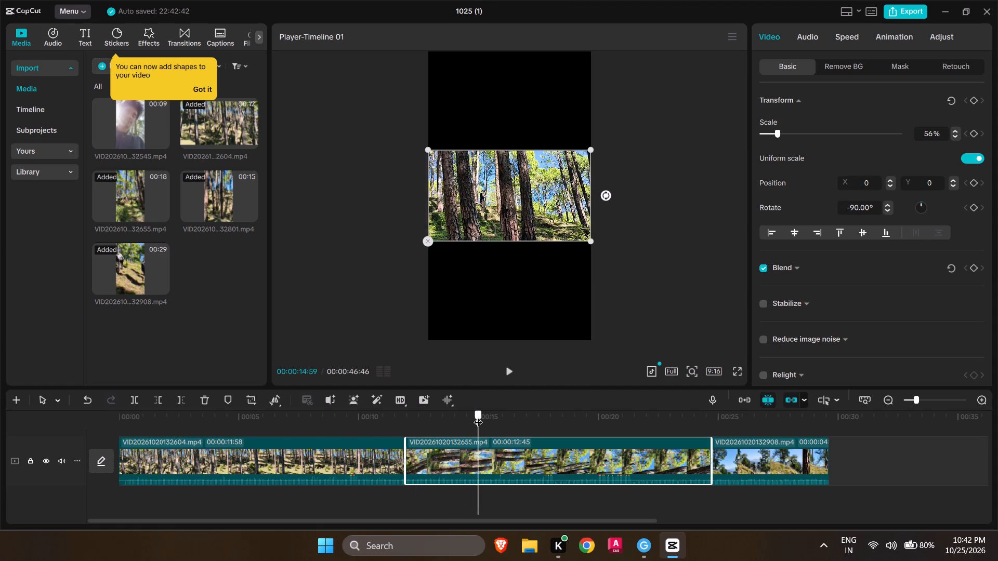
{"action": "left_click_drag", "start_coordinate": [478, 416], "coordinate": [590, 412]}
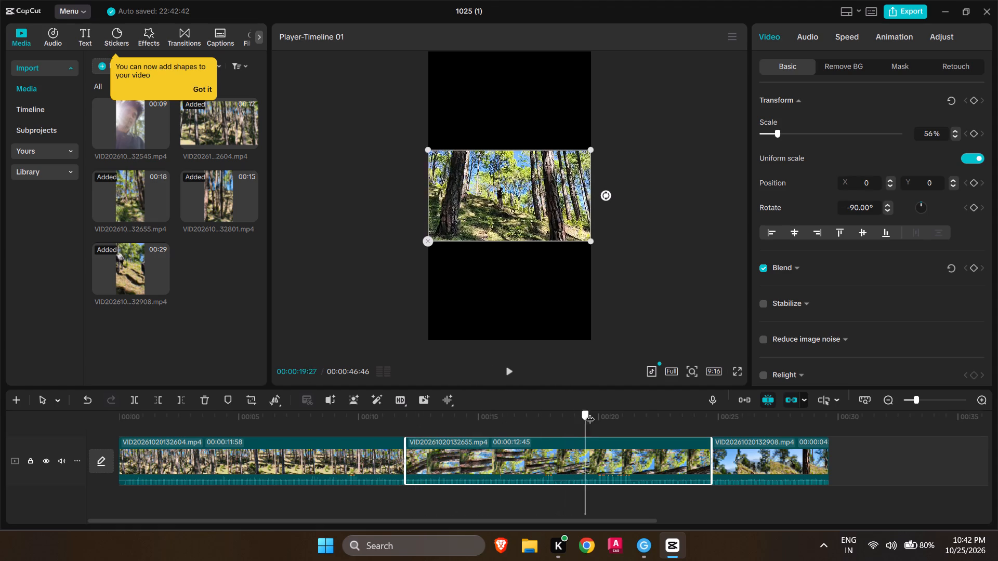
{"action": "left_click_drag", "start_coordinate": [590, 412], "coordinate": [696, 414]}
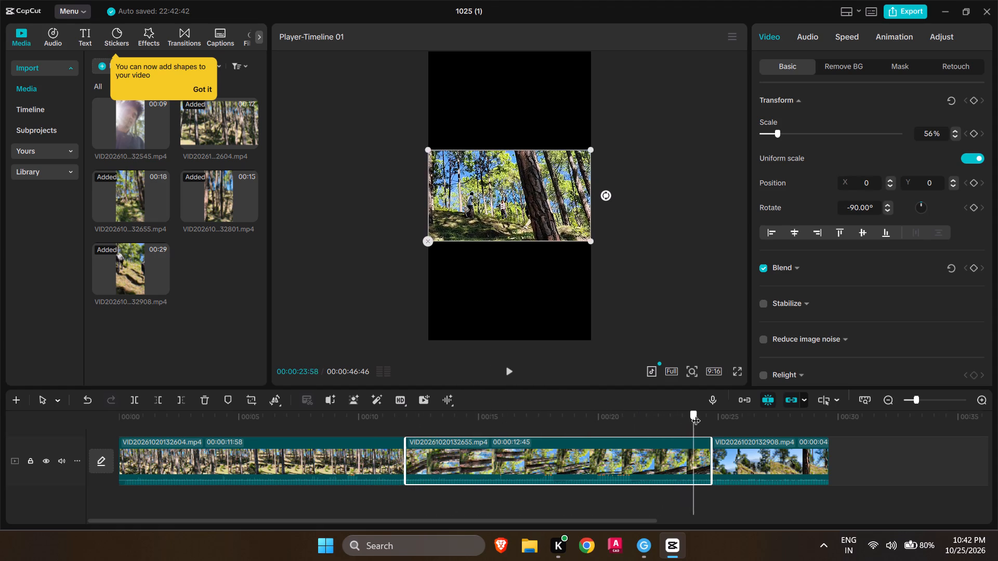
{"action": "left_click_drag", "start_coordinate": [696, 414], "coordinate": [743, 413]}
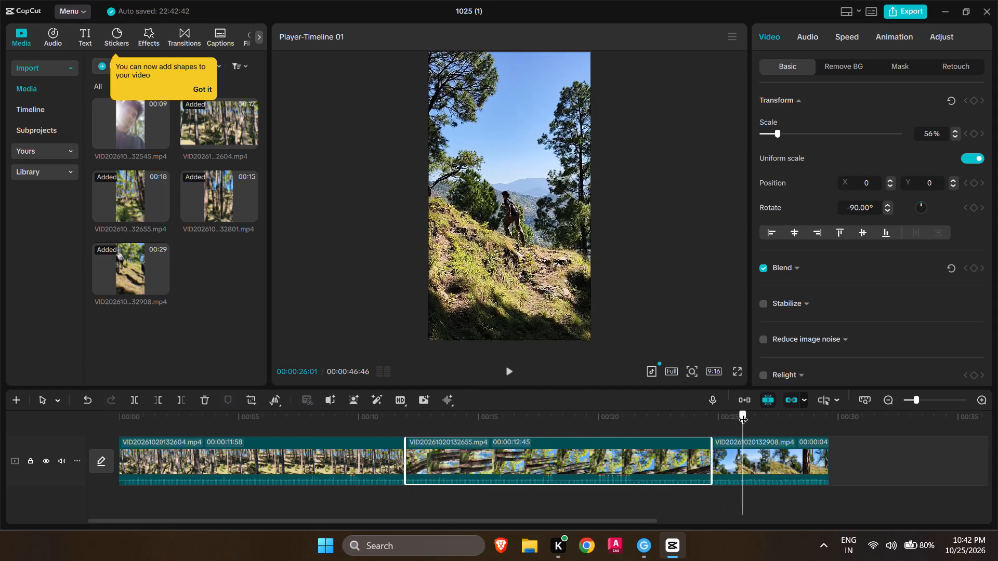
{"action": "left_click_drag", "start_coordinate": [743, 413], "coordinate": [777, 411]}
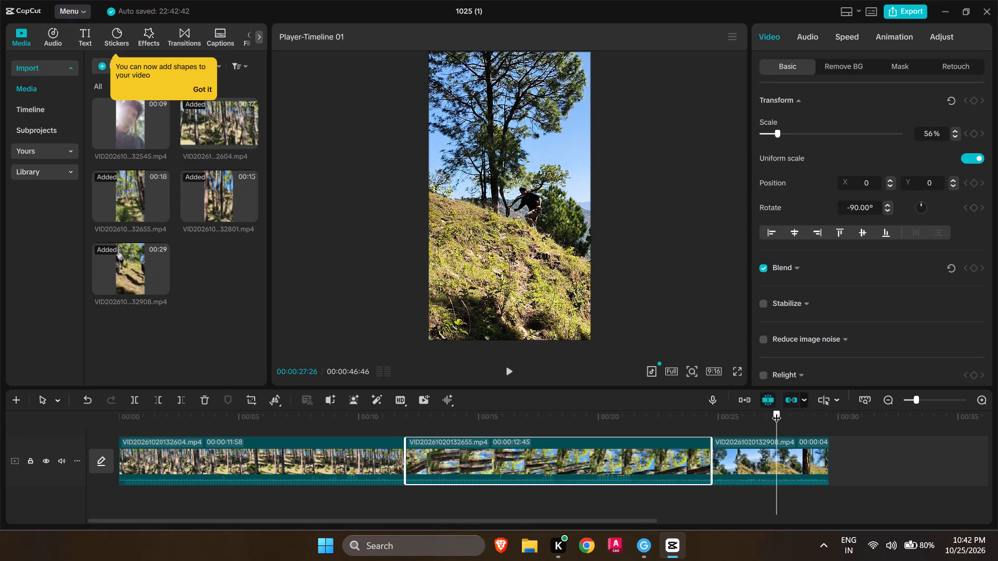
Enlarge VID20261020132655.mp4 to 108%, shift its picture to about X 858, Y -151, and play the result into the following clip.
{"action": "left_click_drag", "start_coordinate": [777, 411], "coordinate": [517, 404]}
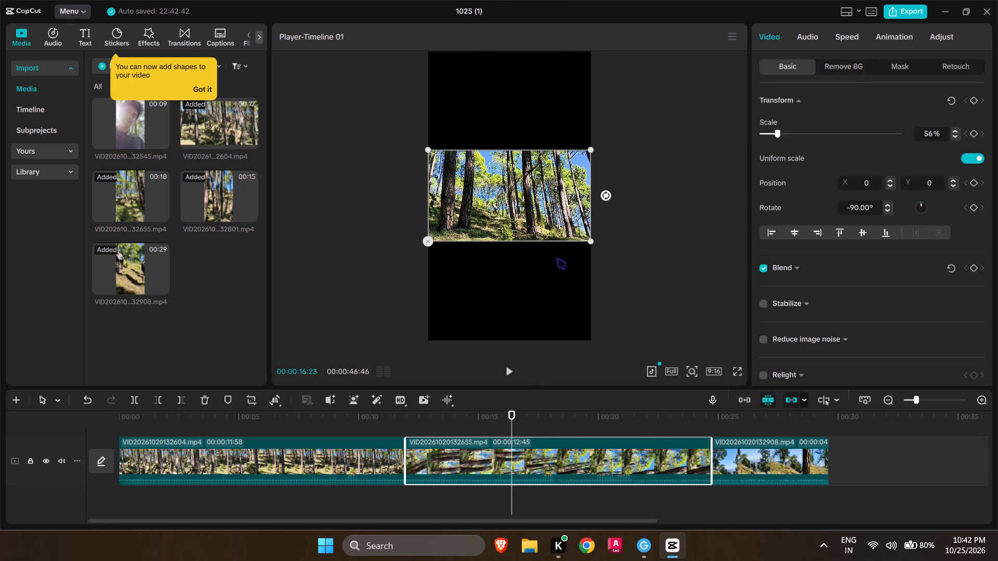
{"action": "left_click_drag", "start_coordinate": [589, 242], "coordinate": [656, 313]}
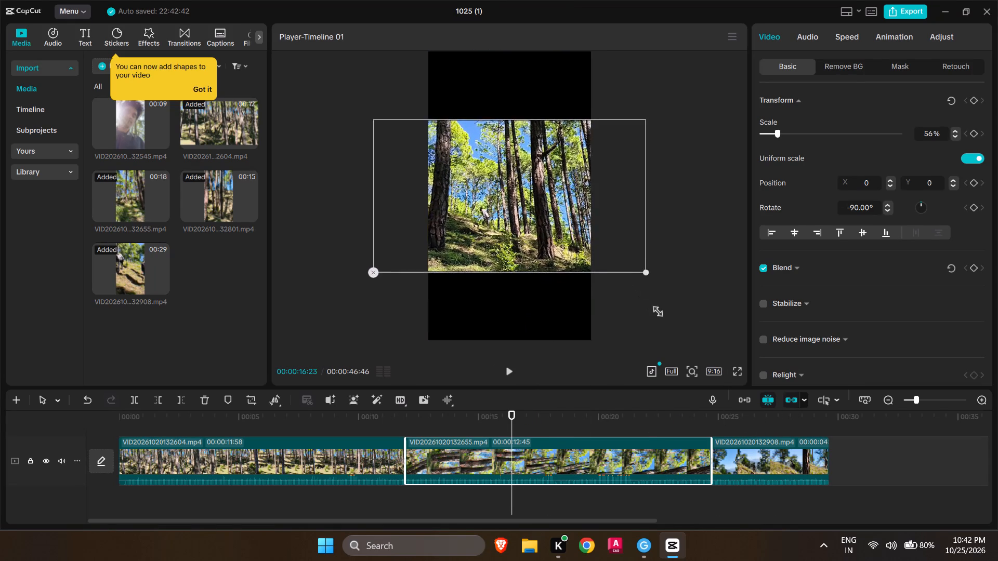
{"action": "left_click_drag", "start_coordinate": [656, 313], "coordinate": [685, 327]}
{"action": "left_click_drag", "start_coordinate": [535, 246], "coordinate": [614, 258]}
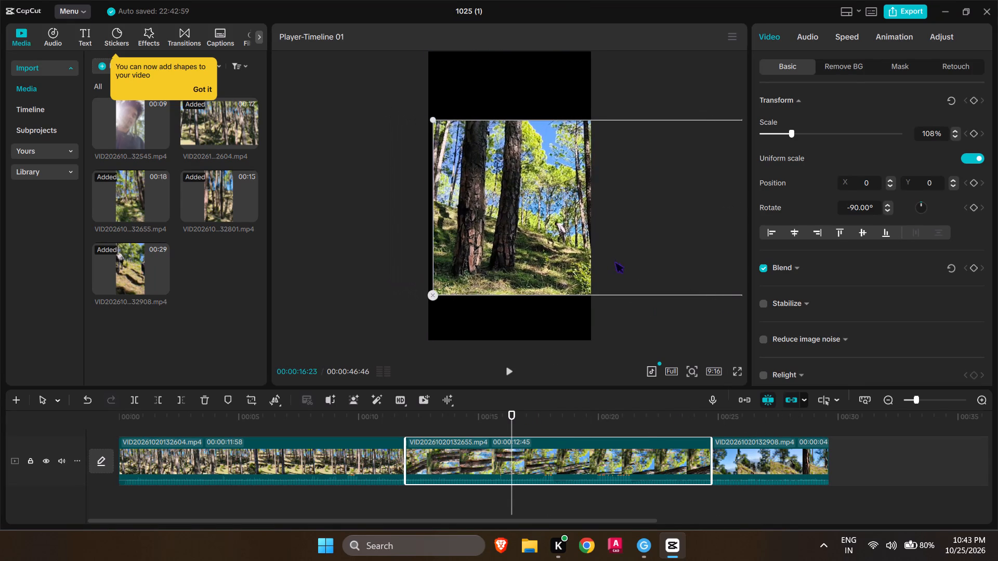
{"action": "left_click_drag", "start_coordinate": [614, 258], "coordinate": [600, 258]}
{"action": "left_click", "coordinate": [503, 371]}
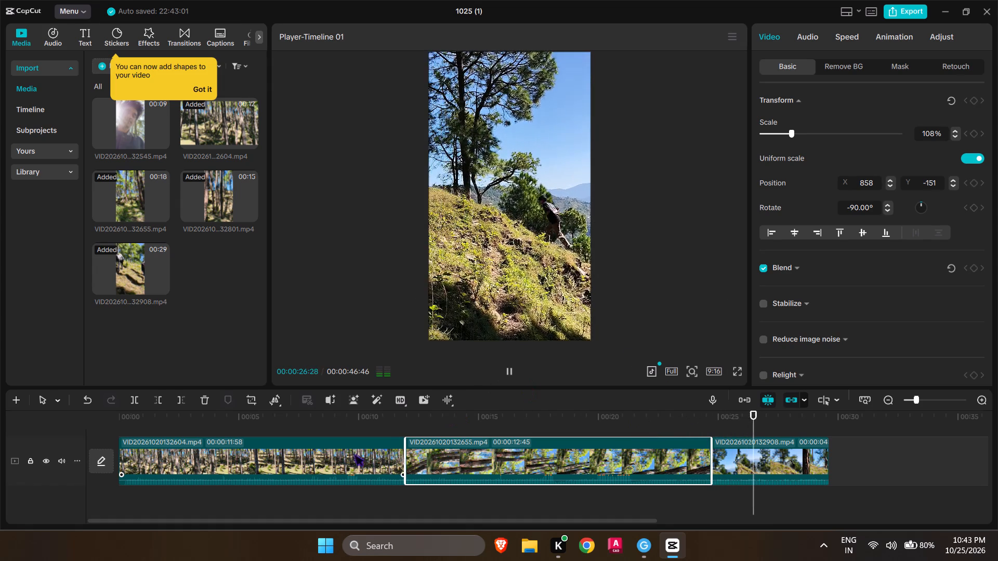
Enlarge VID20261020132604.mp4 to 129% and shift its picture to about X 375, Y -302 in the frame.
{"action": "left_click", "coordinate": [340, 451]}
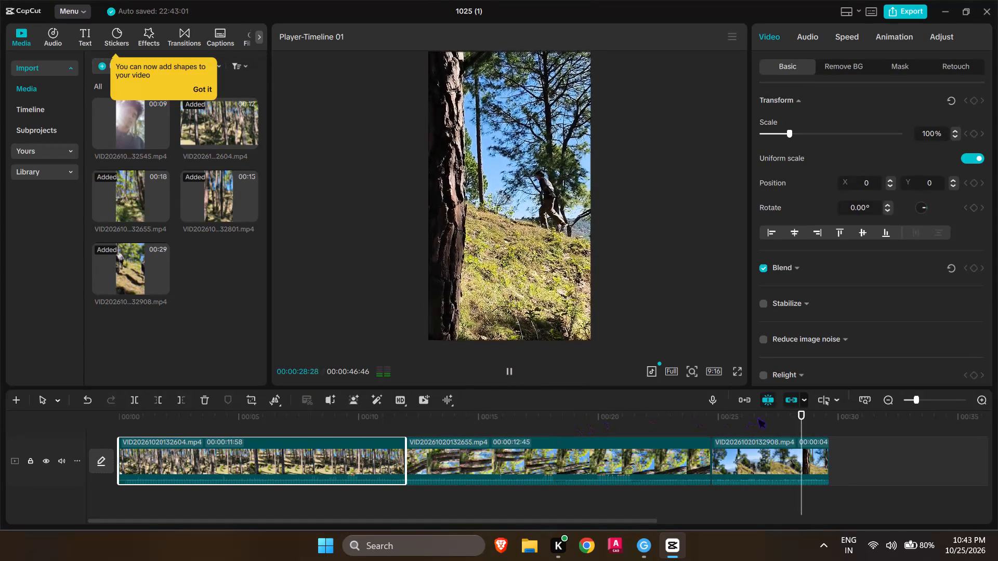
{"action": "left_click_drag", "start_coordinate": [813, 414], "coordinate": [122, 402]}
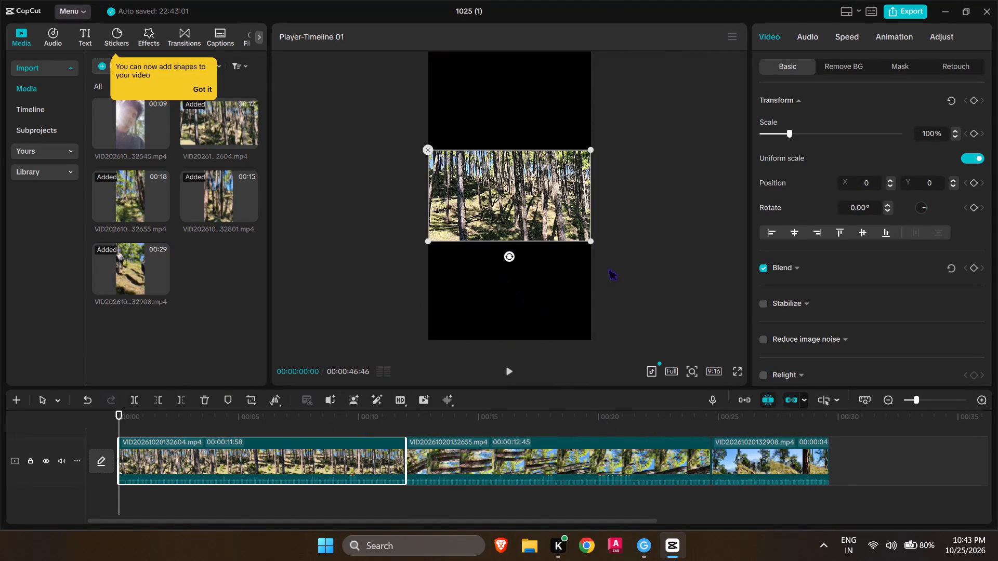
{"action": "left_click_drag", "start_coordinate": [599, 242], "coordinate": [642, 260]}
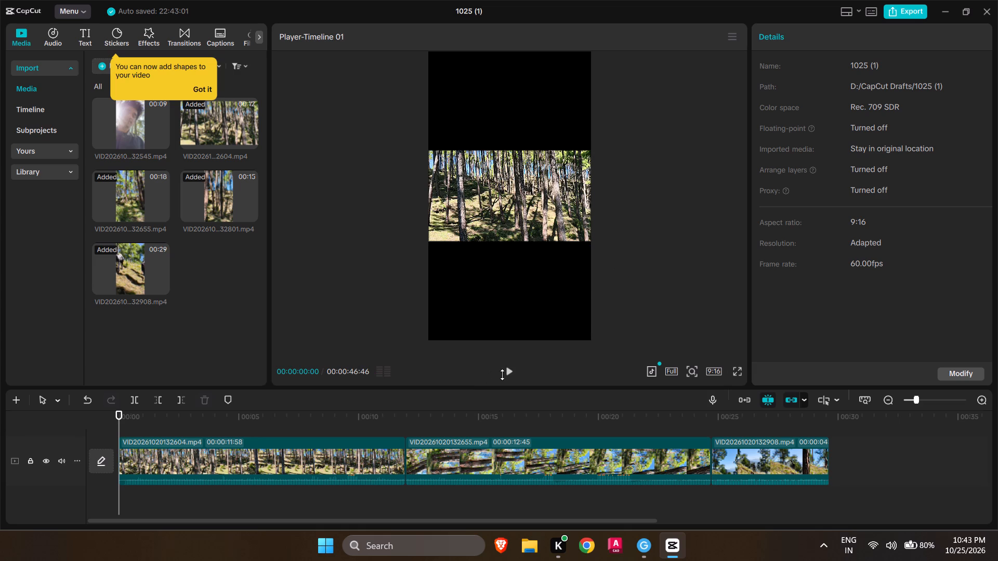
{"action": "left_click", "coordinate": [507, 375]}
{"action": "left_click", "coordinate": [529, 177]}
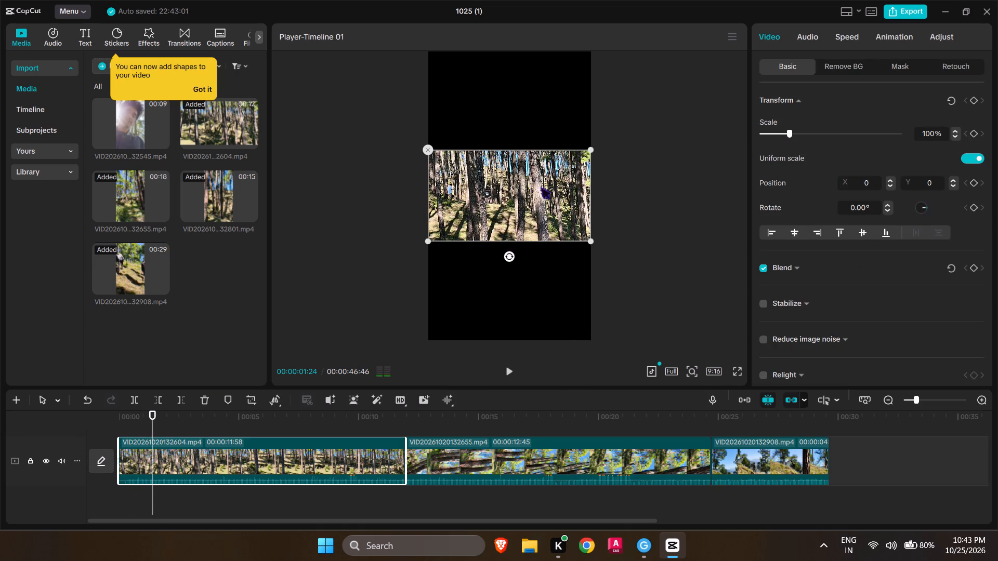
{"action": "left_click", "coordinate": [509, 370]}
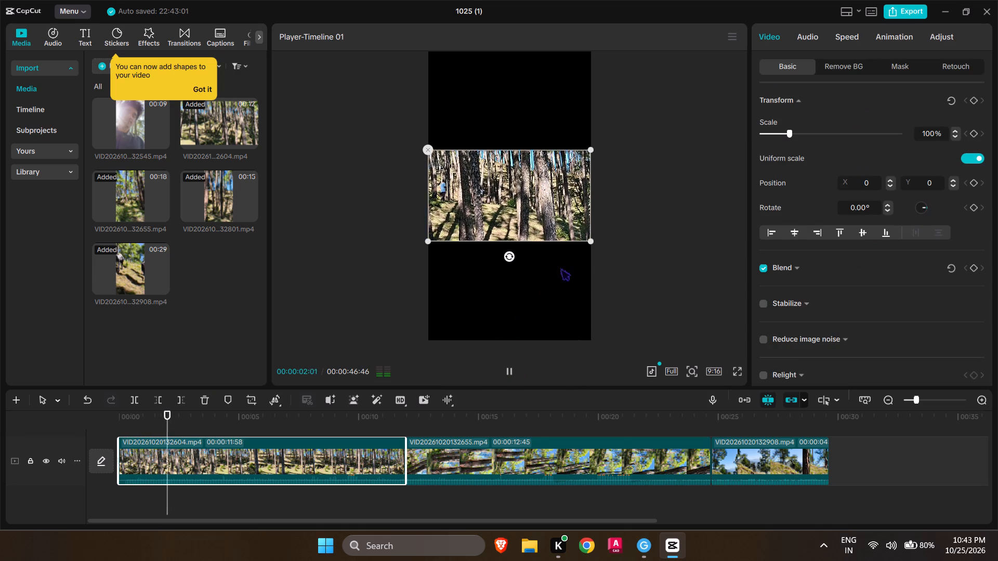
{"action": "left_click_drag", "start_coordinate": [592, 238], "coordinate": [664, 296]}
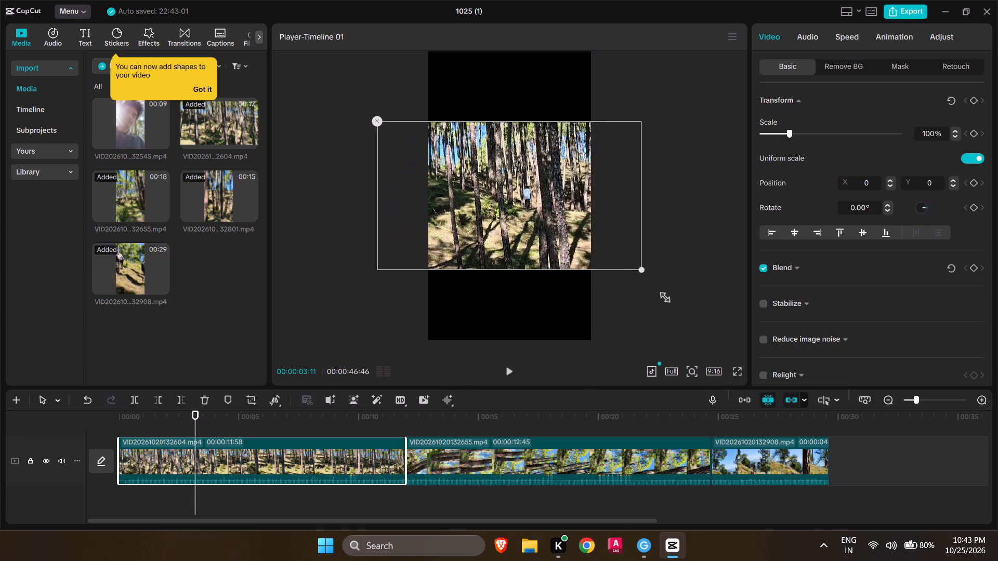
{"action": "left_click_drag", "start_coordinate": [664, 296], "coordinate": [619, 273]}
{"action": "left_click", "coordinate": [500, 370]}
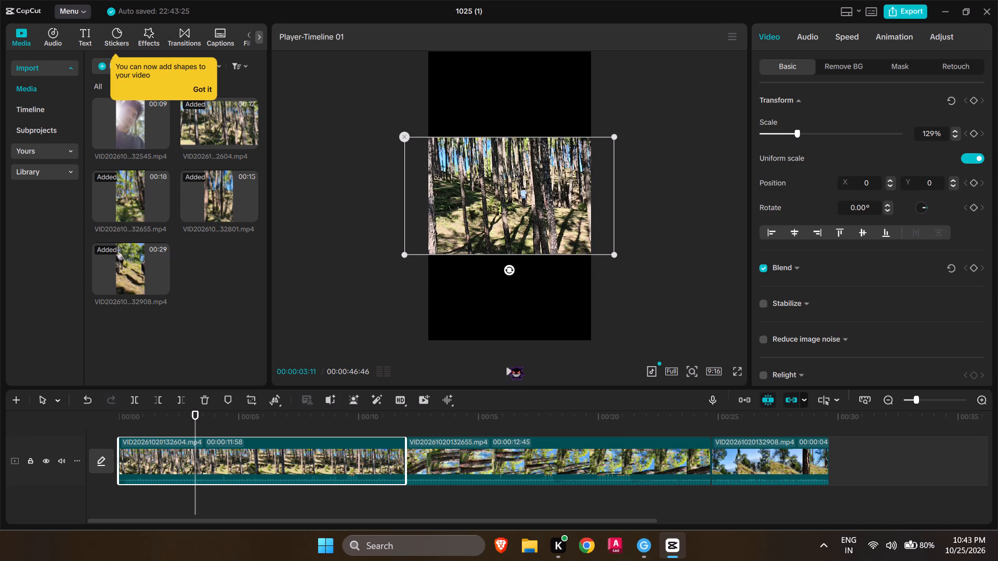
{"action": "left_click", "coordinate": [509, 366]}
{"action": "left_click_drag", "start_coordinate": [511, 204], "coordinate": [540, 226]}
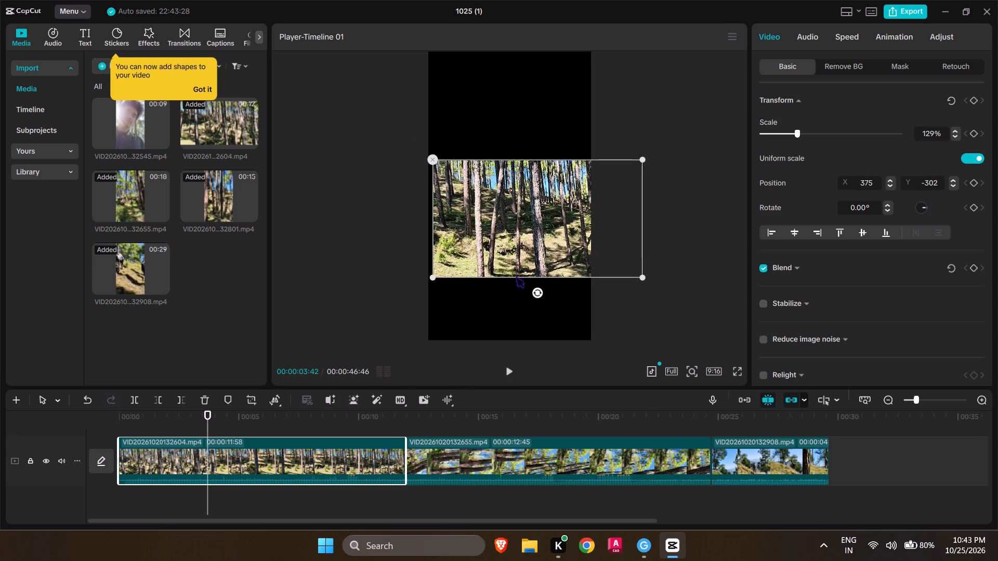
Play and scrub VID20261020132604.mp4 across its join with VID20261020132655.mp4 to check the framing, and return to the start.
{"action": "left_click_drag", "start_coordinate": [508, 367], "coordinate": [510, 374]}
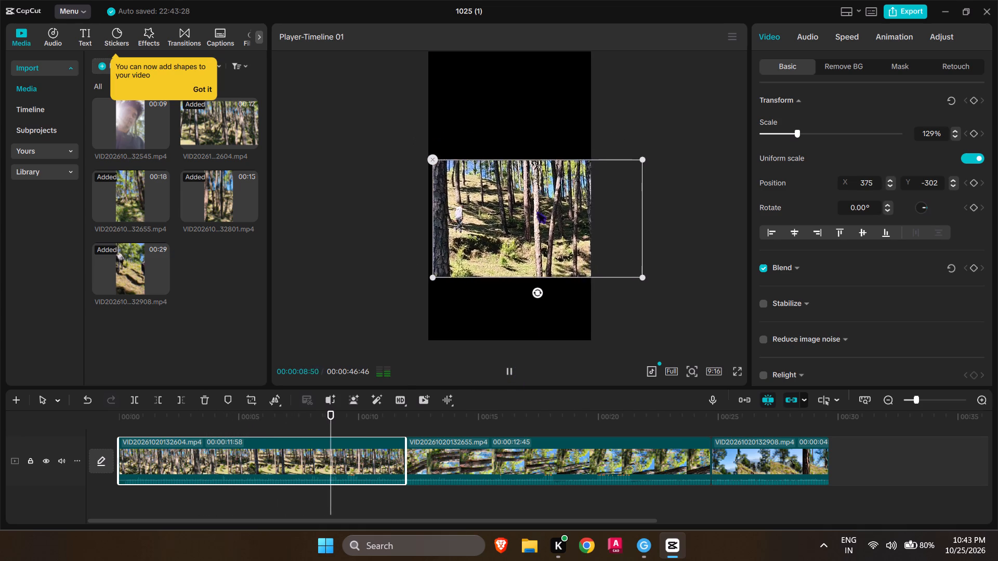
{"action": "left_click_drag", "start_coordinate": [366, 419], "coordinate": [412, 431]}
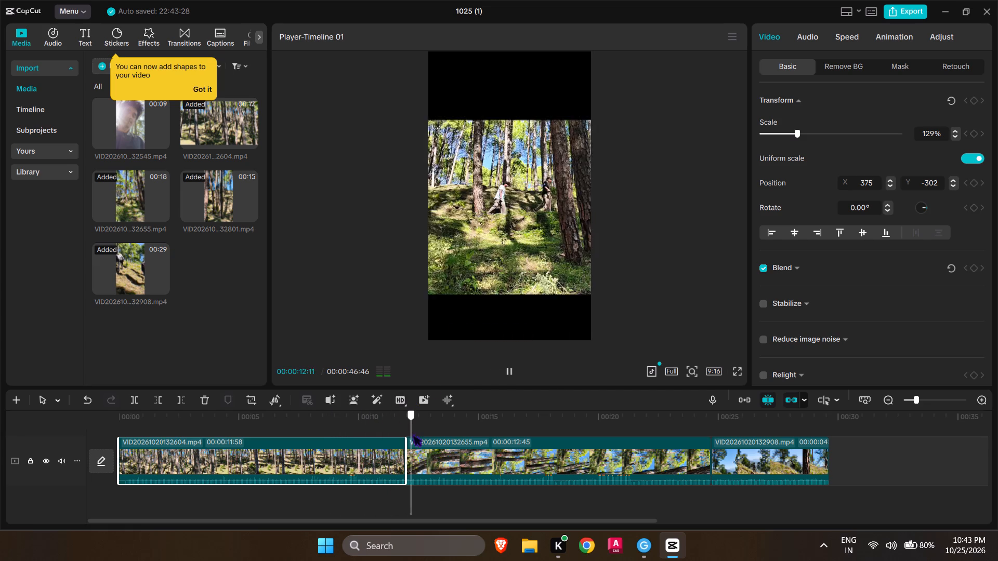
{"action": "left_click_drag", "start_coordinate": [412, 431], "coordinate": [383, 412]}
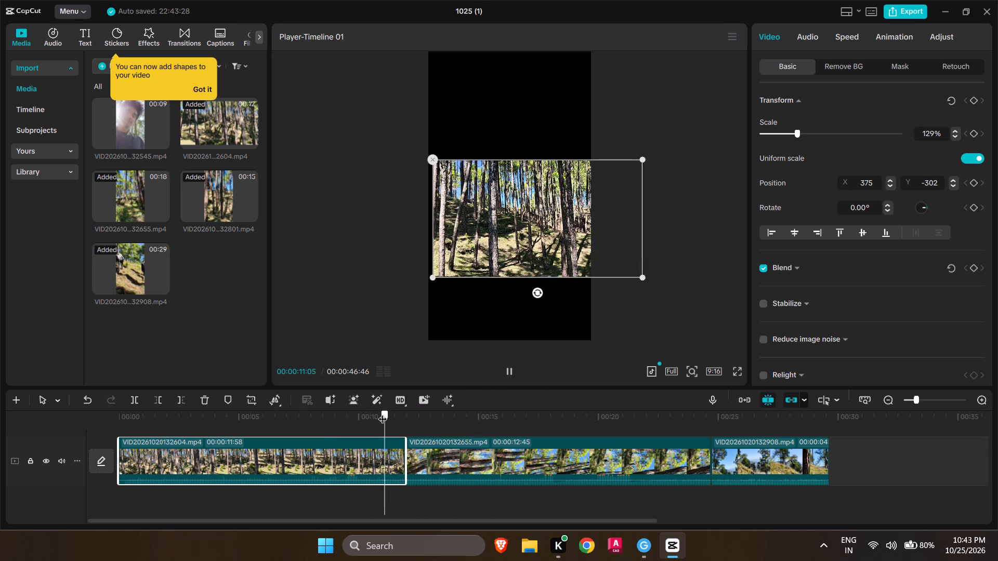
{"action": "left_click_drag", "start_coordinate": [383, 412], "coordinate": [160, 411]}
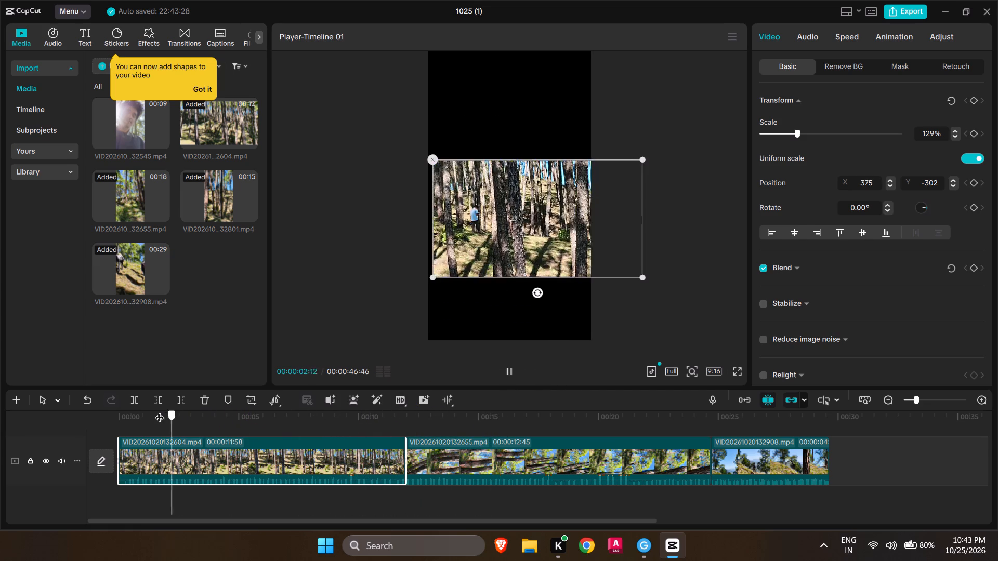
{"action": "left_click_drag", "start_coordinate": [160, 411], "coordinate": [63, 400]}
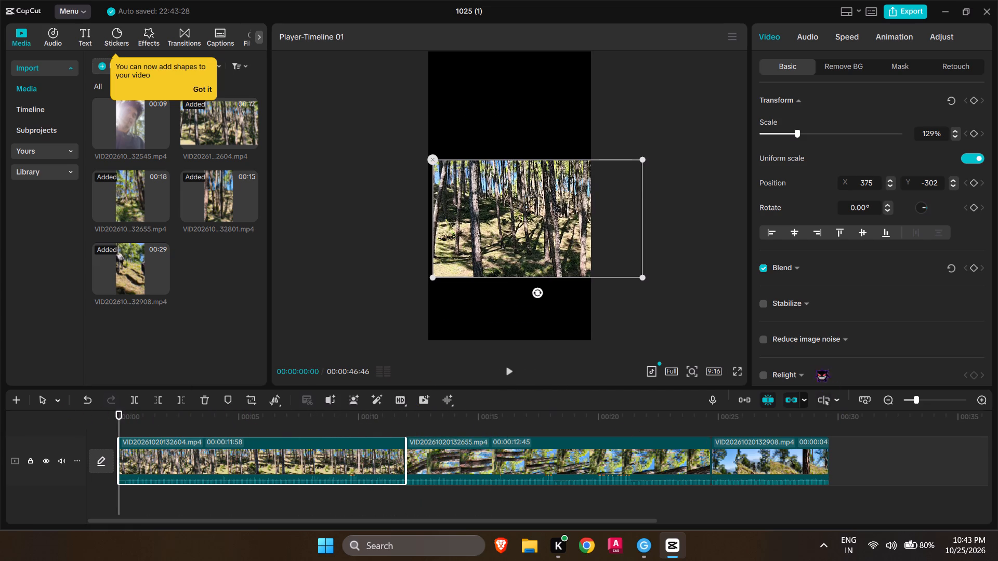
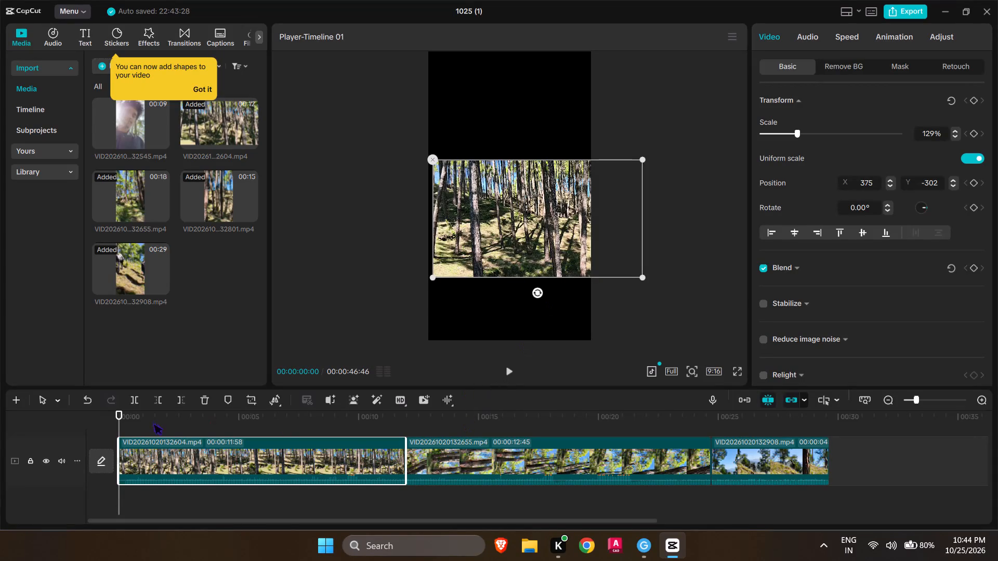
Scrub back and forth through VID20261020132604.mp4, VID20261020132655.mp4 and VID20261020132908.mp4 to compare their framing across the sequence.
{"action": "left_click_drag", "start_coordinate": [122, 425], "coordinate": [460, 403]}
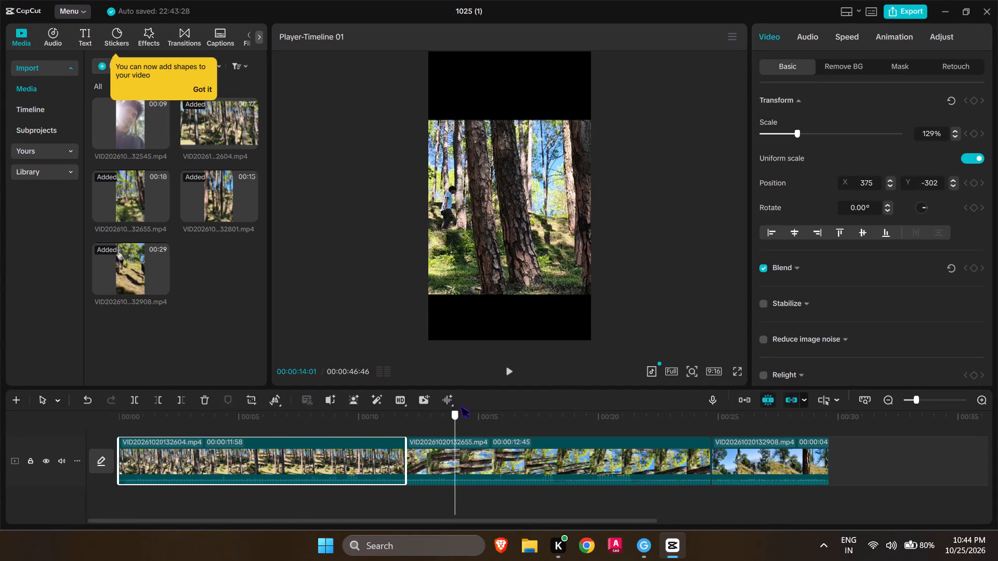
{"action": "left_click_drag", "start_coordinate": [460, 403], "coordinate": [760, 478]}
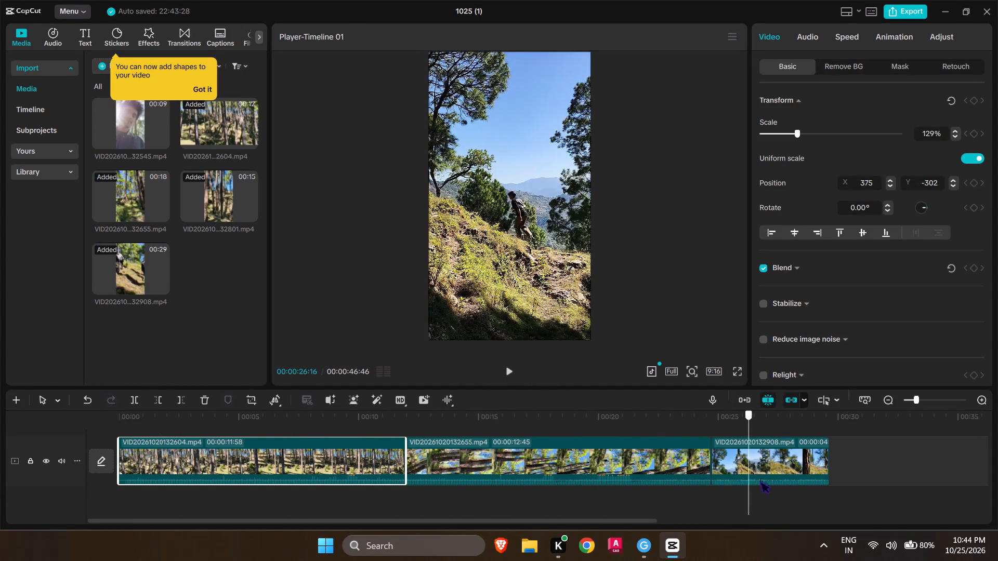
{"action": "left_click_drag", "start_coordinate": [760, 478], "coordinate": [783, 473]}
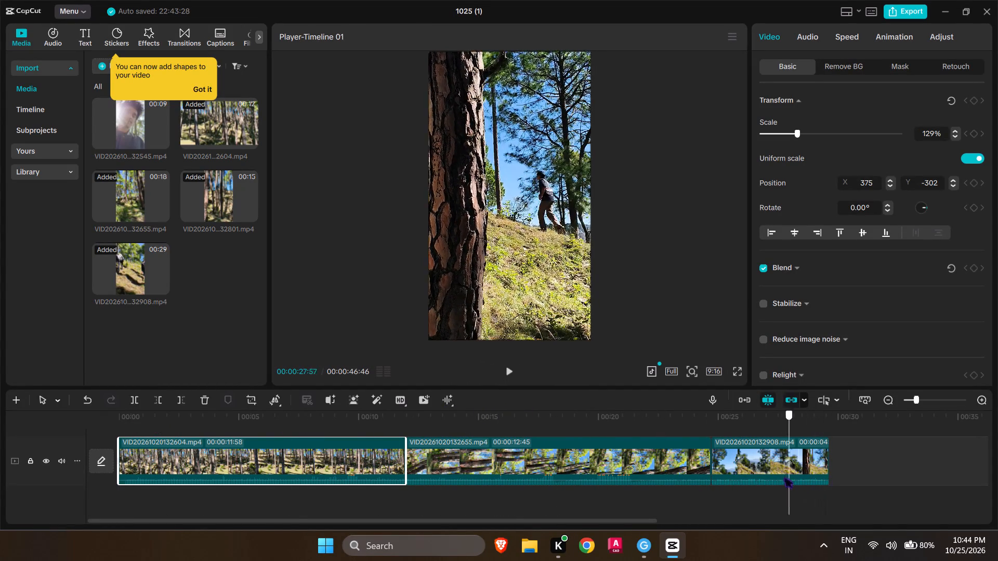
{"action": "left_click_drag", "start_coordinate": [783, 473], "coordinate": [752, 481]}
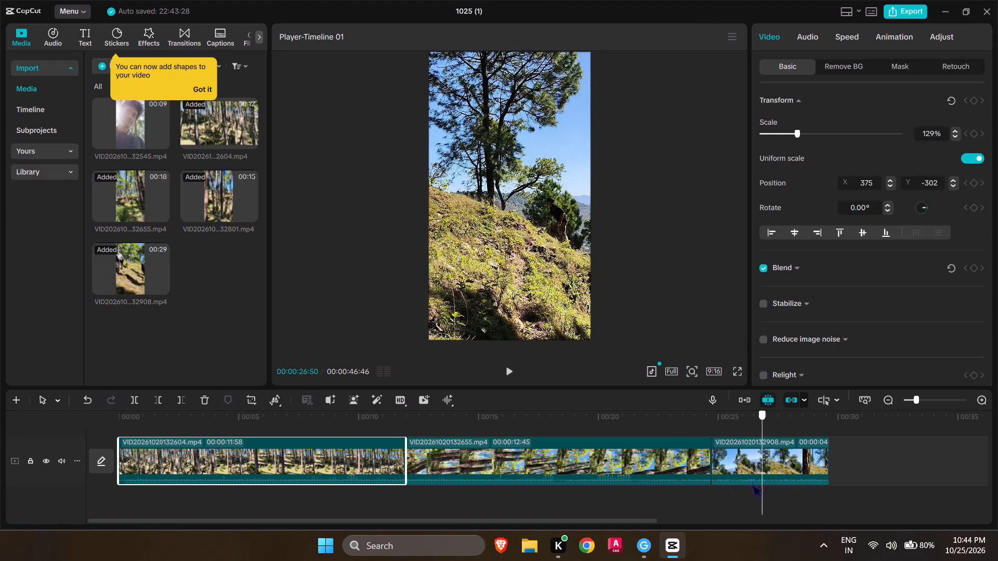
{"action": "left_click_drag", "start_coordinate": [752, 481], "coordinate": [559, 474]}
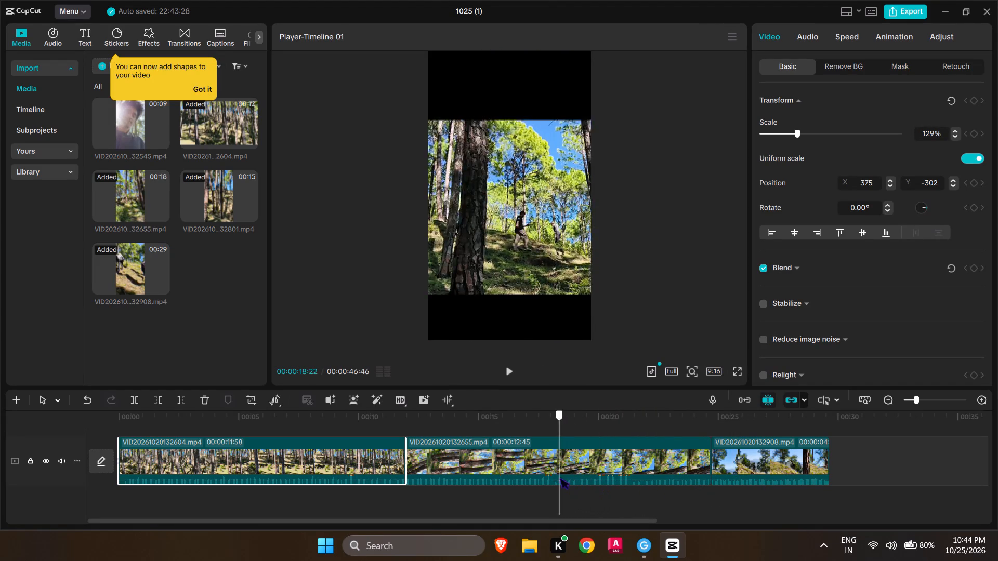
{"action": "left_click_drag", "start_coordinate": [559, 474], "coordinate": [229, 460]}
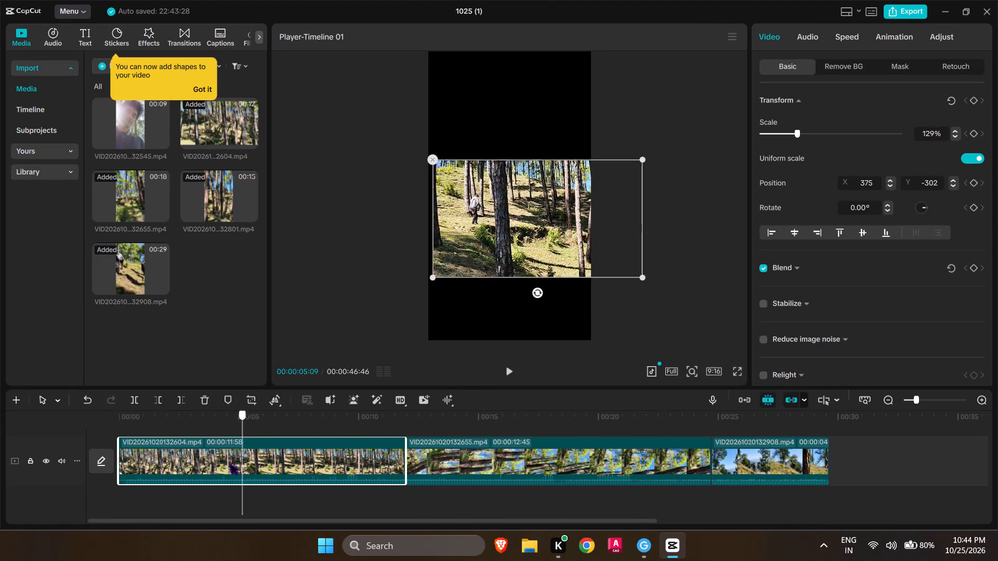
{"action": "left_click_drag", "start_coordinate": [229, 460], "coordinate": [661, 451]}
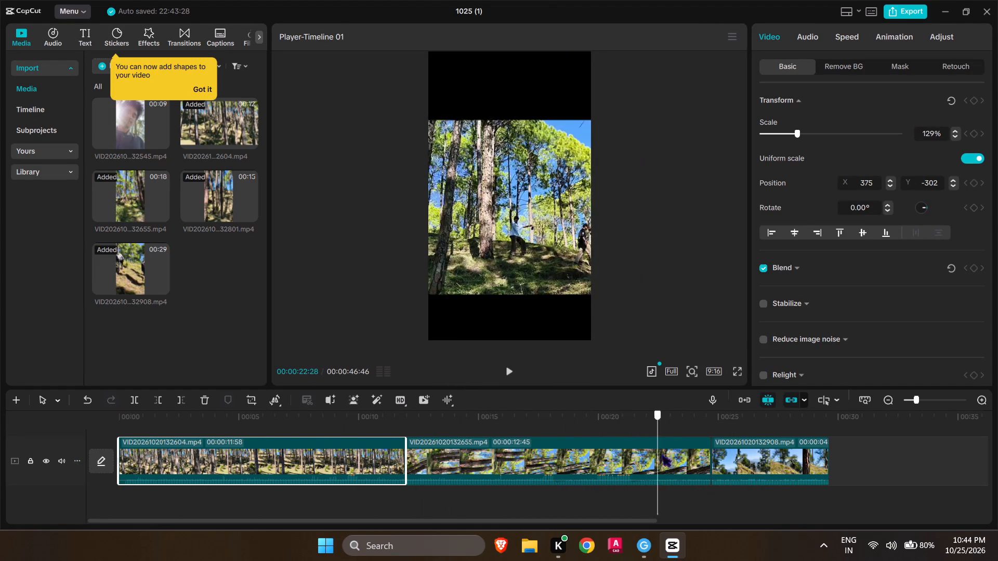
{"action": "left_click_drag", "start_coordinate": [661, 451], "coordinate": [818, 443]}
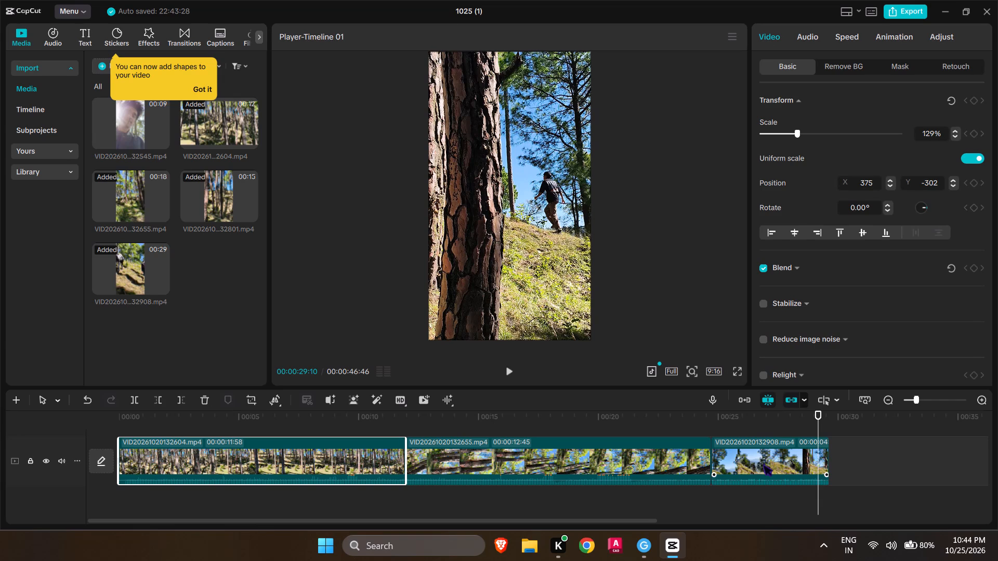
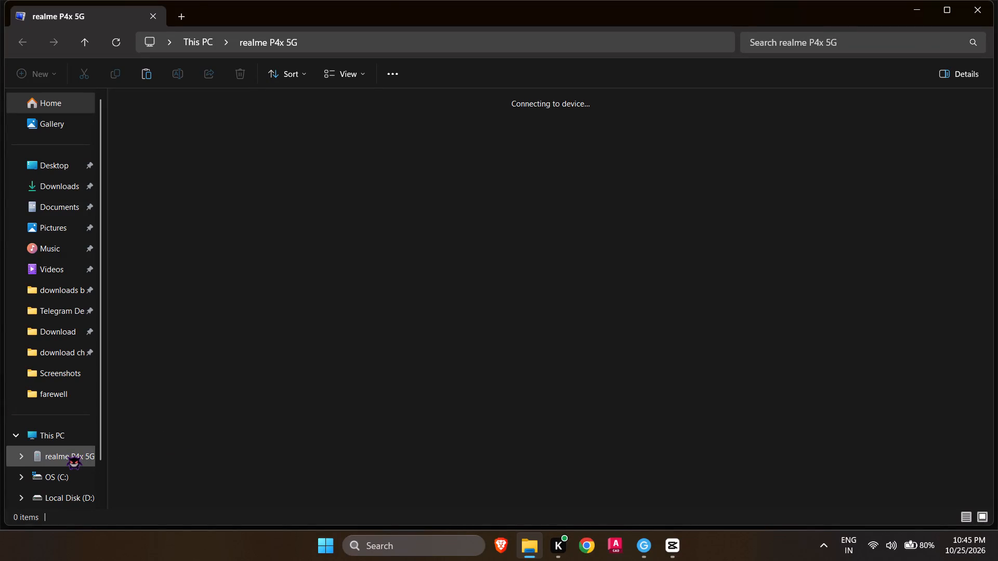
Open the DCIM folder in the internal shared storage of the realme P4x 5G phone in File Explorer.
{"action": "left_click", "coordinate": [57, 462]}
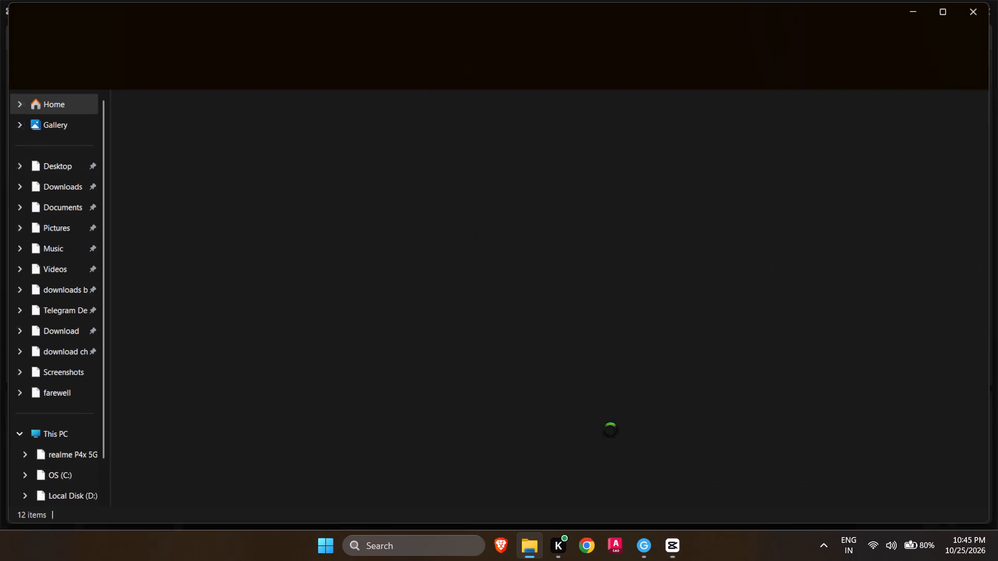
{"action": "double_click", "coordinate": [219, 120]}
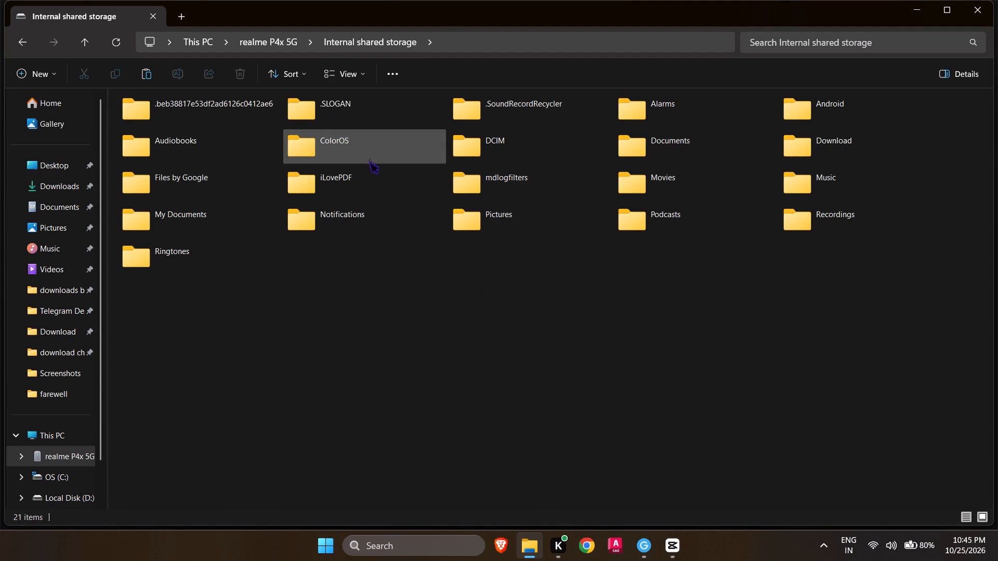
{"action": "double_click", "coordinate": [559, 136]}
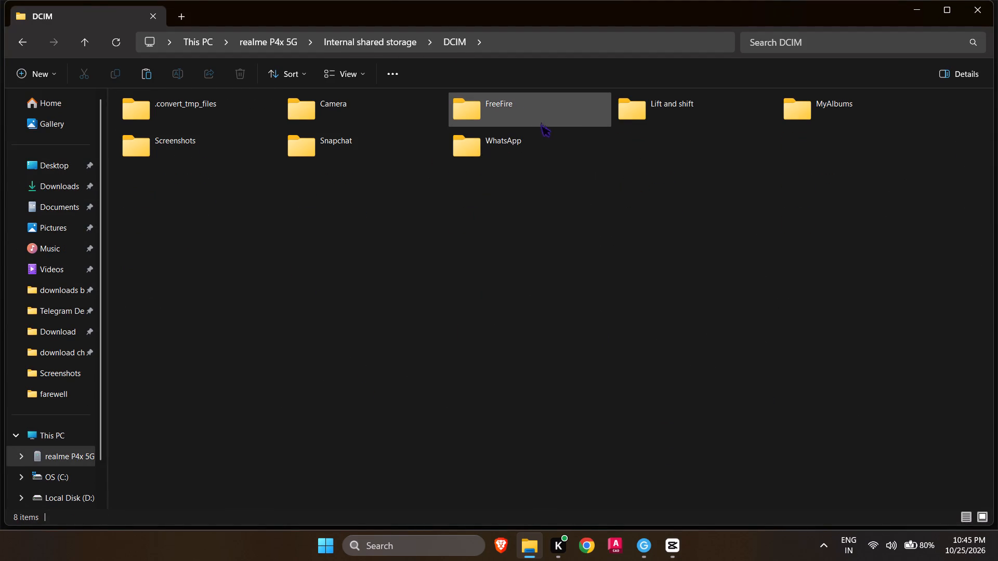
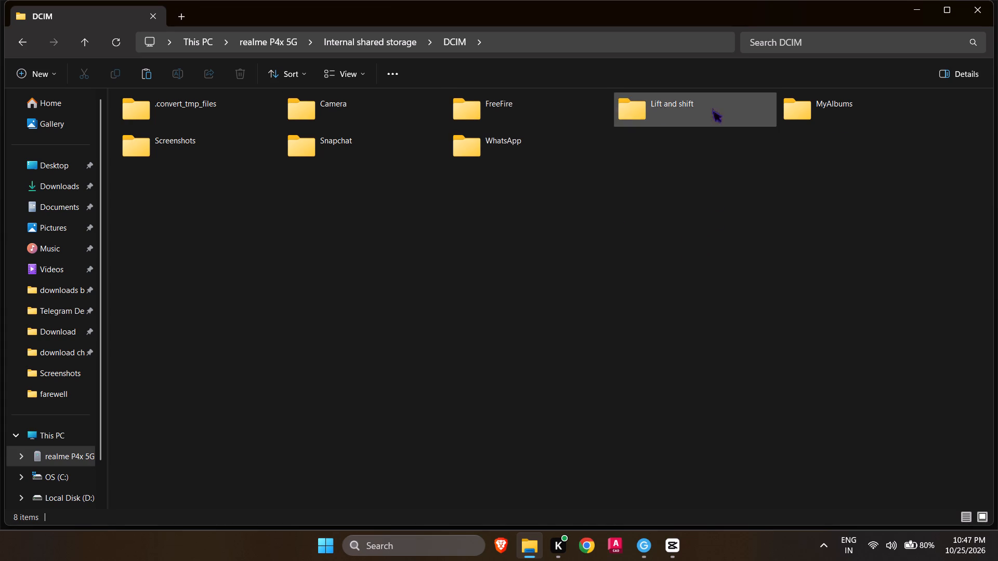
Browse the phone's DCIM folders for the remaining forest videos and open the doc folder inside MyAlbums.
{"action": "double_click", "coordinate": [251, 154]}
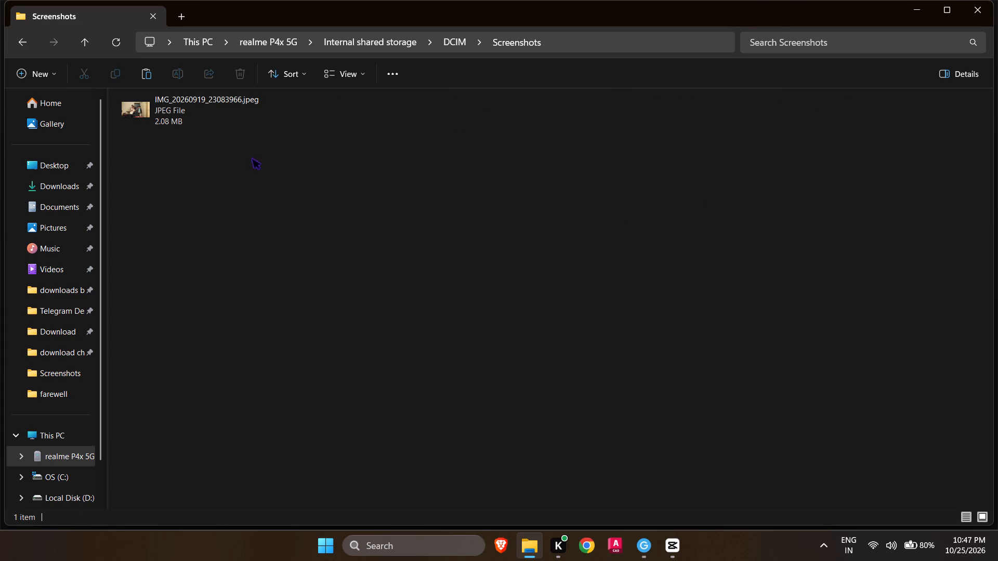
{"action": "left_click", "coordinate": [108, 35]}
{"action": "double_click", "coordinate": [108, 35]}
{"action": "left_click_drag", "start_coordinate": [357, 141], "coordinate": [362, 145]}
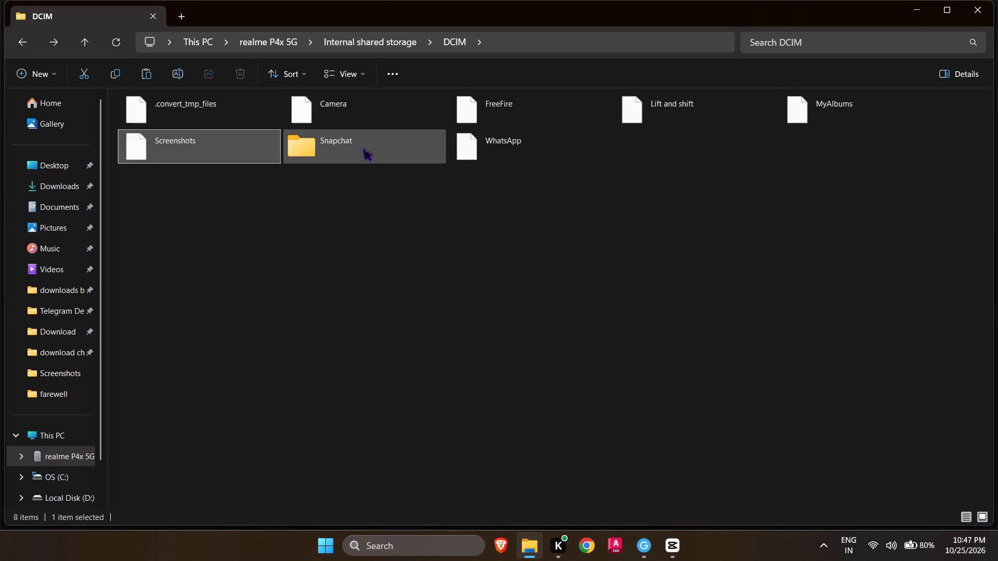
{"action": "double_click", "coordinate": [349, 109]}
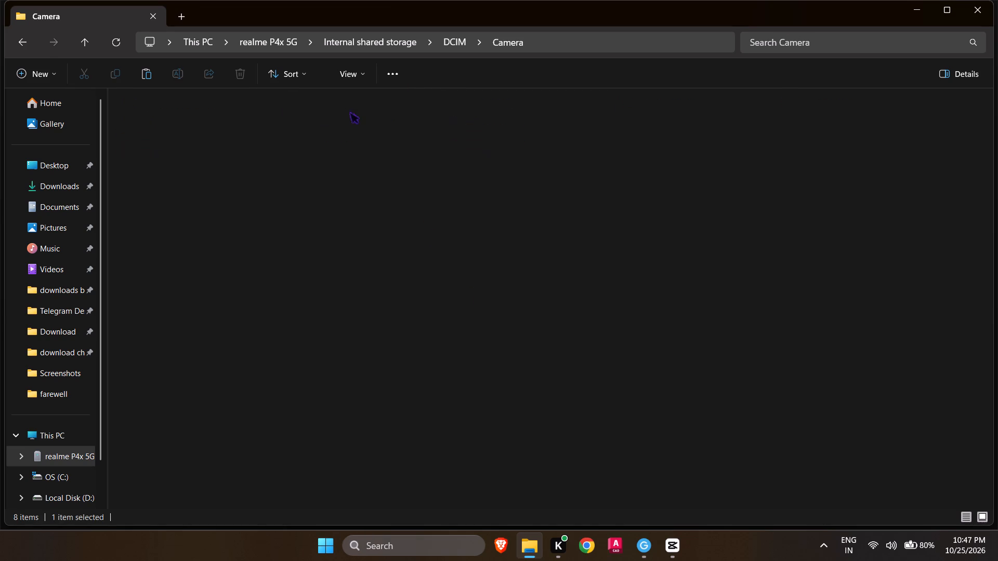
{"action": "left_click", "coordinate": [373, 186]}
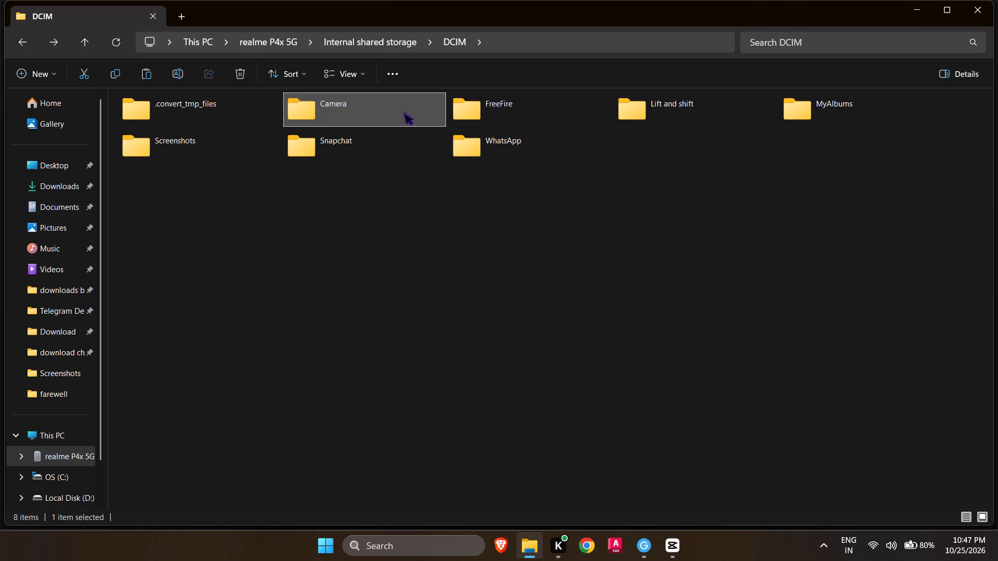
{"action": "double_click", "coordinate": [793, 115]}
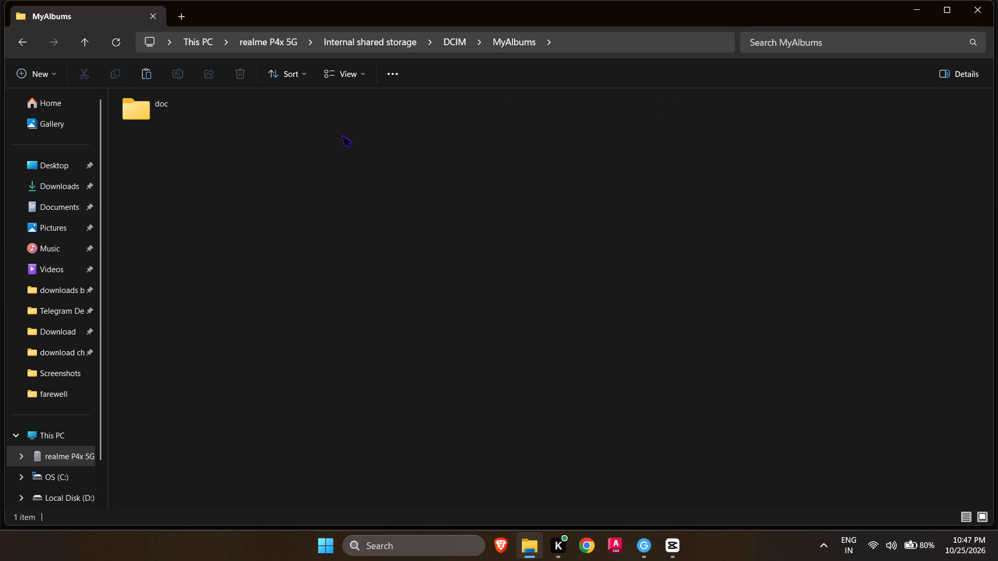
{"action": "double_click", "coordinate": [208, 126]}
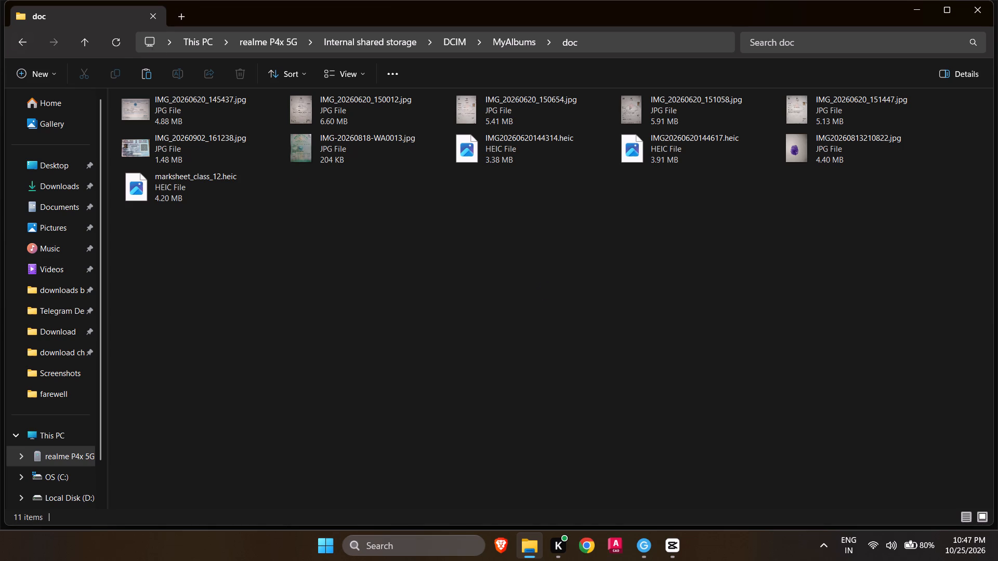
{"action": "left_click", "coordinate": [107, 50]}
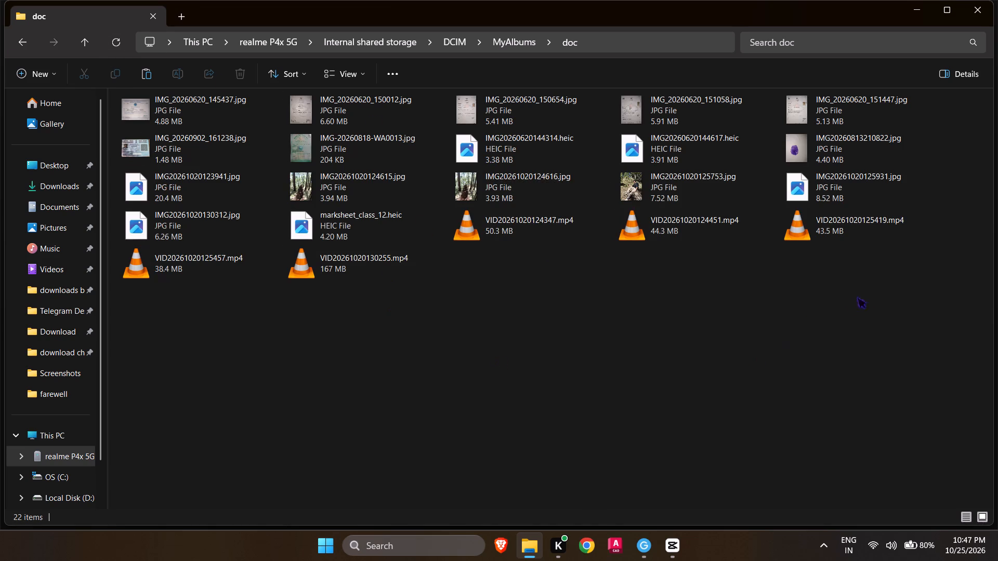
Copy the five VID20261020 videos, 124347, 124451, 125419, 125457 and 130255, from the doc folder and open the Downloads folder.
{"action": "left_click_drag", "start_coordinate": [866, 290], "coordinate": [486, 212]}
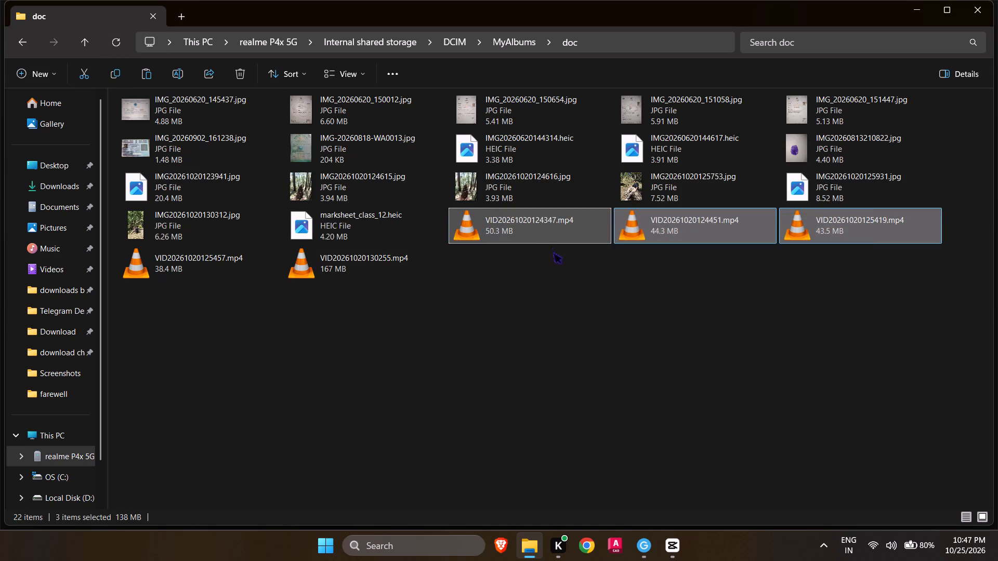
{"action": "left_click", "coordinate": [536, 333]}
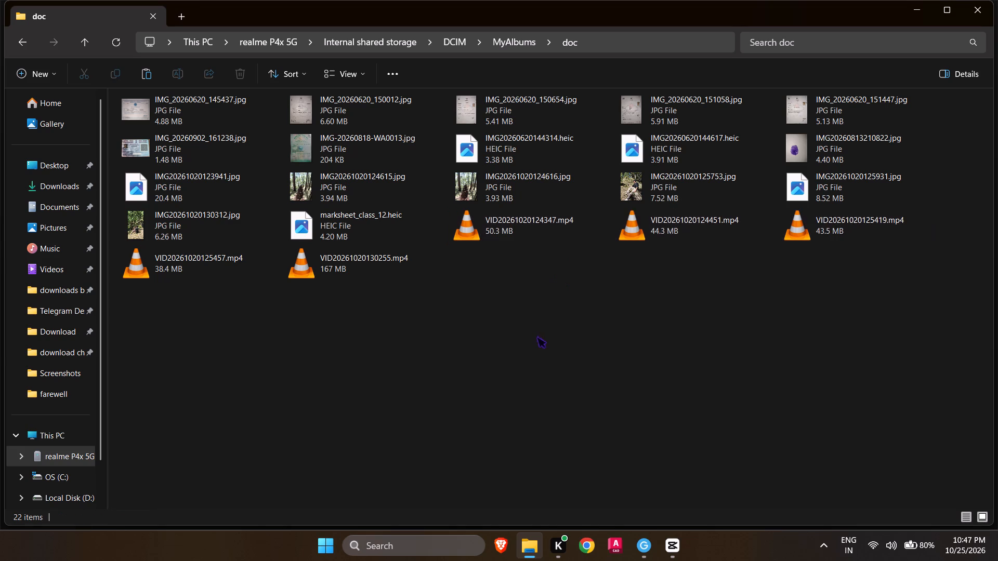
{"action": "scroll", "coordinate": [536, 333], "scroll_direction": "up", "scroll_amount": 2, "text": "ctrl"}
{"action": "scroll", "coordinate": [485, 282], "scroll_direction": "up", "scroll_amount": 1, "text": "ctrl"}
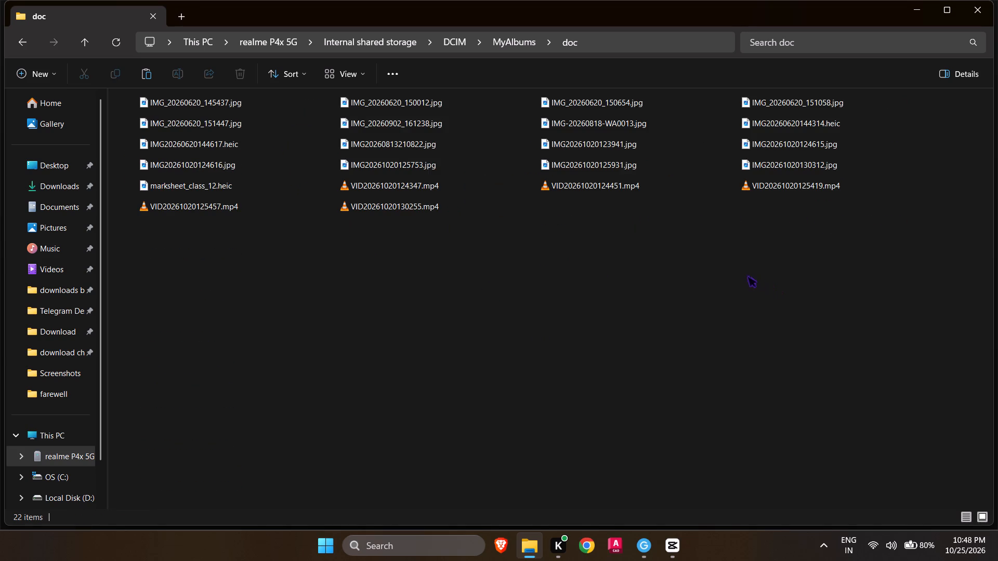
{"action": "scroll", "coordinate": [747, 272], "scroll_direction": "up", "scroll_amount": 11, "text": "ctrl"}
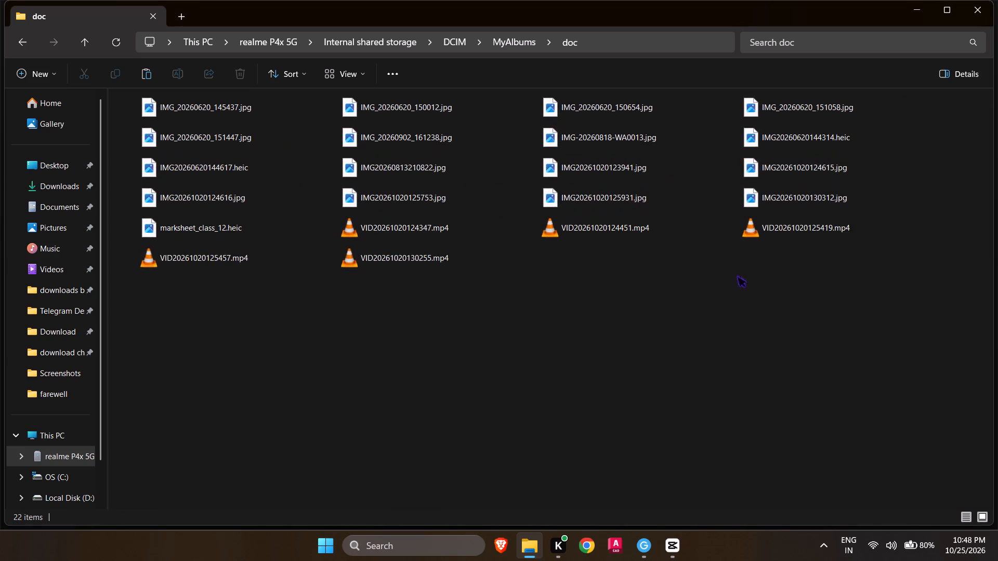
{"action": "scroll", "coordinate": [737, 272], "scroll_direction": "up", "scroll_amount": 3, "text": "ctrl"}
{"action": "right_click", "coordinate": [737, 272]}
{"action": "left_click", "coordinate": [396, 279]}
{"action": "left_click_drag", "start_coordinate": [397, 278], "coordinate": [333, 230]}
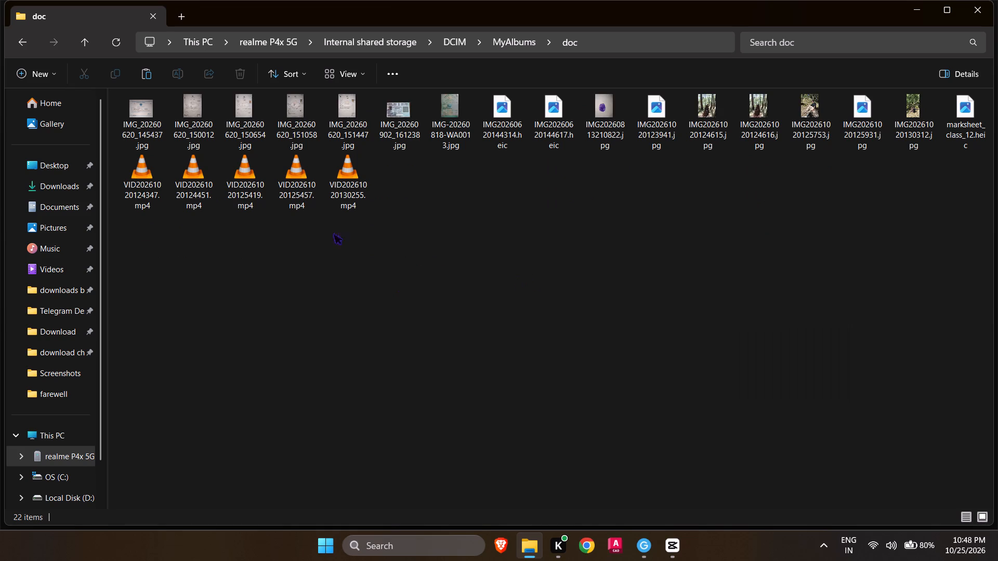
{"action": "left_click_drag", "start_coordinate": [333, 230], "coordinate": [172, 193]}
{"action": "left_click_drag", "start_coordinate": [431, 284], "coordinate": [128, 183]}
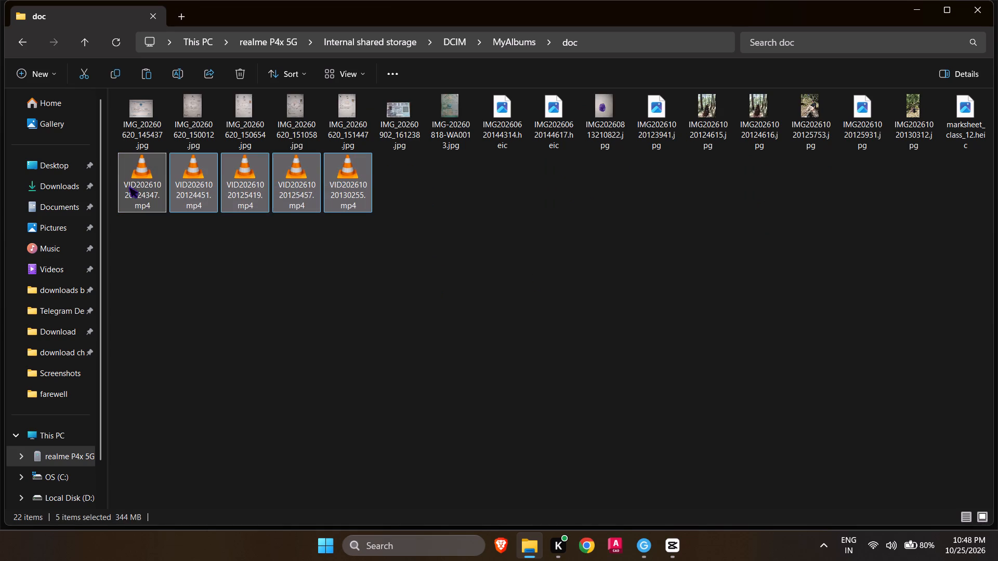
{"action": "key", "text": "ctrl+c"}
{"action": "left_click", "coordinate": [53, 188]}
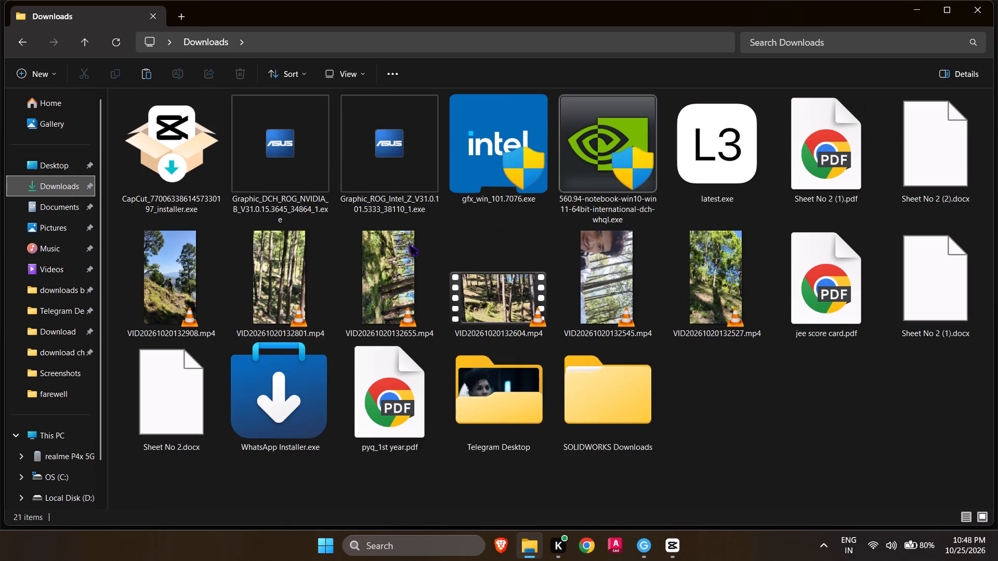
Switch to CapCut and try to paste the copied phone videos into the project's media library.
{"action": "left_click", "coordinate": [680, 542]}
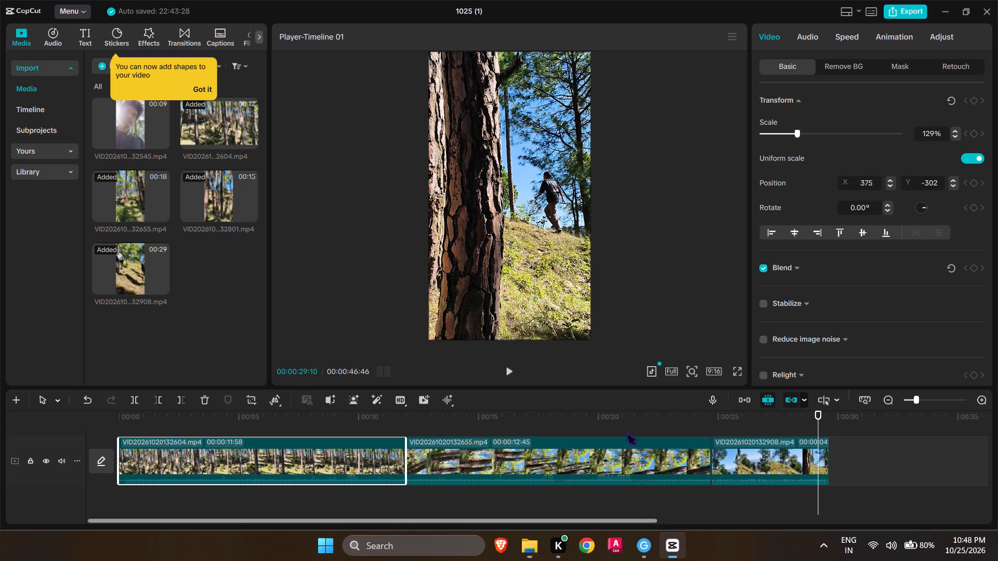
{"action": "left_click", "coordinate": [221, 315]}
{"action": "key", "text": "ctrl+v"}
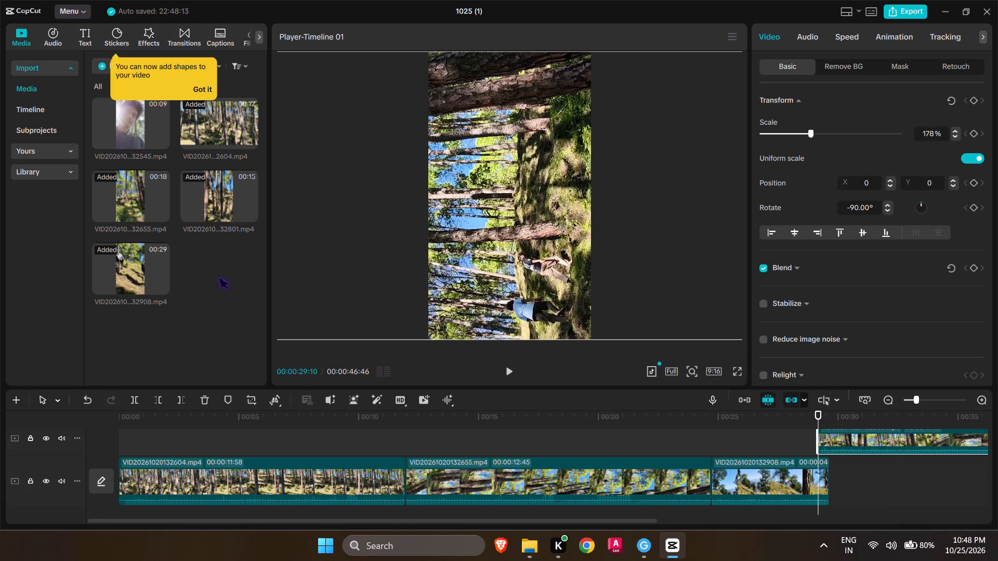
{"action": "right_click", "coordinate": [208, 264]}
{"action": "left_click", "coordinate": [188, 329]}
Switch to File Explorer and paste the five copied phone videos, 124347, 124451, 125419, 125457 and 130255, into the Downloads folder.
{"action": "left_click", "coordinate": [202, 85]}
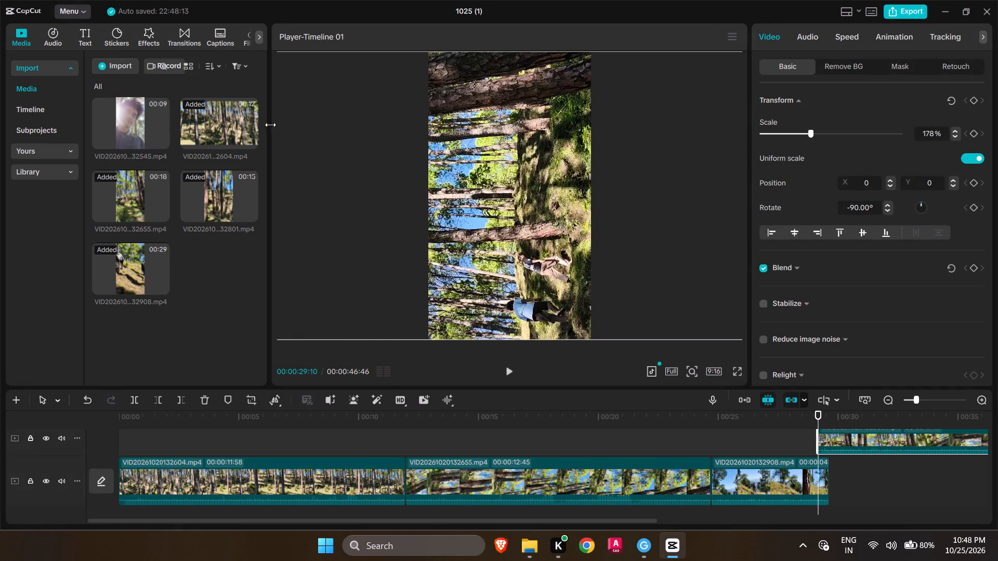
{"action": "left_click", "coordinate": [538, 546]}
{"action": "left_click", "coordinate": [704, 413]}
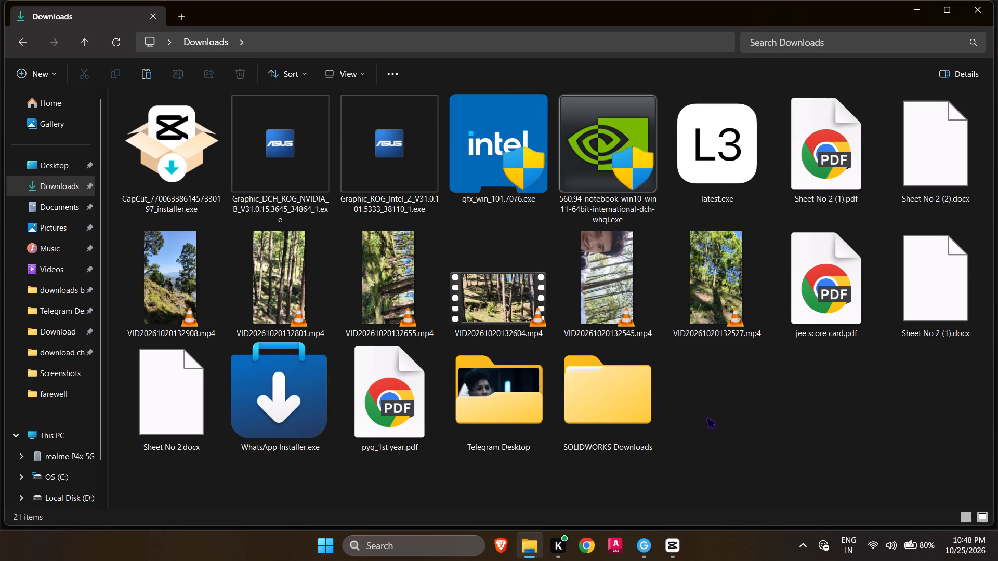
{"action": "key", "text": "ctrl+v"}
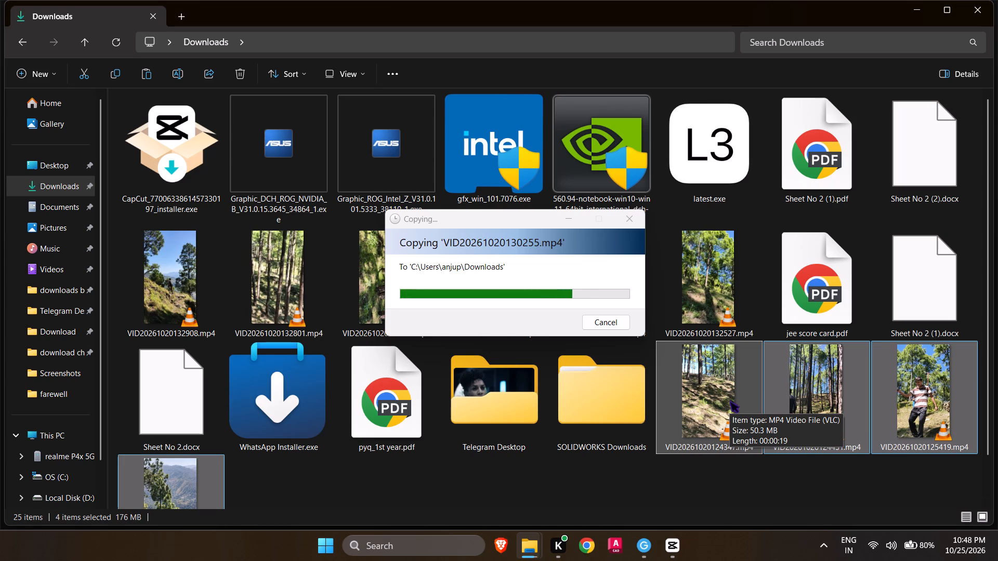
{"action": "scroll", "coordinate": [726, 391], "scroll_direction": "down", "scroll_amount": 2}
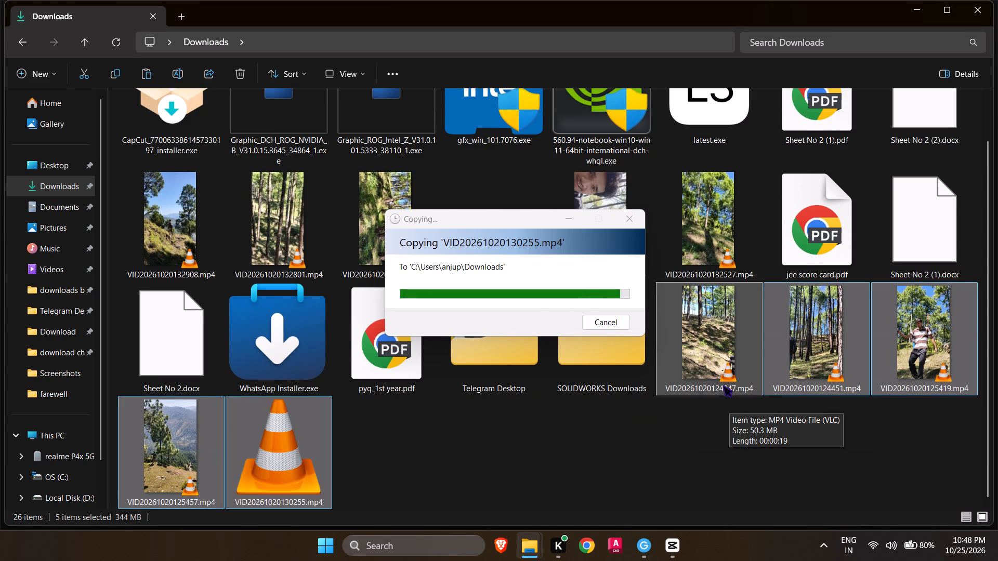
{"action": "left_click", "coordinate": [648, 442]}
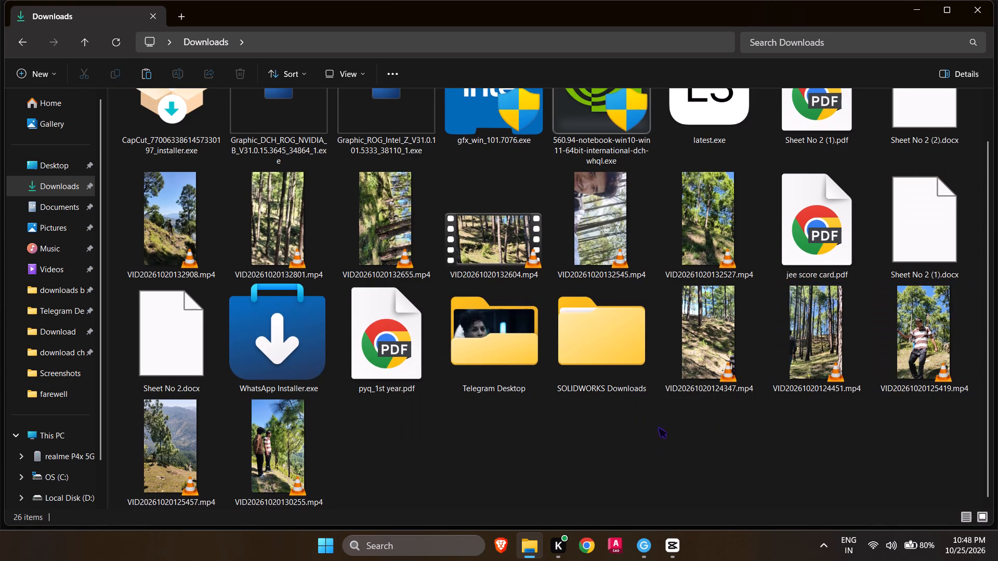
{"action": "scroll", "coordinate": [636, 415], "scroll_direction": "up", "scroll_amount": 3, "text": "ctrl"}
{"action": "scroll", "coordinate": [630, 392], "scroll_direction": "down", "scroll_amount": 2}
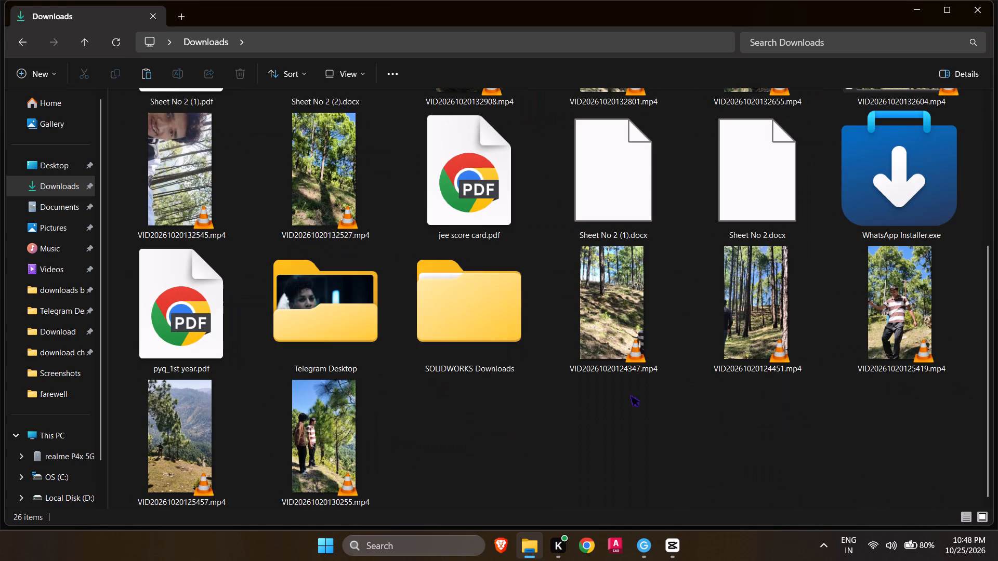
{"action": "scroll", "coordinate": [630, 392], "scroll_direction": "down", "scroll_amount": 5}
{"action": "scroll", "coordinate": [598, 414], "scroll_direction": "up", "scroll_amount": 1, "text": "ctrl"}
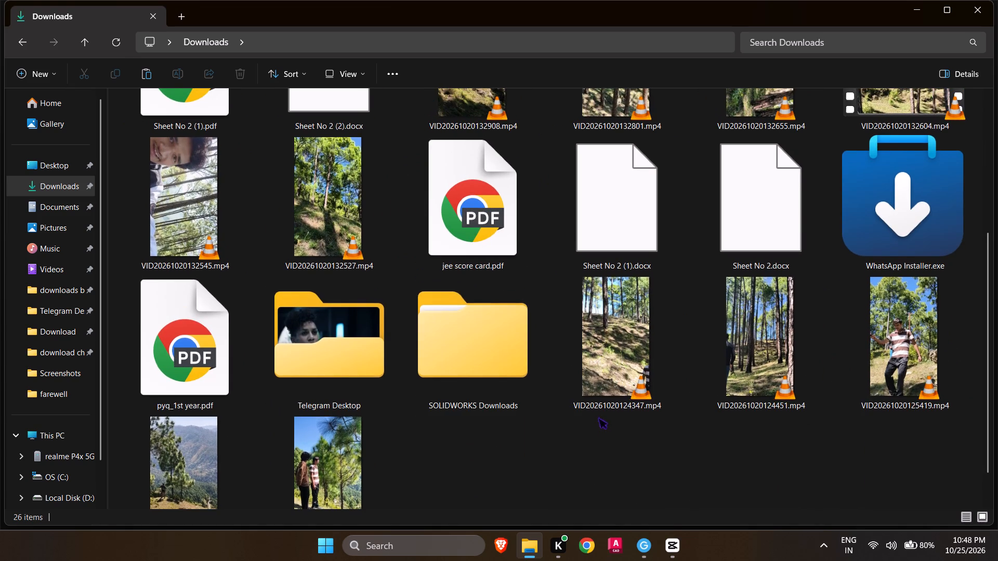
{"action": "scroll", "coordinate": [598, 414], "scroll_direction": "up", "scroll_amount": 3, "text": "ctrl"}
{"action": "scroll", "coordinate": [598, 414], "scroll_direction": "down", "scroll_amount": 4}
{"action": "scroll", "coordinate": [598, 413], "scroll_direction": "up", "scroll_amount": 16, "text": "ctrl"}
{"action": "scroll", "coordinate": [598, 413], "scroll_direction": "down", "scroll_amount": 9}
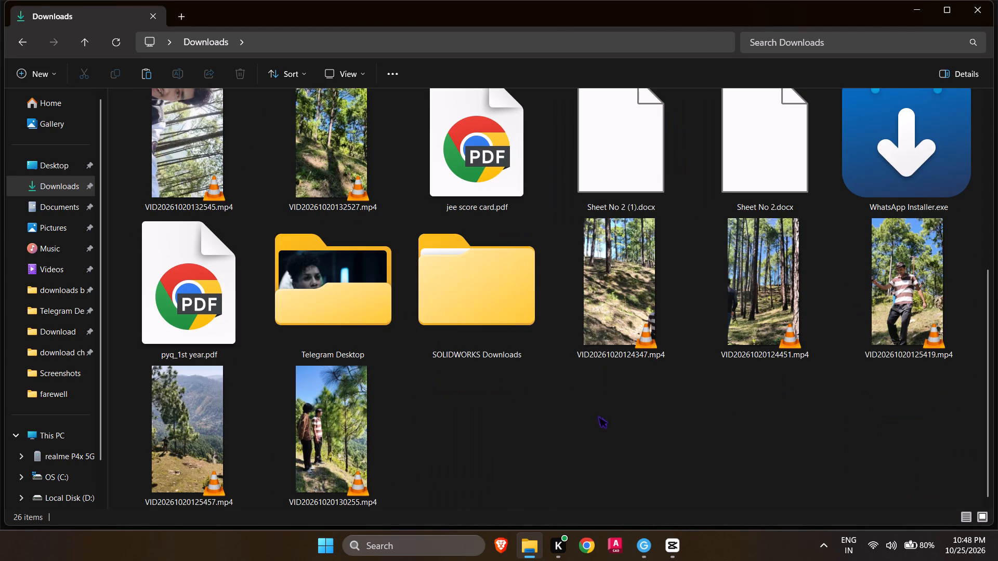
{"action": "scroll", "coordinate": [598, 413], "scroll_direction": "up", "scroll_amount": 10, "text": "ctrl"}
{"action": "scroll", "coordinate": [598, 413], "scroll_direction": "down", "scroll_amount": 11, "text": "ctrl"}
{"action": "scroll", "coordinate": [571, 373], "scroll_direction": "up", "scroll_amount": 2, "text": "ctrl"}
{"action": "left_click_drag", "start_coordinate": [721, 482], "coordinate": [245, 325]}
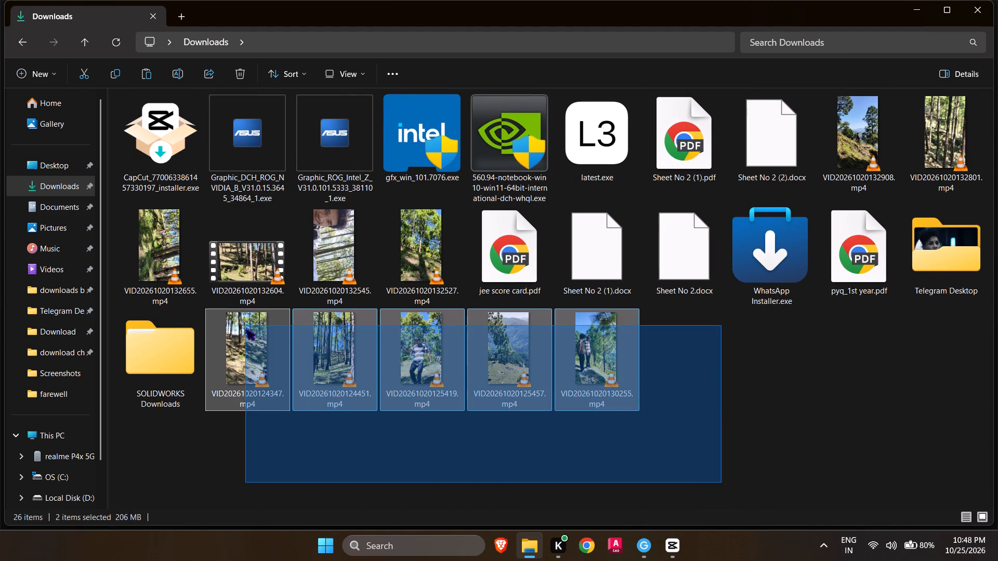
{"action": "left_click_drag", "start_coordinate": [245, 325], "coordinate": [243, 325]}
{"action": "left_click_drag", "start_coordinate": [337, 340], "coordinate": [671, 548]}
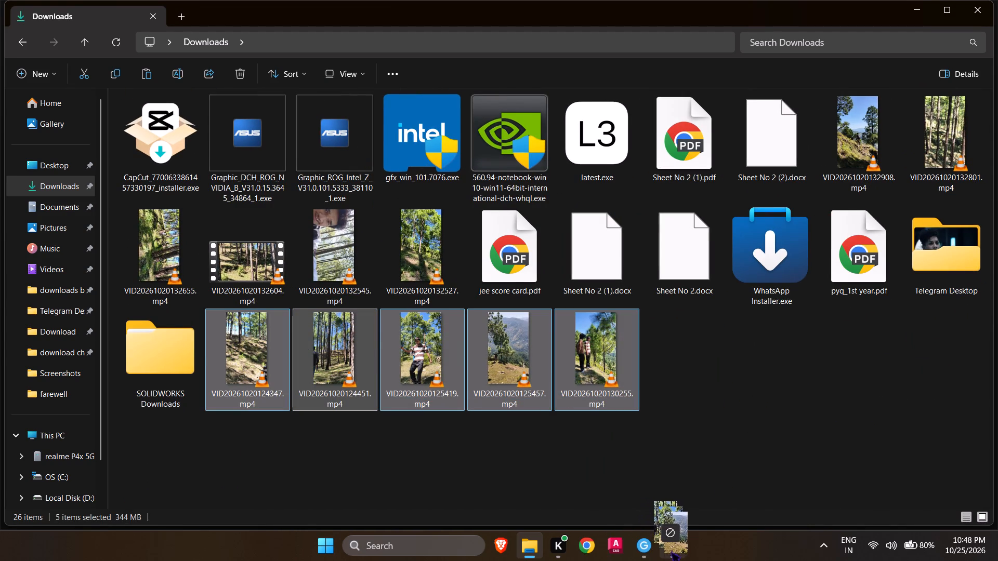
{"action": "left_click_drag", "start_coordinate": [671, 548], "coordinate": [150, 290]}
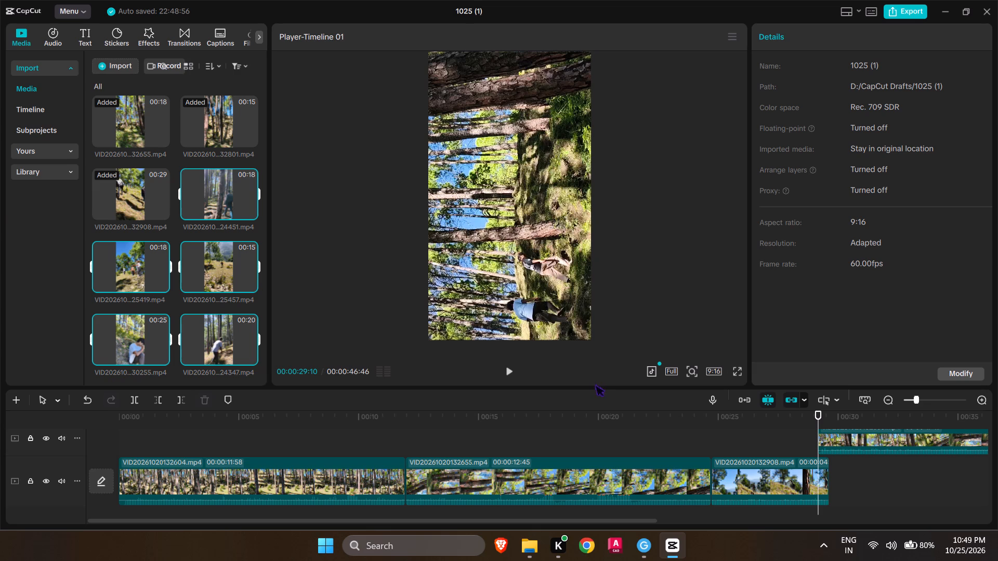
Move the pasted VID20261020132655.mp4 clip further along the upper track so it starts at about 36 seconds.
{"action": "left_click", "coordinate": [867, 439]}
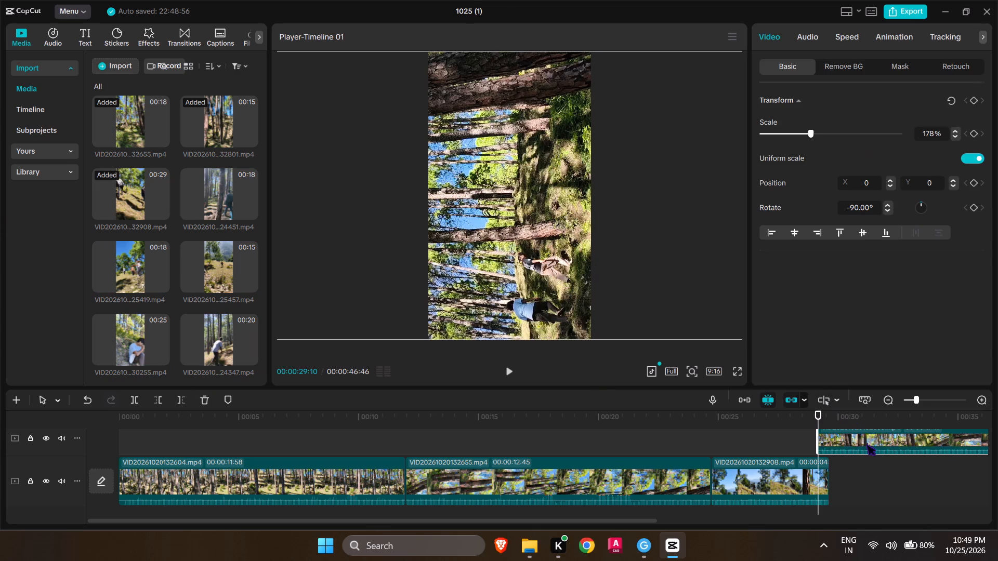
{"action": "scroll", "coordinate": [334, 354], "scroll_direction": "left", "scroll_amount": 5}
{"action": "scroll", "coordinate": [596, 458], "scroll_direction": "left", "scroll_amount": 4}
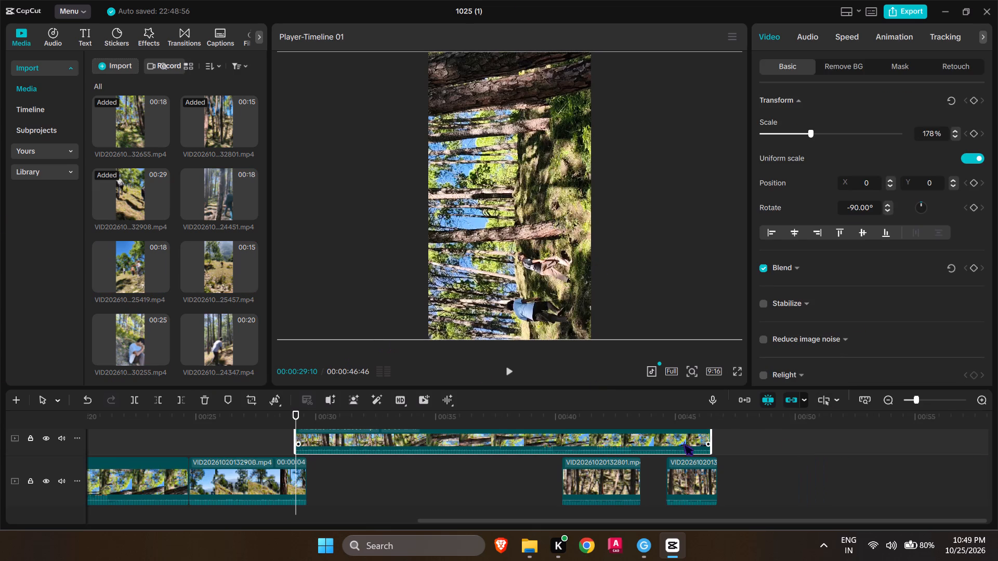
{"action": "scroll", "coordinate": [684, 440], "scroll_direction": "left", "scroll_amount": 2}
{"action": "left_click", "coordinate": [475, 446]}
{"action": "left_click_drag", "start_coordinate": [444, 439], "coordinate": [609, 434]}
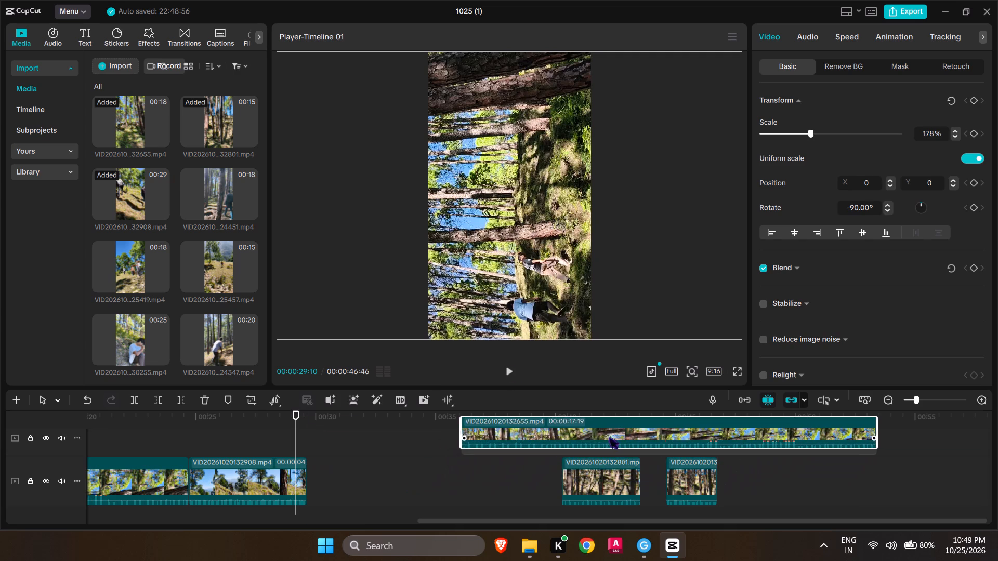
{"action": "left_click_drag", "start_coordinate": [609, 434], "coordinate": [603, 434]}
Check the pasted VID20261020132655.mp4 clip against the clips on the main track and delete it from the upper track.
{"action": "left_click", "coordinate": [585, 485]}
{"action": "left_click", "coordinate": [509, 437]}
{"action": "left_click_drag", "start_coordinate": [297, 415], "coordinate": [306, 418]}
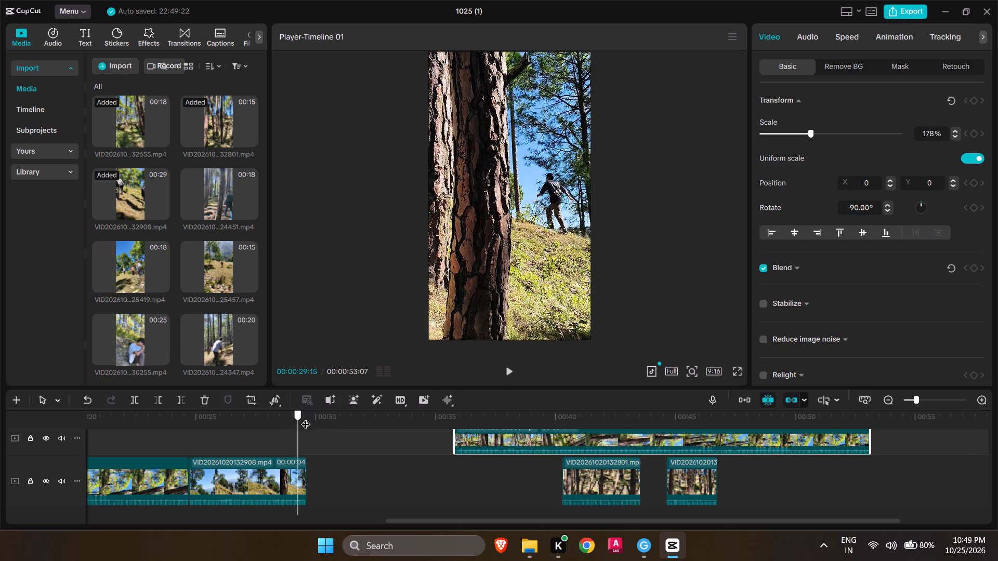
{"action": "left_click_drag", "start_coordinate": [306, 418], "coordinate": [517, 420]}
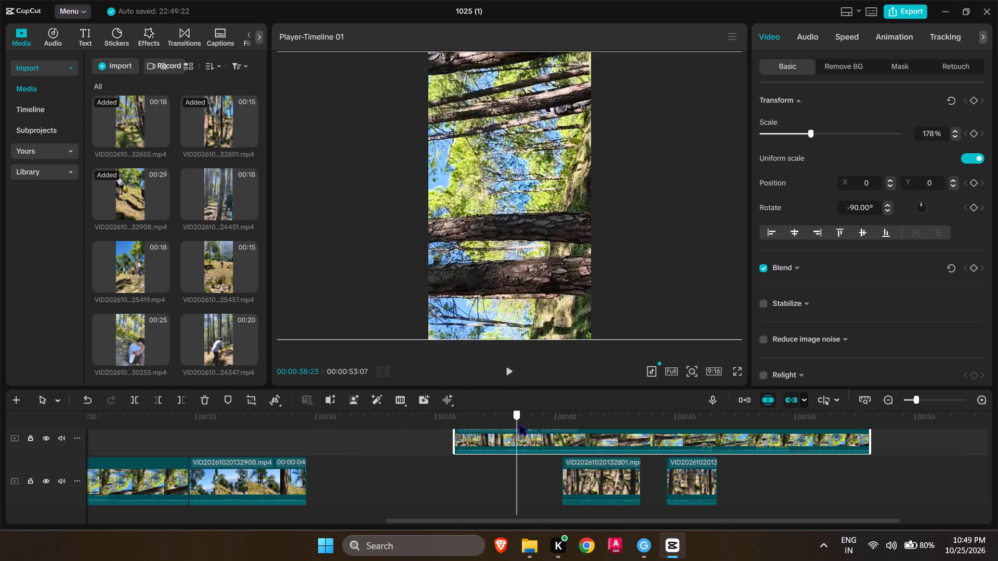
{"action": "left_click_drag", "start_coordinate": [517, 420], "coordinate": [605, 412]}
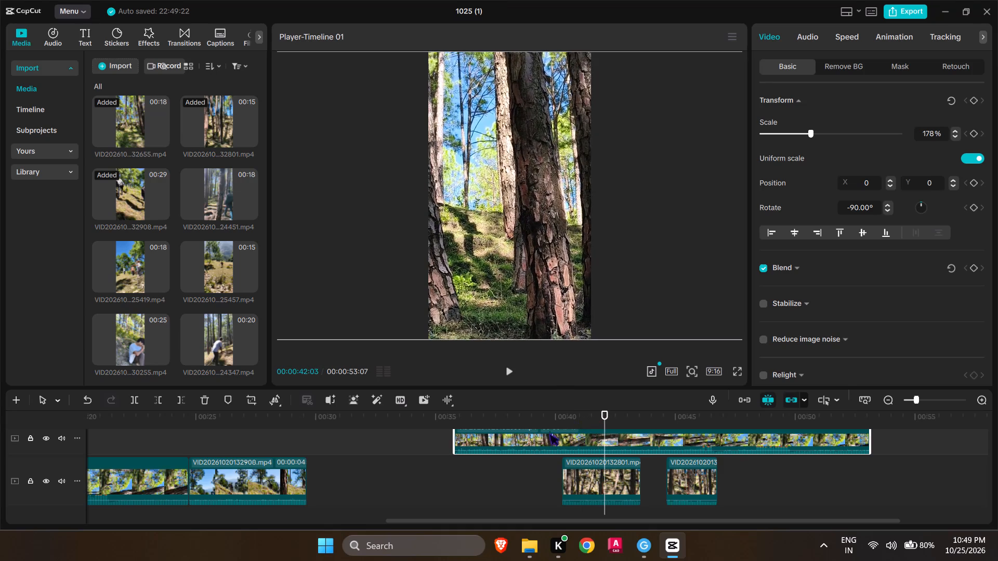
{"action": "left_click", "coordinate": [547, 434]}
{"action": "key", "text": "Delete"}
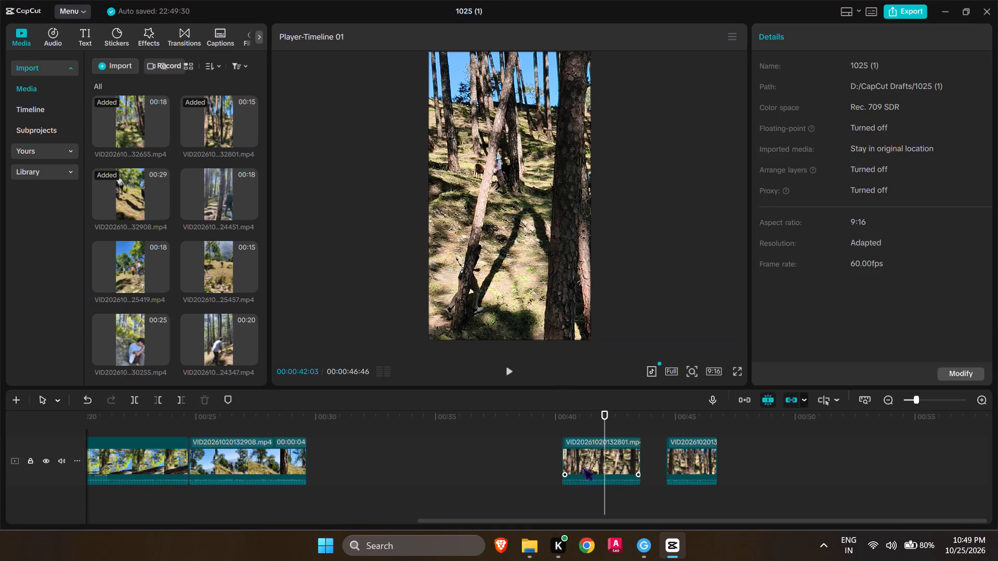
Move the last two clips on the main track earlier, with the first starting at about 32 seconds and the second close behind it.
{"action": "left_click_drag", "start_coordinate": [607, 416], "coordinate": [566, 410]}
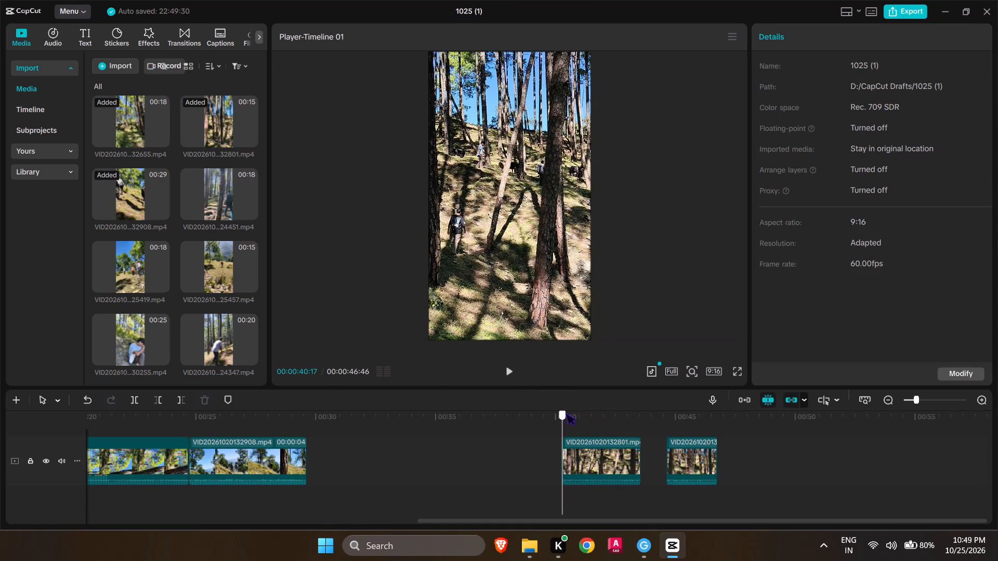
{"action": "left_click_drag", "start_coordinate": [566, 410], "coordinate": [668, 410]}
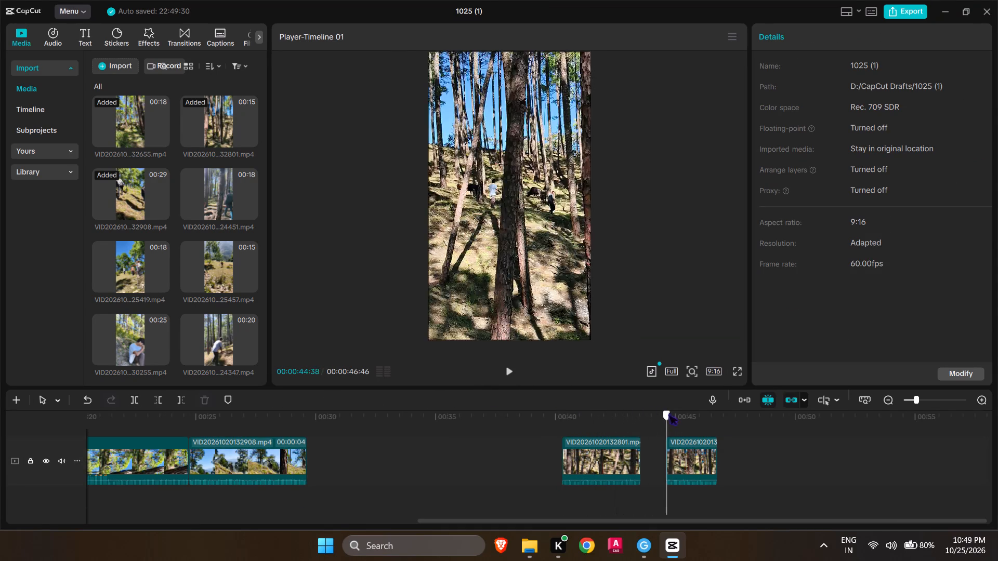
{"action": "left_click_drag", "start_coordinate": [668, 410], "coordinate": [741, 415]}
{"action": "left_click", "coordinate": [355, 461]}
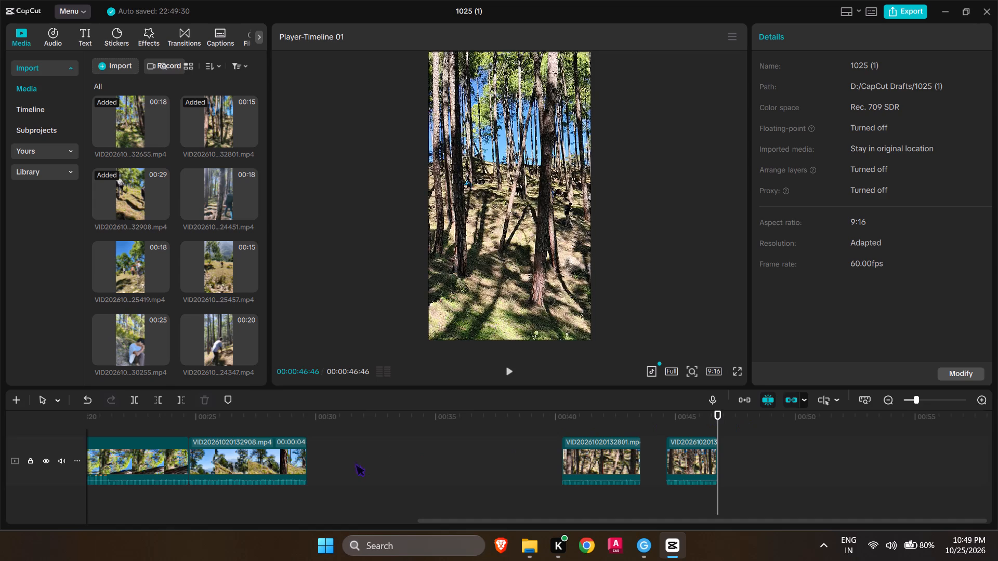
{"action": "left_click_drag", "start_coordinate": [588, 443], "coordinate": [400, 456]}
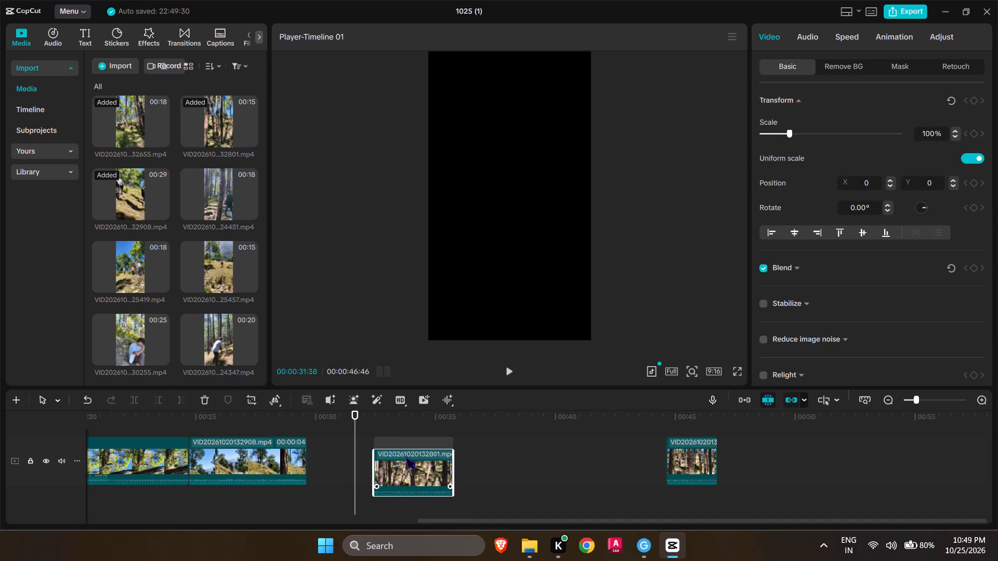
{"action": "left_click_drag", "start_coordinate": [698, 445], "coordinate": [489, 446]}
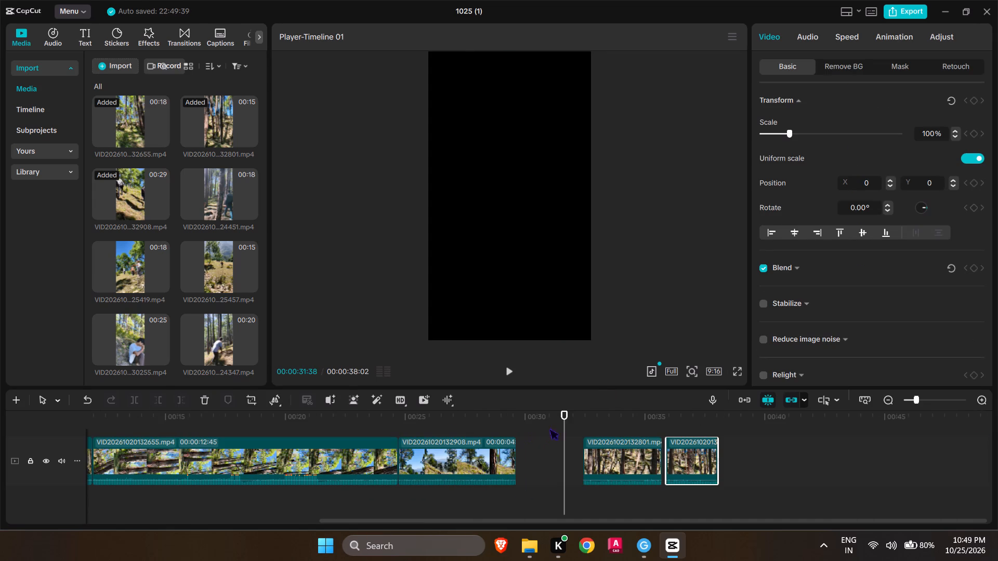
Review the sequence and place VID20261020124451.mp4 on the main track shortly after the last clip, starting at about 39 seconds.
{"action": "left_click_drag", "start_coordinate": [562, 422], "coordinate": [45, 399]}
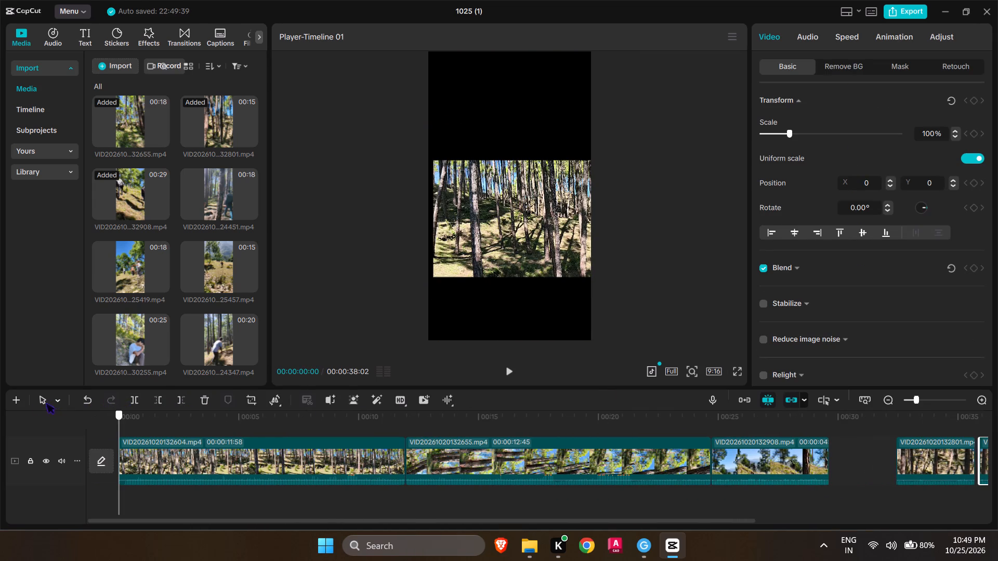
{"action": "left_click_drag", "start_coordinate": [45, 399], "coordinate": [223, 394]}
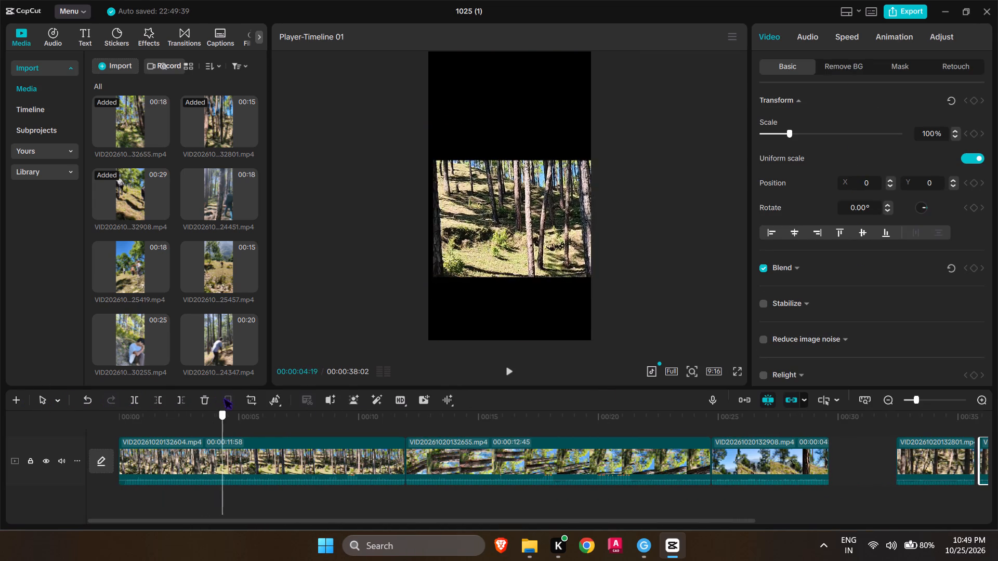
{"action": "left_click_drag", "start_coordinate": [223, 394], "coordinate": [441, 413]}
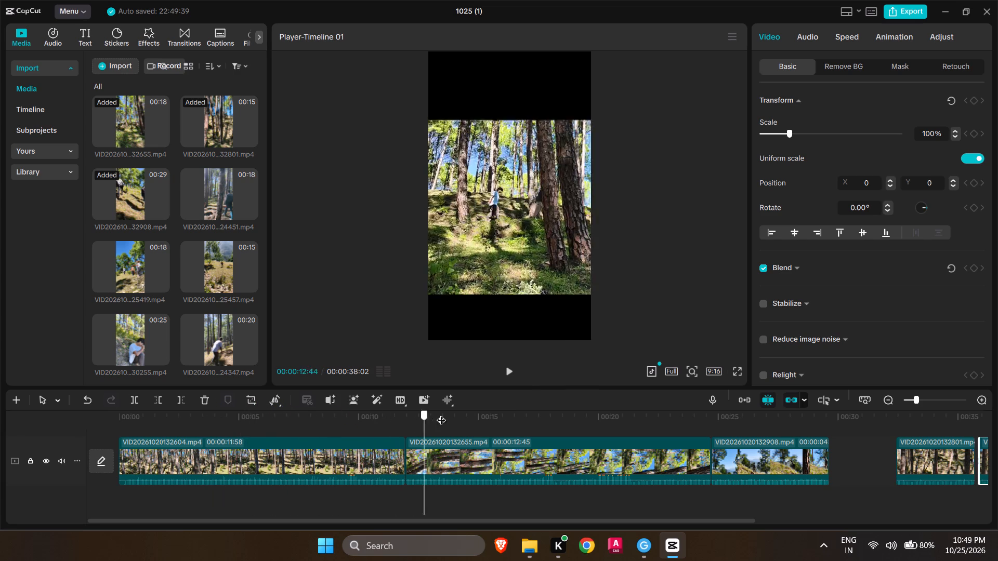
{"action": "left_click_drag", "start_coordinate": [441, 413], "coordinate": [997, 452]}
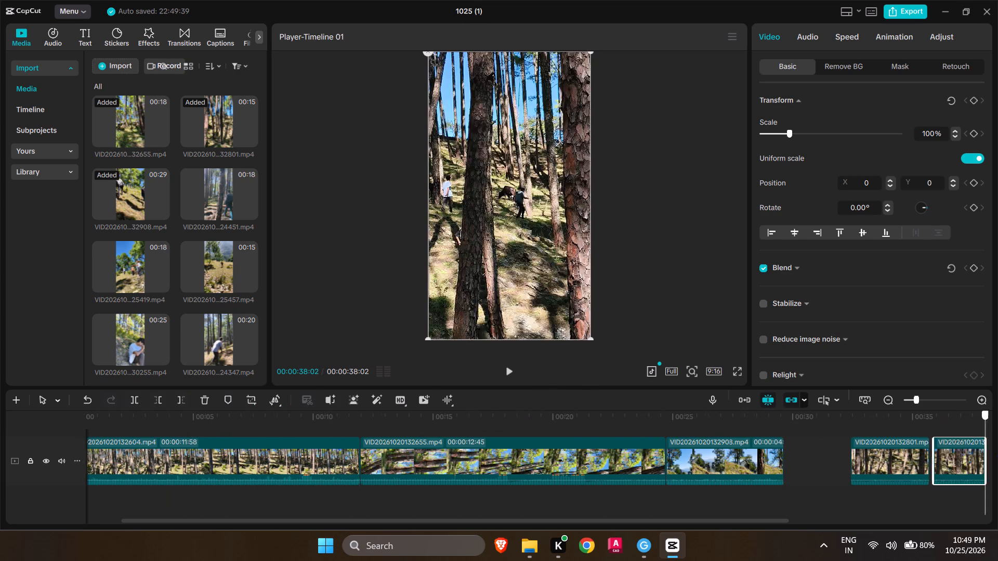
{"action": "left_click_drag", "start_coordinate": [997, 452], "coordinate": [997, 468]}
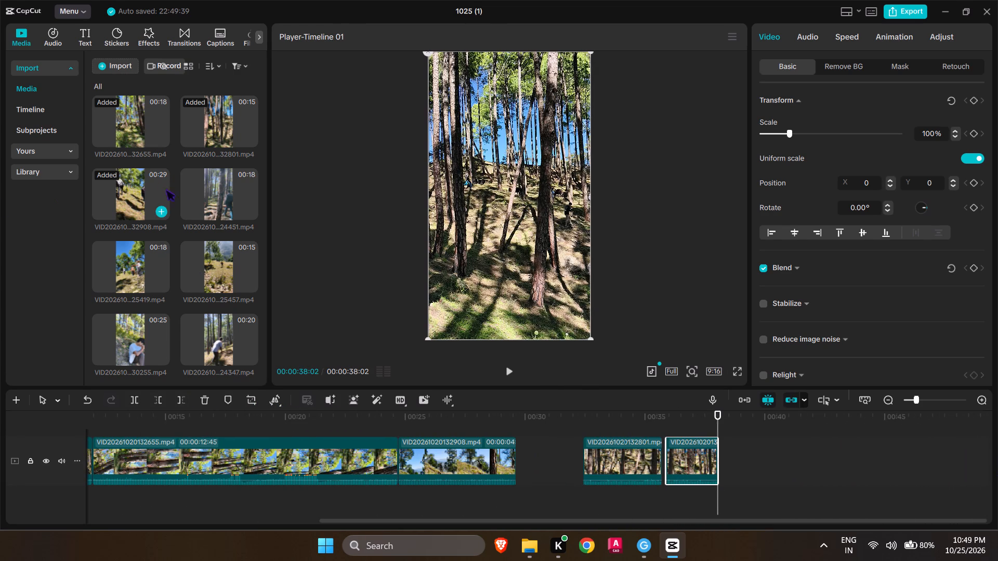
{"action": "left_click", "coordinate": [198, 191]}
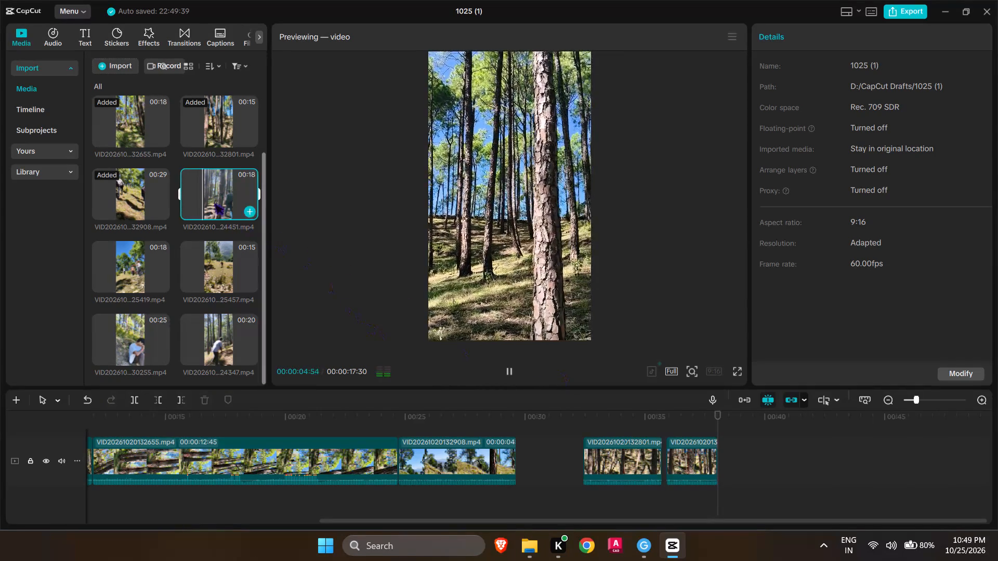
{"action": "left_click_drag", "start_coordinate": [214, 199], "coordinate": [736, 465]}
Split the VID20261020124451.mp4 clip at 00:00:51:26 and move its ending piece along the track to start at about 53.5 seconds.
{"action": "left_click_drag", "start_coordinate": [716, 418], "coordinate": [747, 418]}
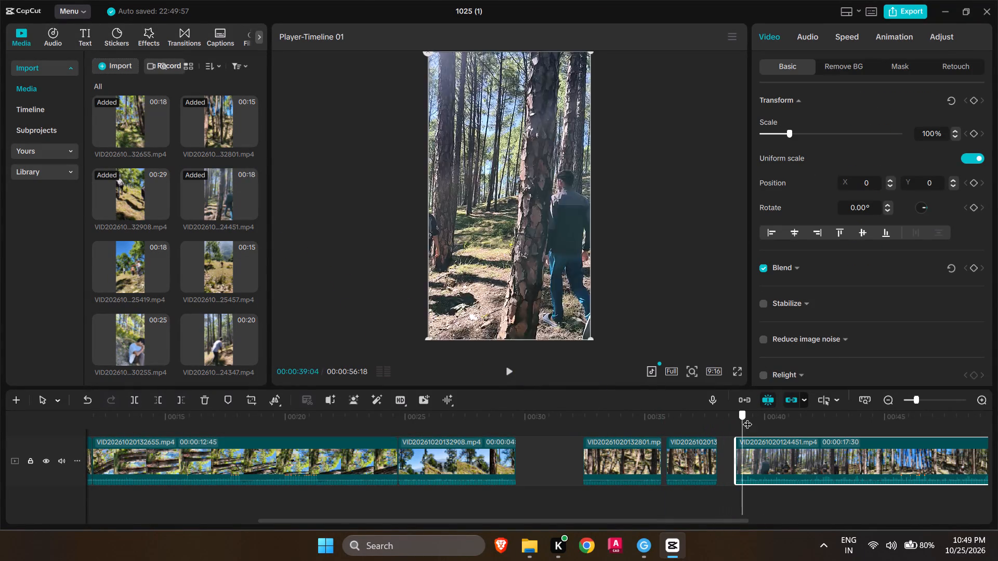
{"action": "left_click_drag", "start_coordinate": [747, 418], "coordinate": [876, 452]}
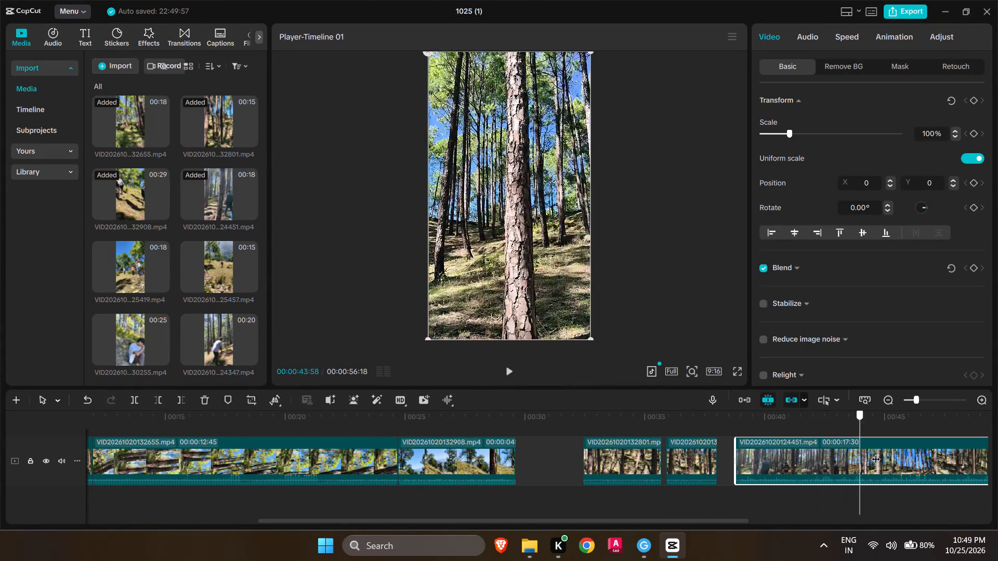
{"action": "left_click_drag", "start_coordinate": [876, 452], "coordinate": [997, 462]}
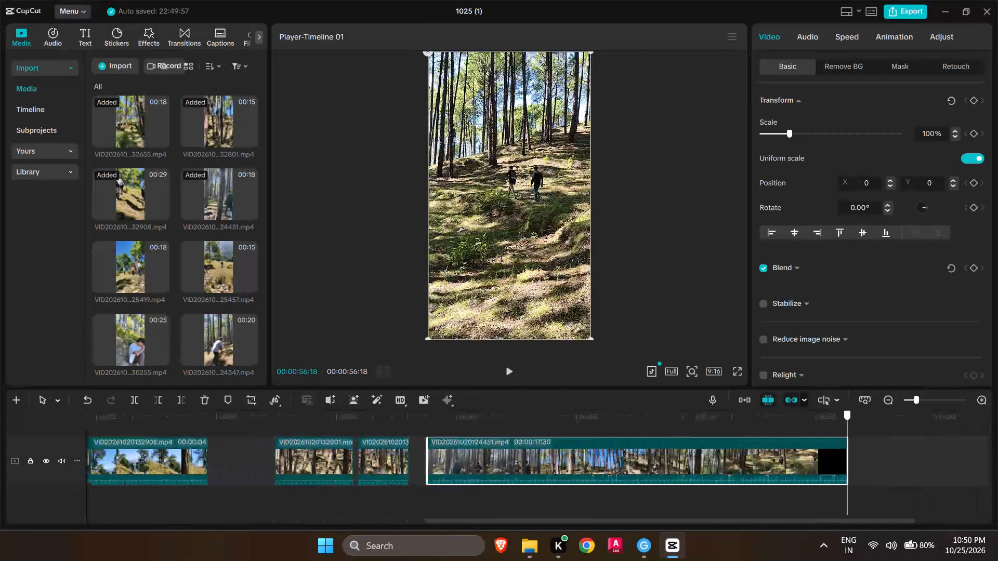
{"action": "left_click_drag", "start_coordinate": [997, 462], "coordinate": [650, 469]}
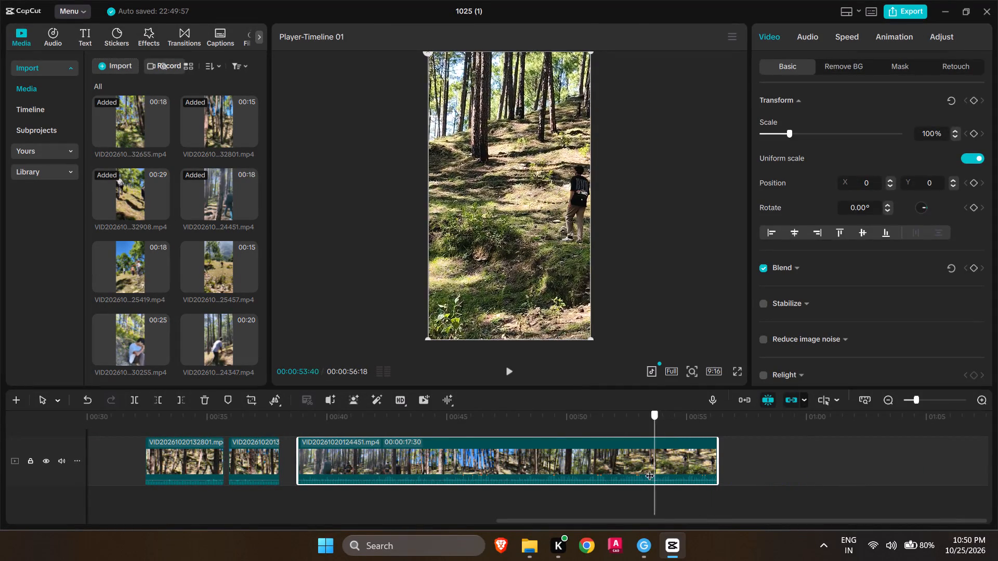
{"action": "left_click_drag", "start_coordinate": [650, 469], "coordinate": [309, 473]}
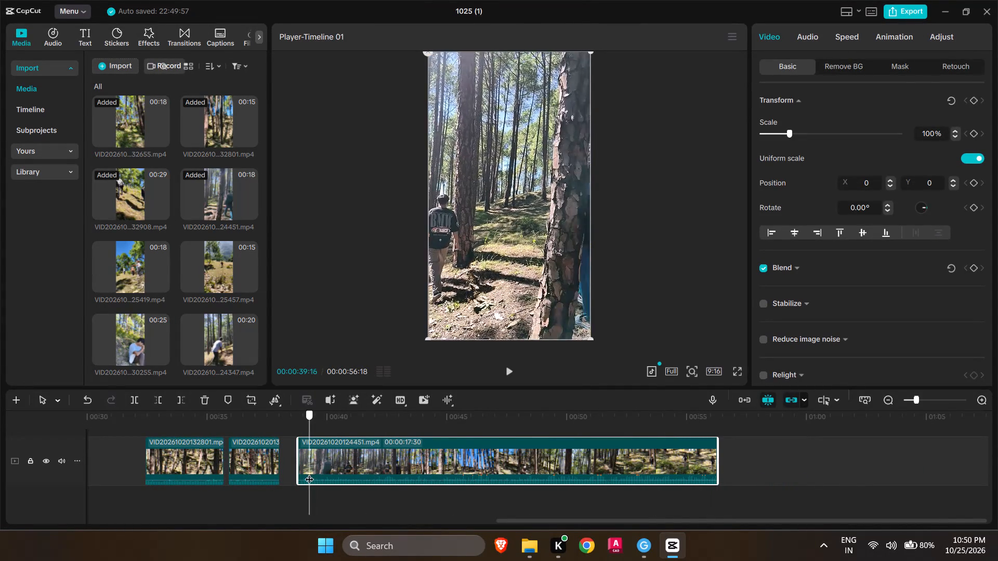
{"action": "left_click_drag", "start_coordinate": [309, 473], "coordinate": [298, 482]}
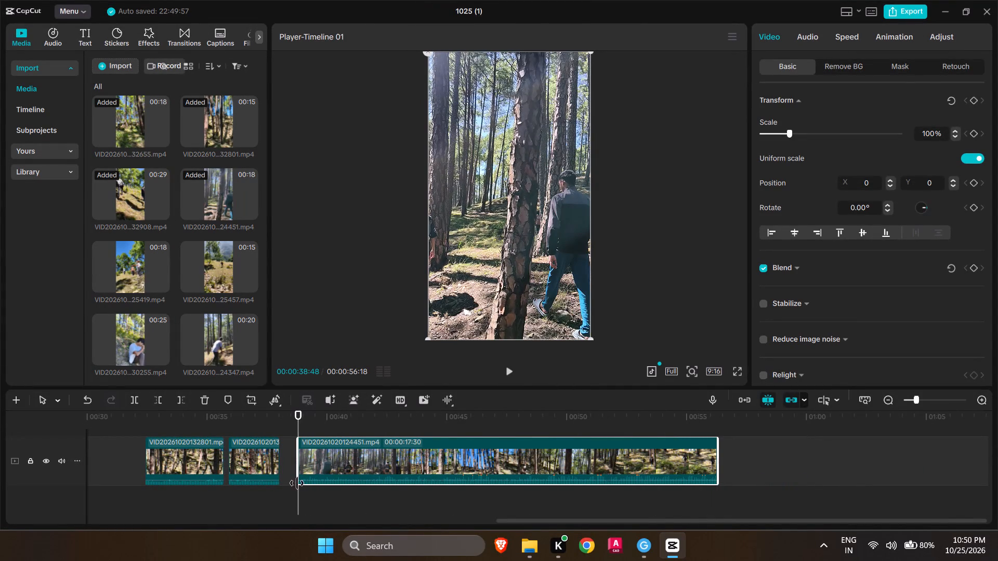
{"action": "left_click_drag", "start_coordinate": [303, 420], "coordinate": [387, 429]}
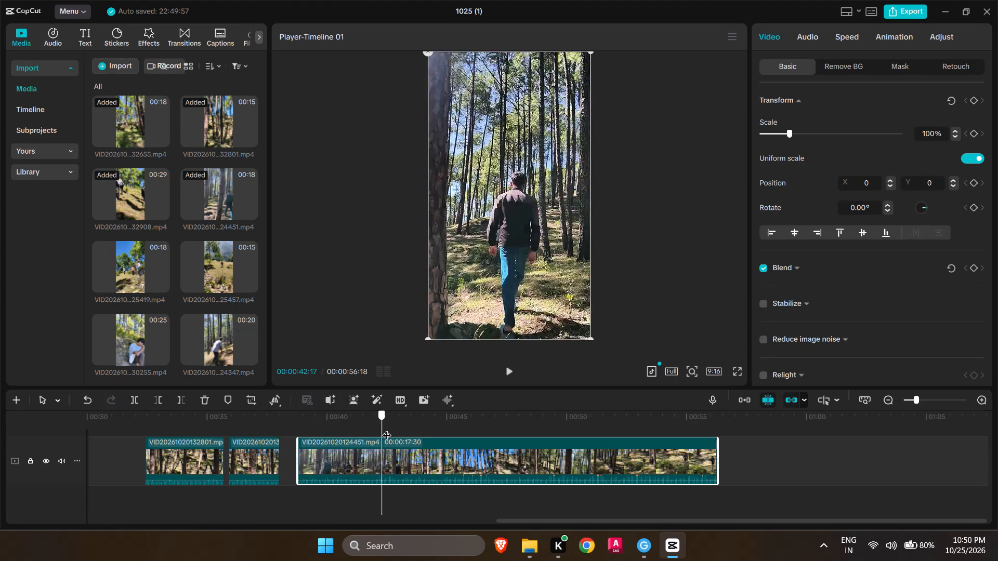
{"action": "left_click_drag", "start_coordinate": [387, 429], "coordinate": [495, 439]}
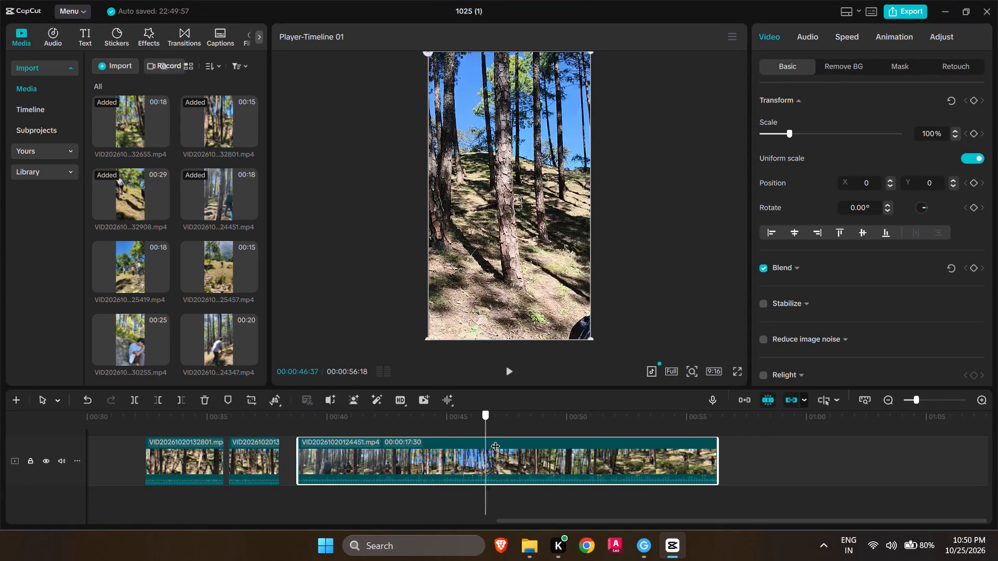
{"action": "left_click_drag", "start_coordinate": [495, 439], "coordinate": [564, 444]}
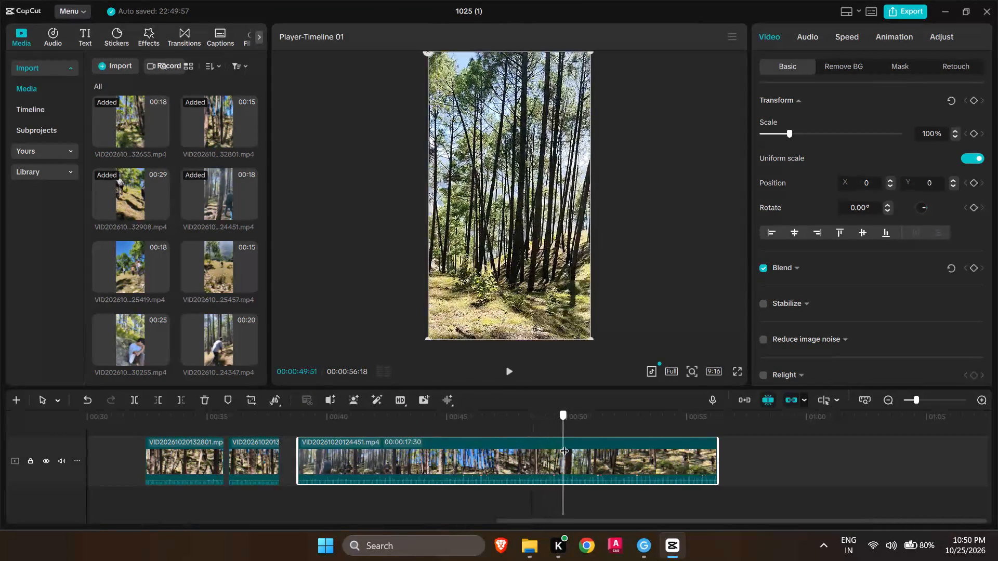
{"action": "left_click_drag", "start_coordinate": [564, 444], "coordinate": [616, 446]}
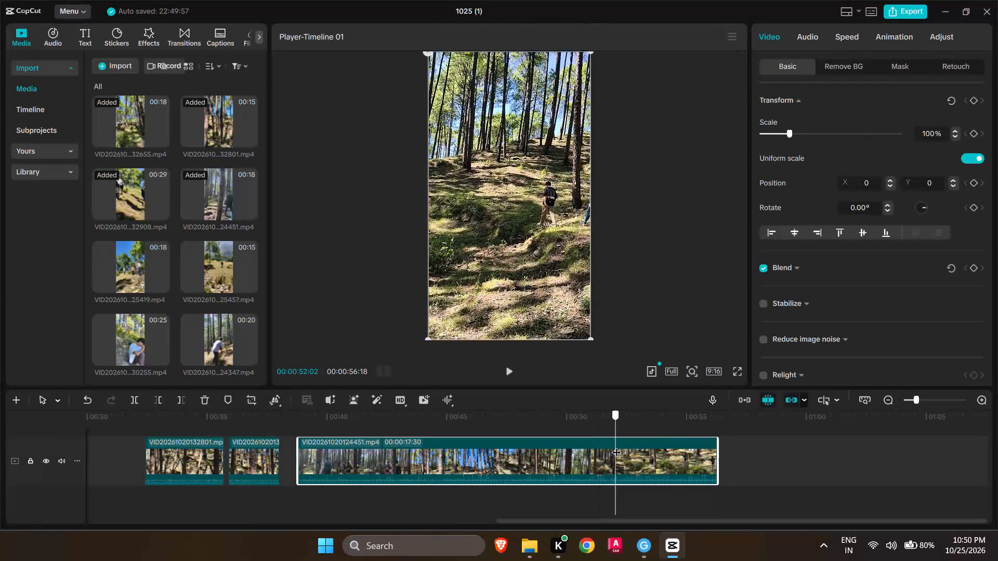
{"action": "left_click_drag", "start_coordinate": [616, 446], "coordinate": [601, 447]}
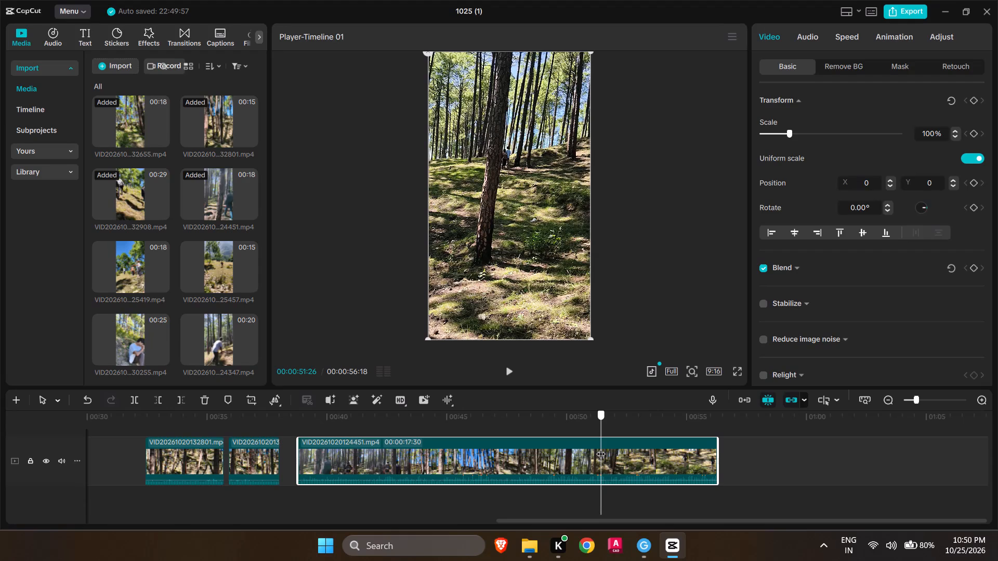
{"action": "left_click_drag", "start_coordinate": [601, 447], "coordinate": [627, 445]}
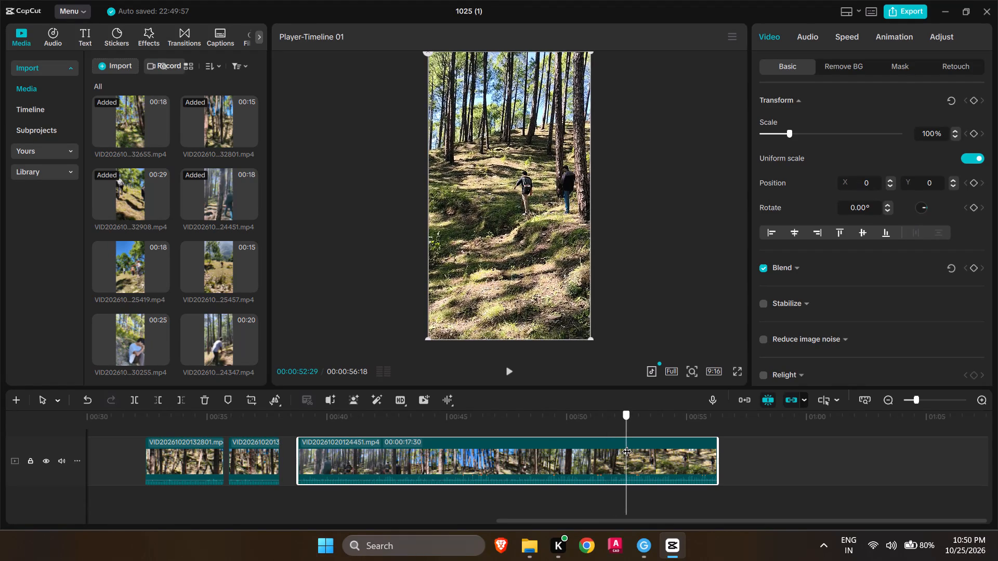
{"action": "left_click_drag", "start_coordinate": [627, 445], "coordinate": [601, 443]}
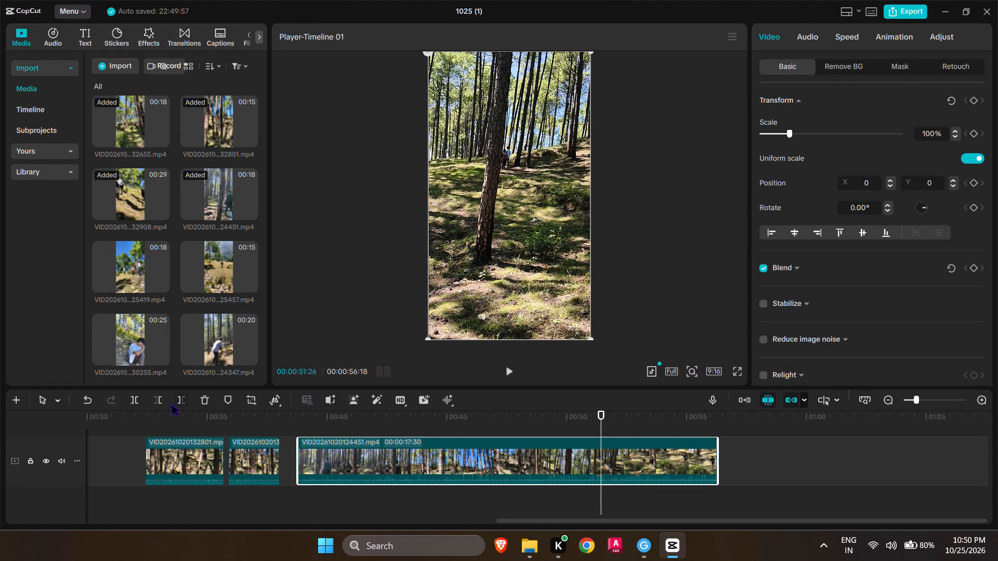
{"action": "left_click", "coordinate": [140, 405]}
{"action": "left_click", "coordinate": [498, 451]}
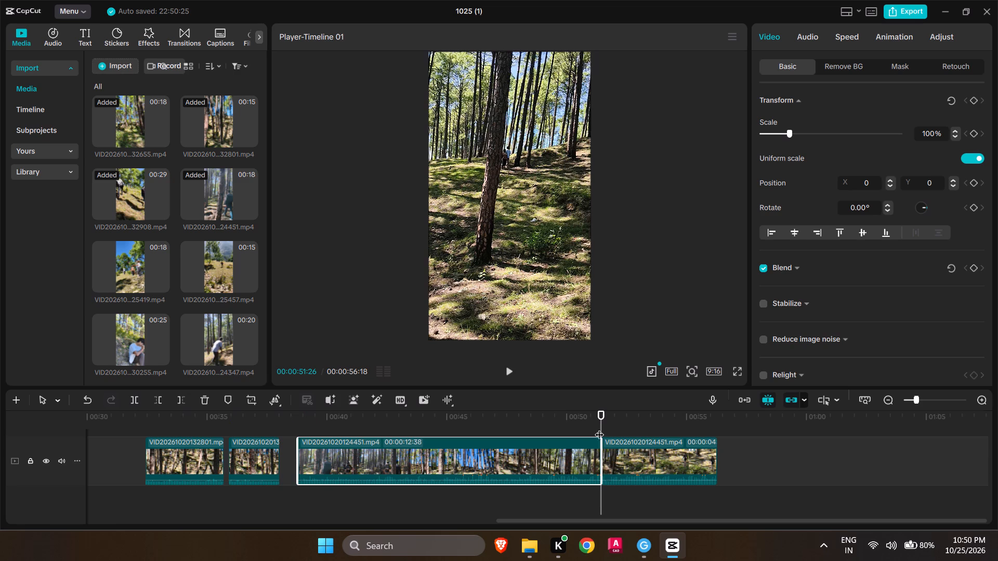
{"action": "left_click_drag", "start_coordinate": [631, 441], "coordinate": [682, 439]}
Split the longer VID20261020124451.mp4 piece at 00:00:43:31 and move its second part to start at about 44.5 seconds.
{"action": "left_click_drag", "start_coordinate": [595, 421], "coordinate": [468, 421]}
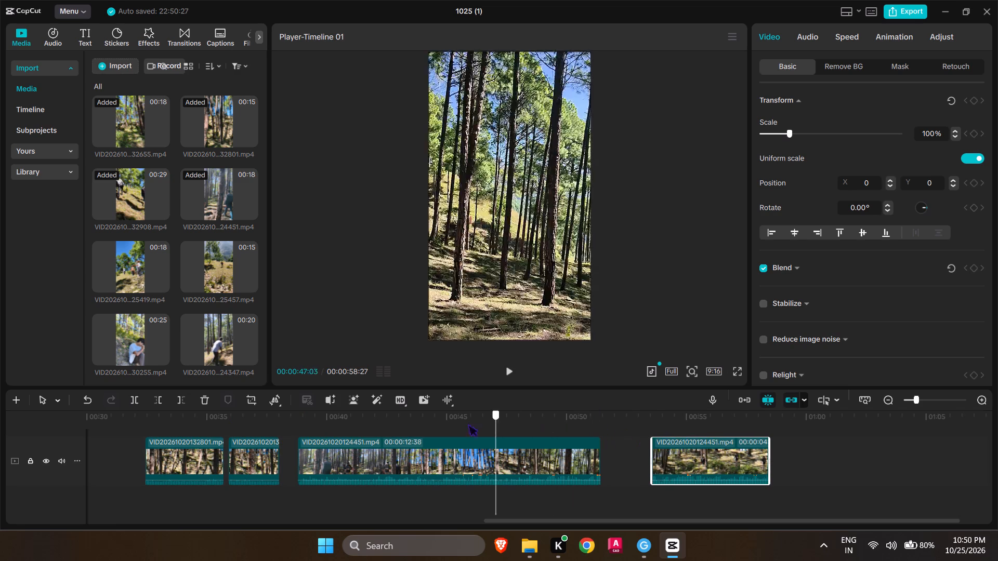
{"action": "left_click_drag", "start_coordinate": [468, 421], "coordinate": [301, 436]}
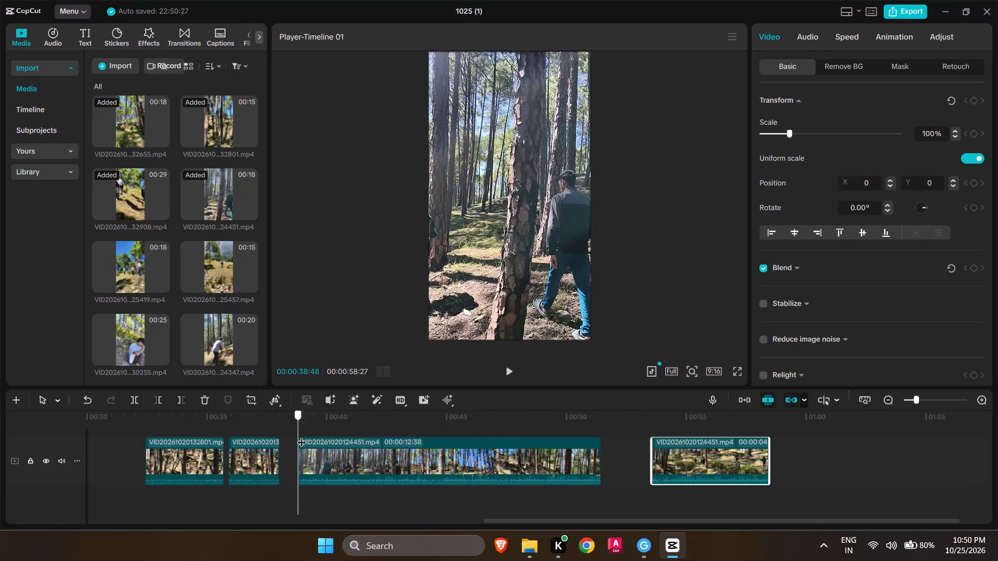
{"action": "left_click_drag", "start_coordinate": [301, 436], "coordinate": [396, 443]}
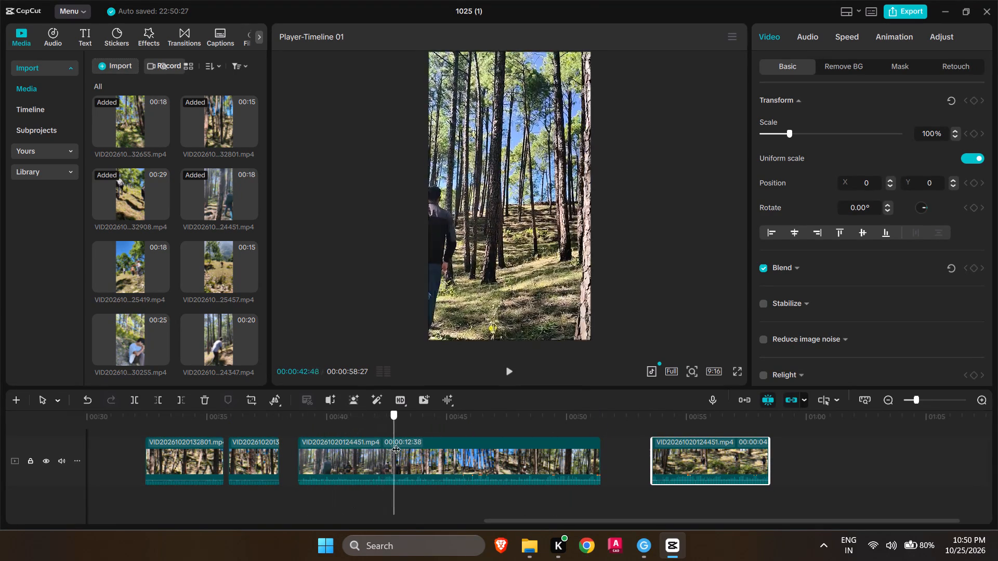
{"action": "left_click_drag", "start_coordinate": [396, 443], "coordinate": [410, 446]}
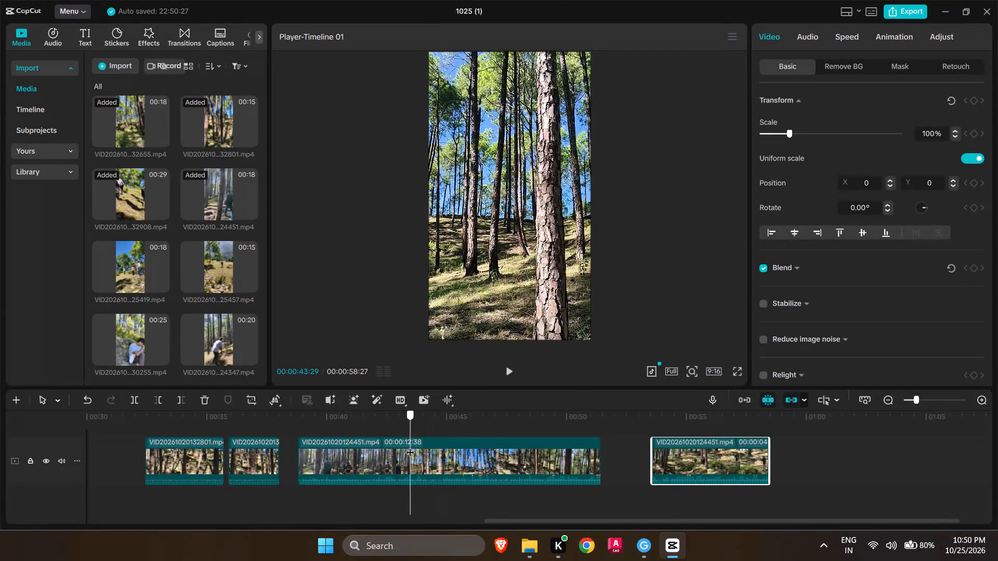
{"action": "left_click_drag", "start_coordinate": [410, 446], "coordinate": [411, 447]}
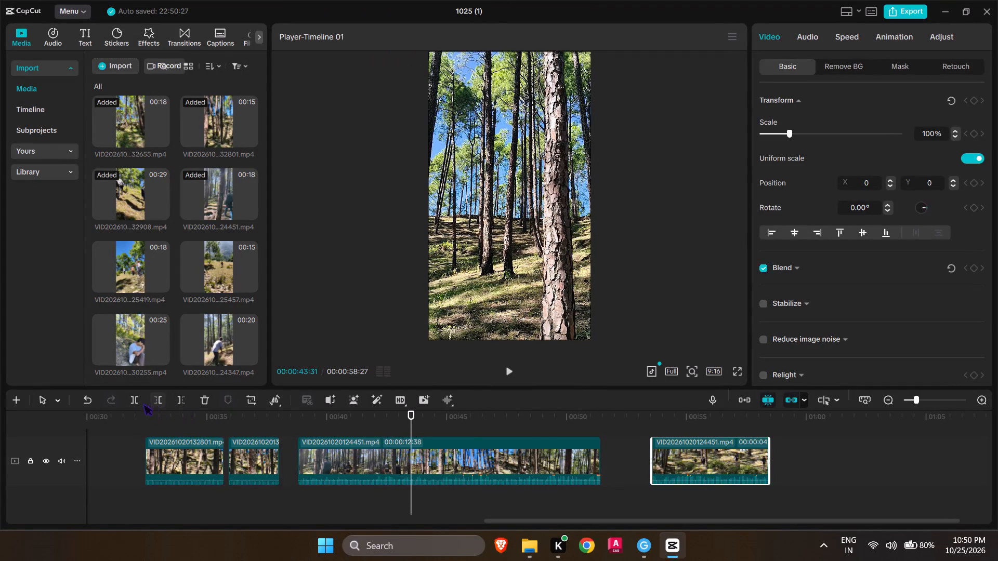
{"action": "left_click", "coordinate": [140, 399]}
{"action": "left_click_drag", "start_coordinate": [464, 459], "coordinate": [488, 459]}
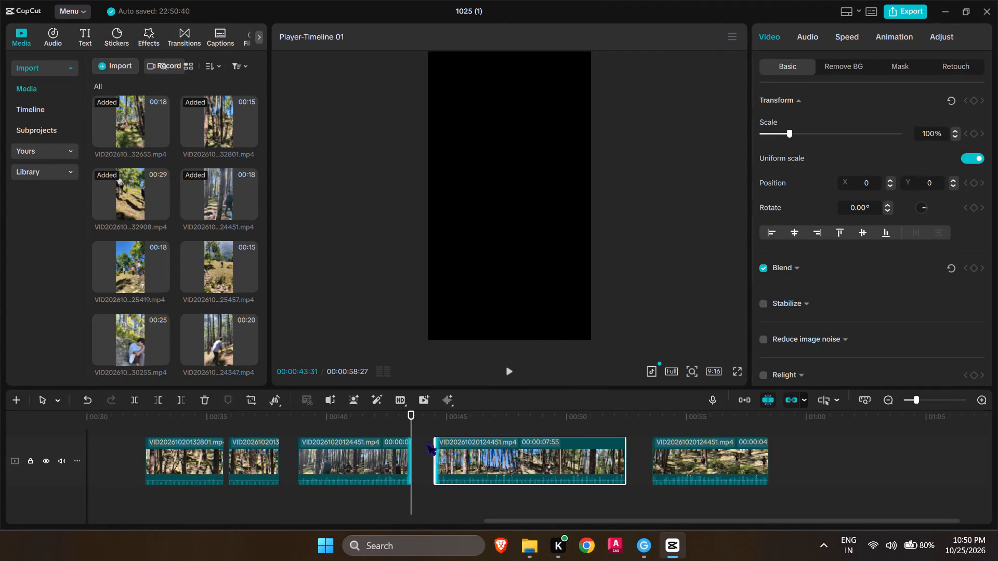
Split the 7:55-long VID20261020124451.mp4 clip at 00:00:47:29 and delete its first part.
{"action": "left_click_drag", "start_coordinate": [415, 424], "coordinate": [473, 429]}
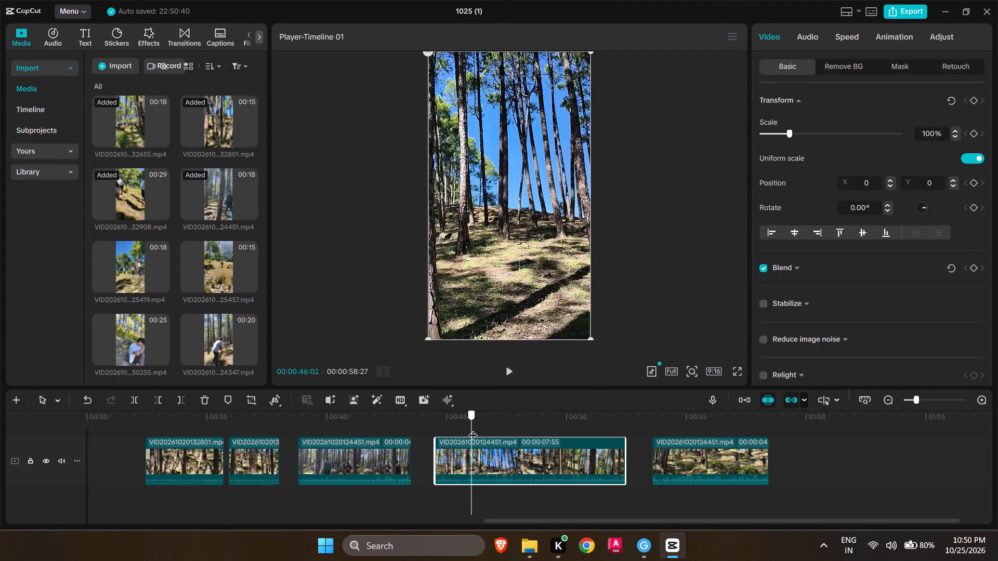
{"action": "left_click_drag", "start_coordinate": [473, 429], "coordinate": [515, 434]}
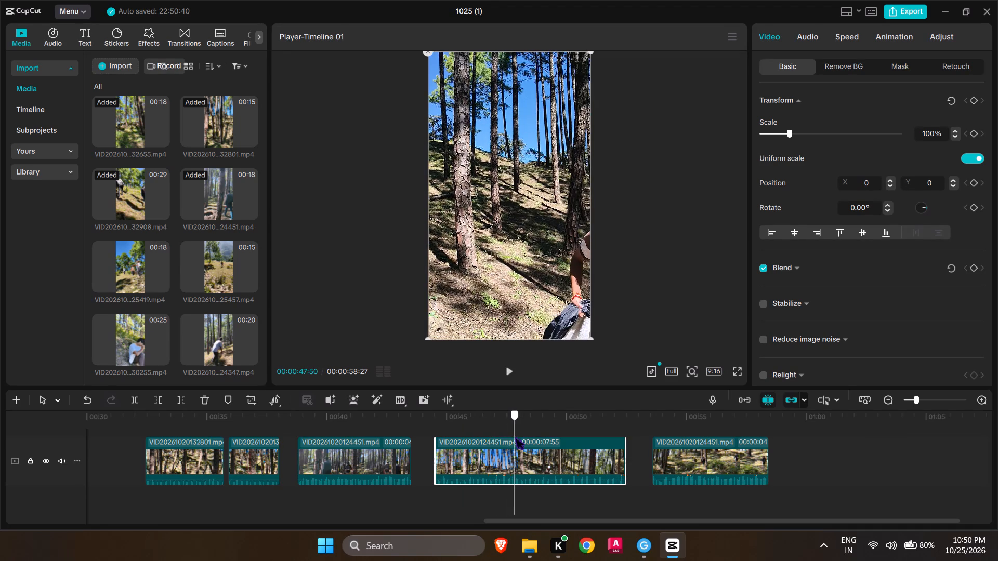
{"action": "left_click_drag", "start_coordinate": [515, 434], "coordinate": [508, 440]}
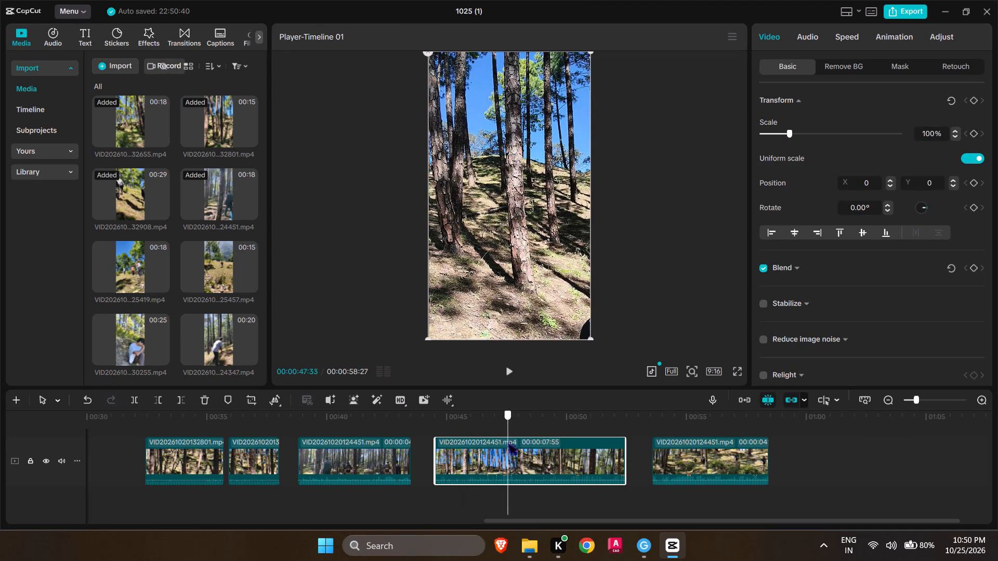
{"action": "left_click_drag", "start_coordinate": [508, 440], "coordinate": [506, 445]}
{"action": "left_click", "coordinate": [136, 399]}
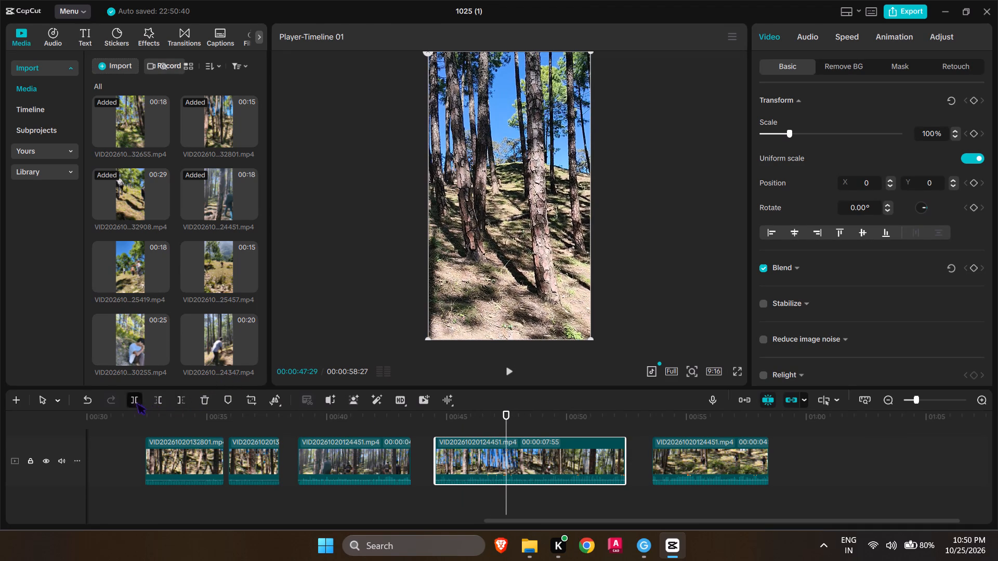
{"action": "left_click", "coordinate": [476, 453]}
{"action": "key", "text": "Delete"}
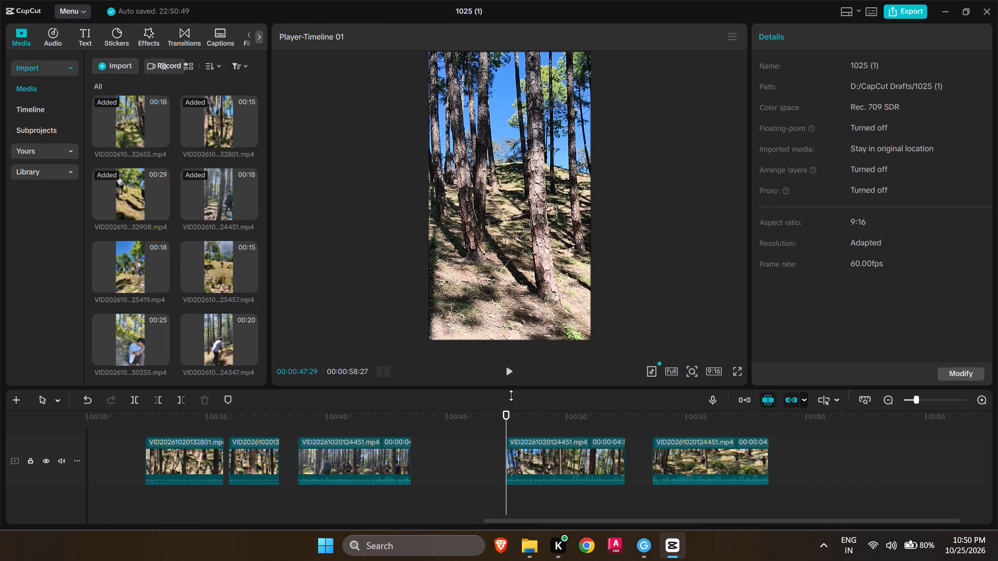
Split the remaining piece at 00:00:51:40 and move its longer first part earlier, starting at about 46 seconds.
{"action": "left_click_drag", "start_coordinate": [507, 421], "coordinate": [568, 424]}
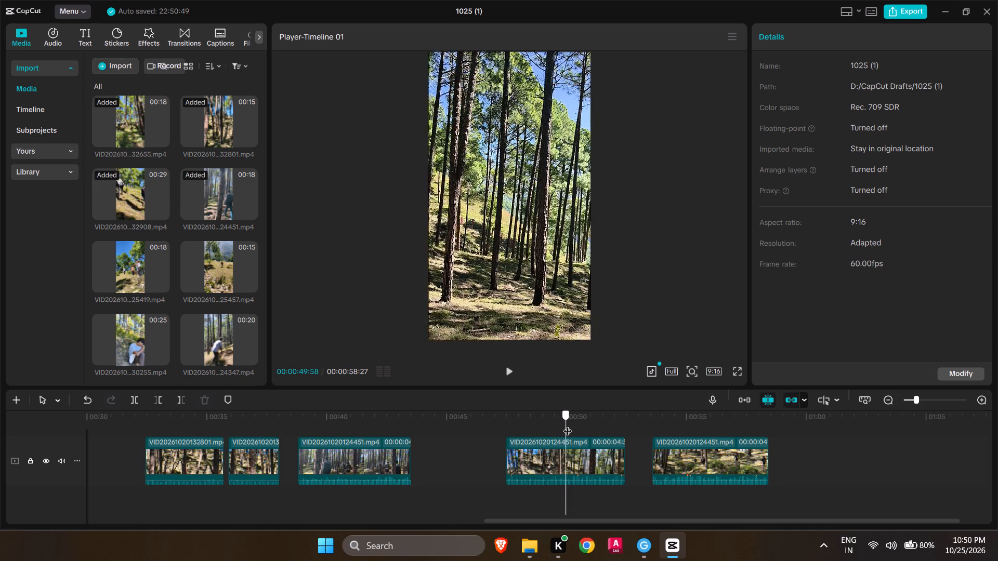
{"action": "left_click_drag", "start_coordinate": [568, 424], "coordinate": [566, 424]}
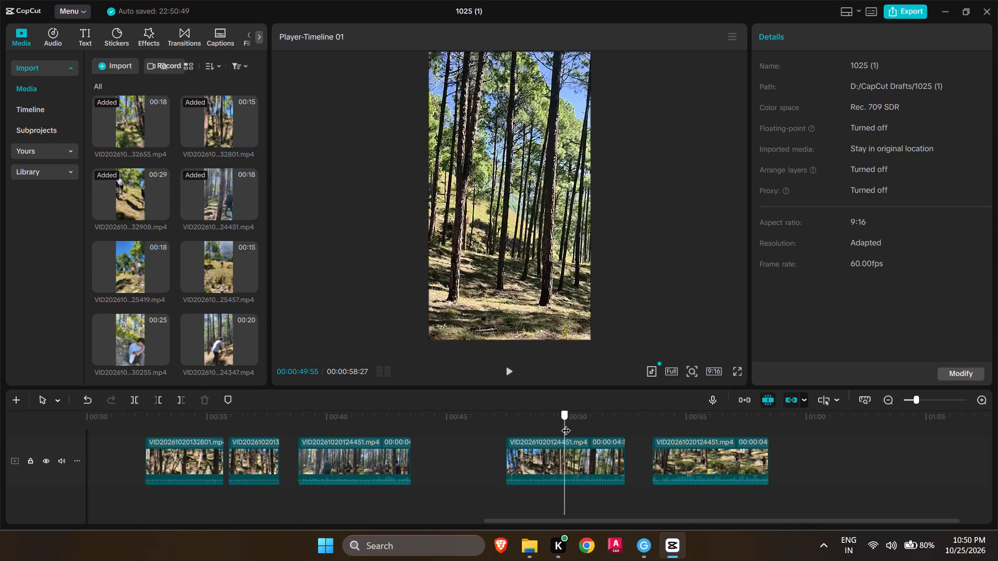
{"action": "left_click_drag", "start_coordinate": [566, 424], "coordinate": [600, 424]}
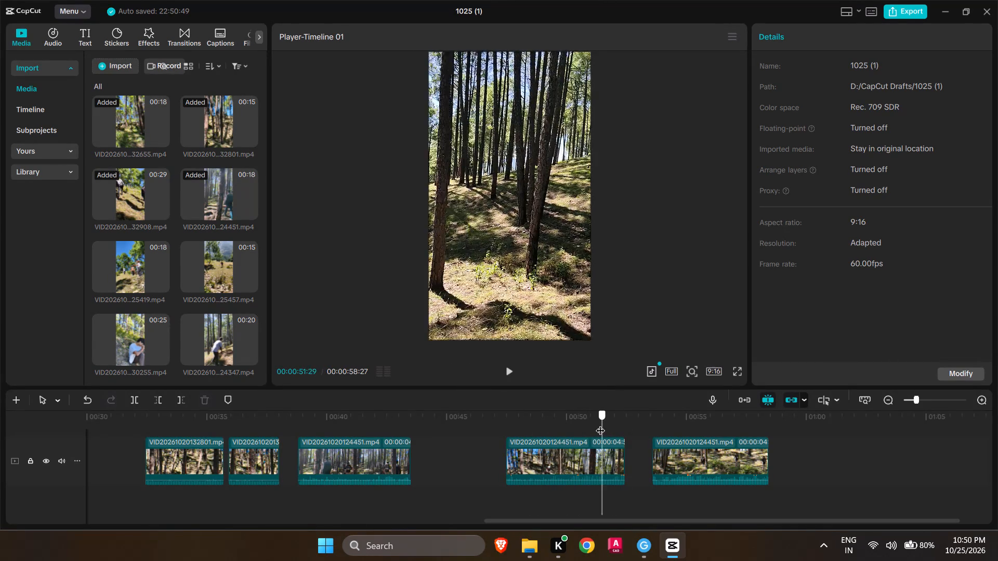
{"action": "left_click_drag", "start_coordinate": [600, 424], "coordinate": [564, 417]}
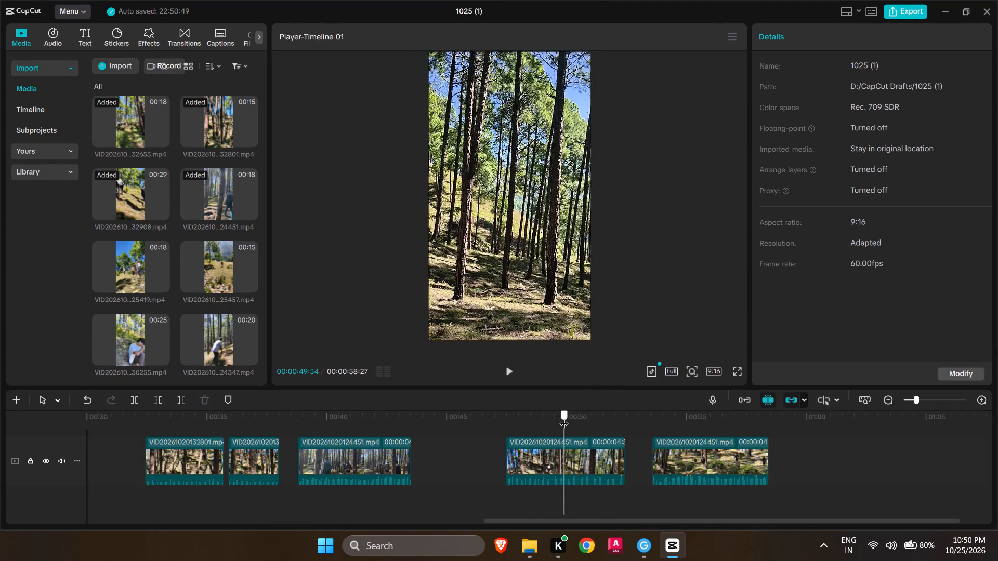
{"action": "left_click_drag", "start_coordinate": [564, 417], "coordinate": [610, 414]}
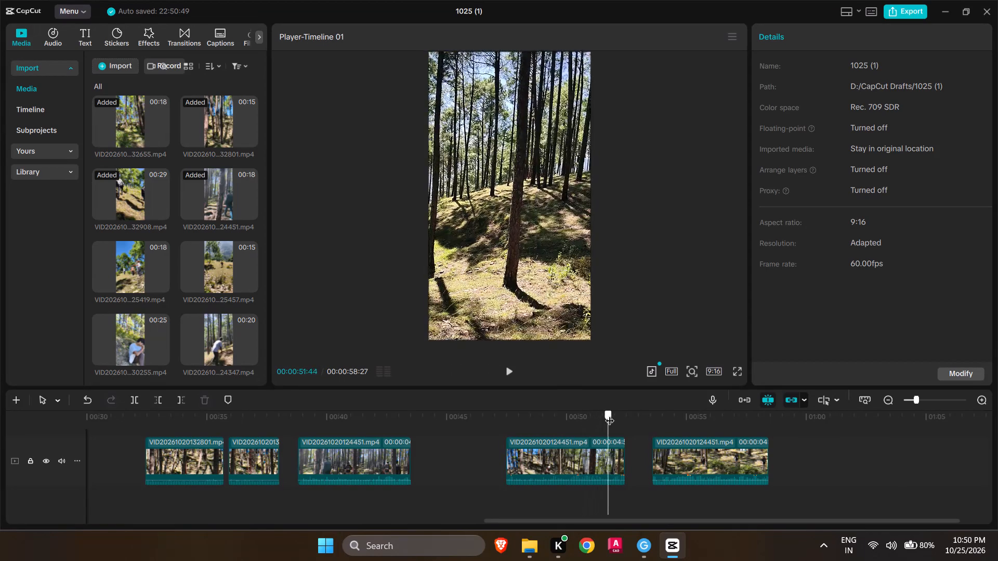
{"action": "left_click_drag", "start_coordinate": [610, 414], "coordinate": [605, 411]}
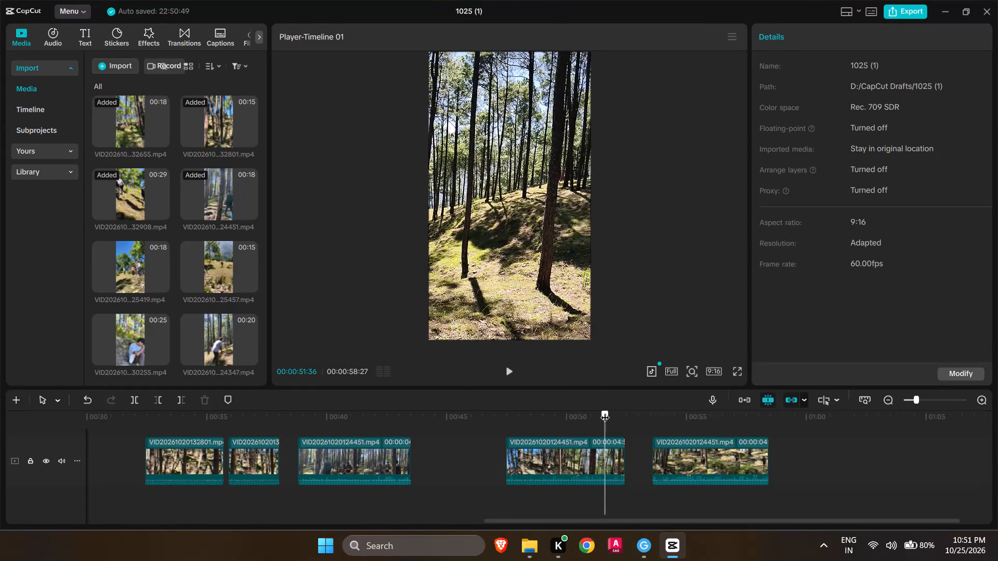
{"action": "left_click_drag", "start_coordinate": [605, 411], "coordinate": [607, 413]}
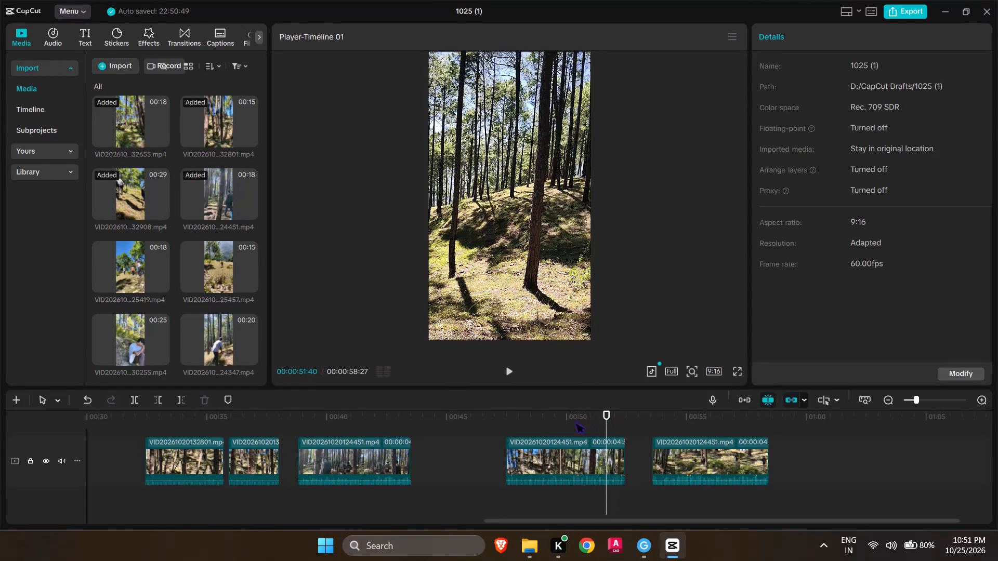
{"action": "left_click", "coordinate": [142, 403]}
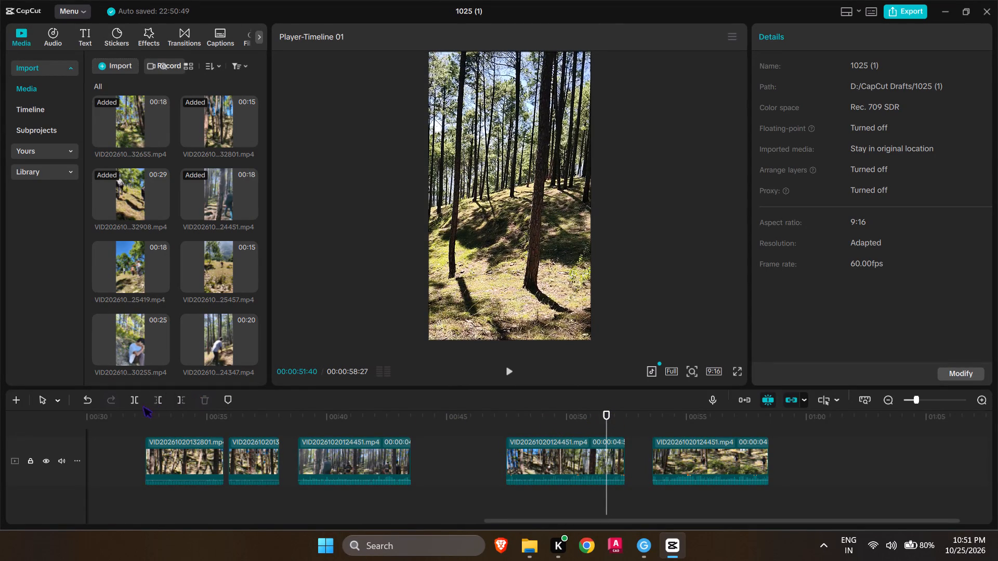
{"action": "left_click", "coordinate": [140, 394]}
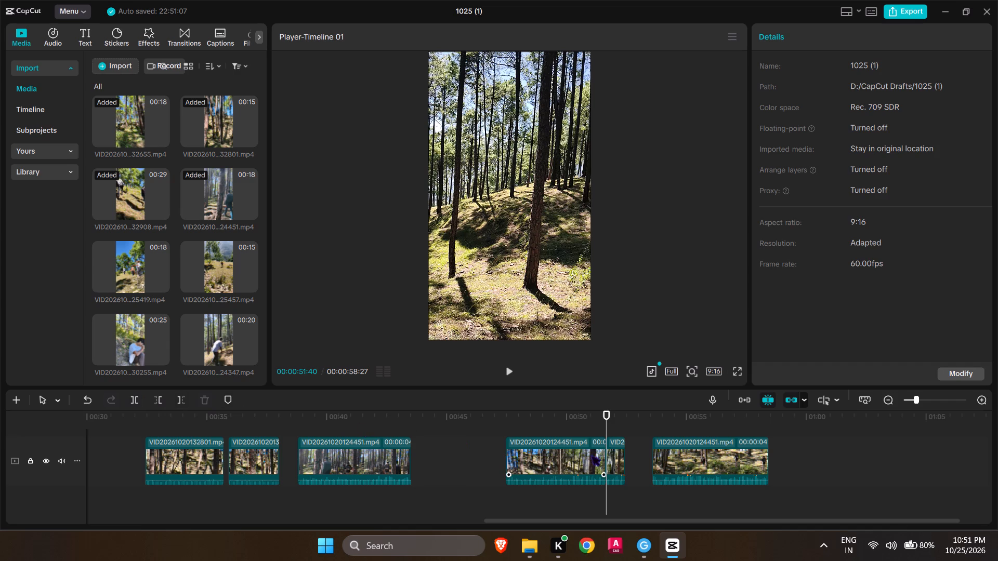
{"action": "left_click_drag", "start_coordinate": [590, 453], "coordinate": [557, 454]}
Review the footage in the repositioned piece and the final VID20261020124451.mp4 clip through to the end of the sequence.
{"action": "left_click_drag", "start_coordinate": [607, 425], "coordinate": [624, 425]}
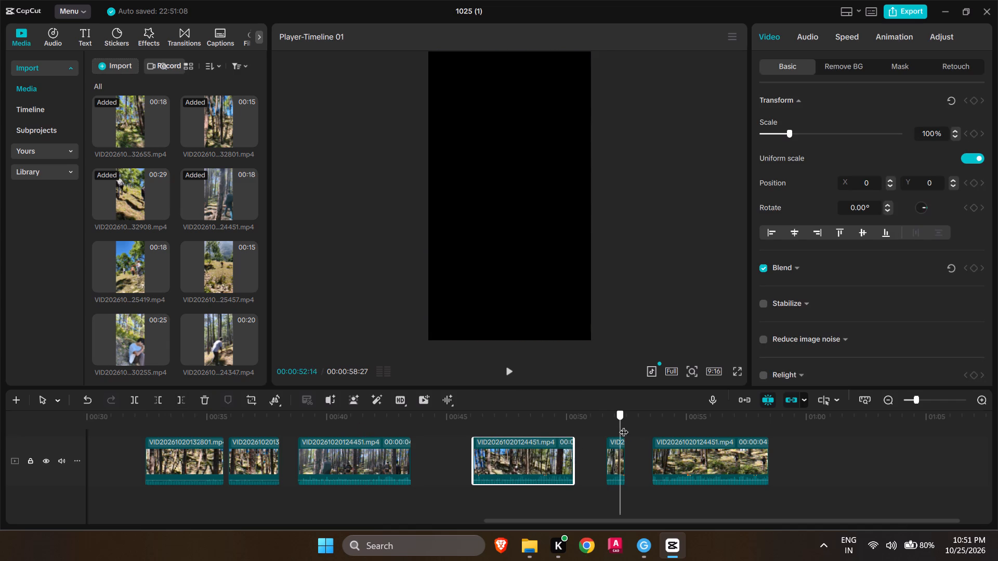
{"action": "left_click_drag", "start_coordinate": [624, 425], "coordinate": [542, 426]}
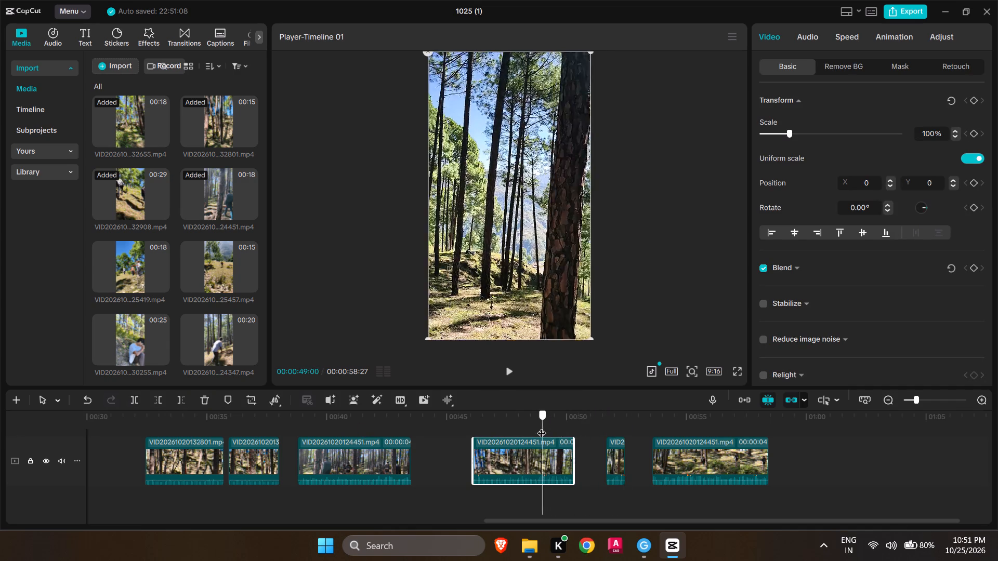
{"action": "left_click_drag", "start_coordinate": [542, 426], "coordinate": [494, 426]}
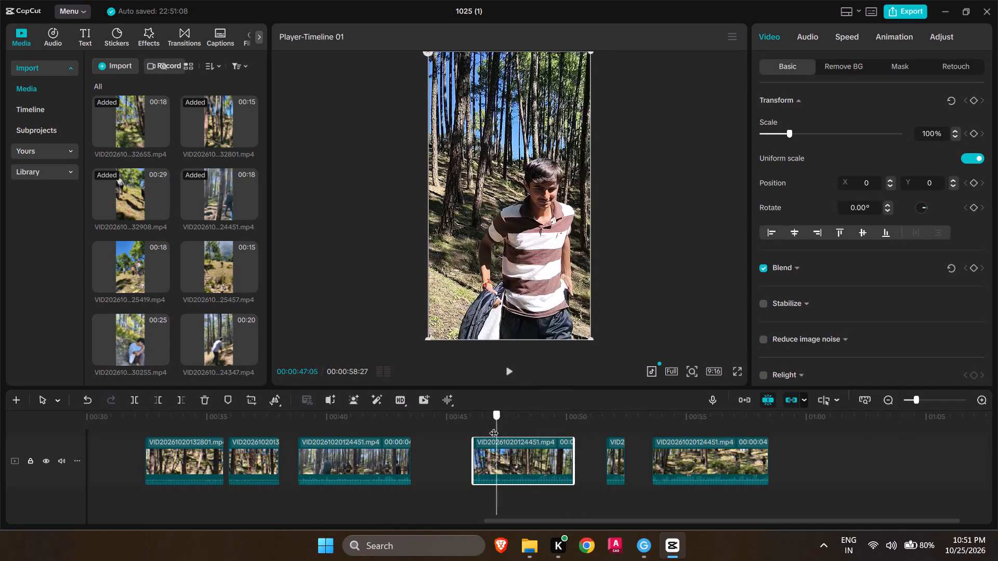
{"action": "left_click_drag", "start_coordinate": [494, 426], "coordinate": [482, 426]}
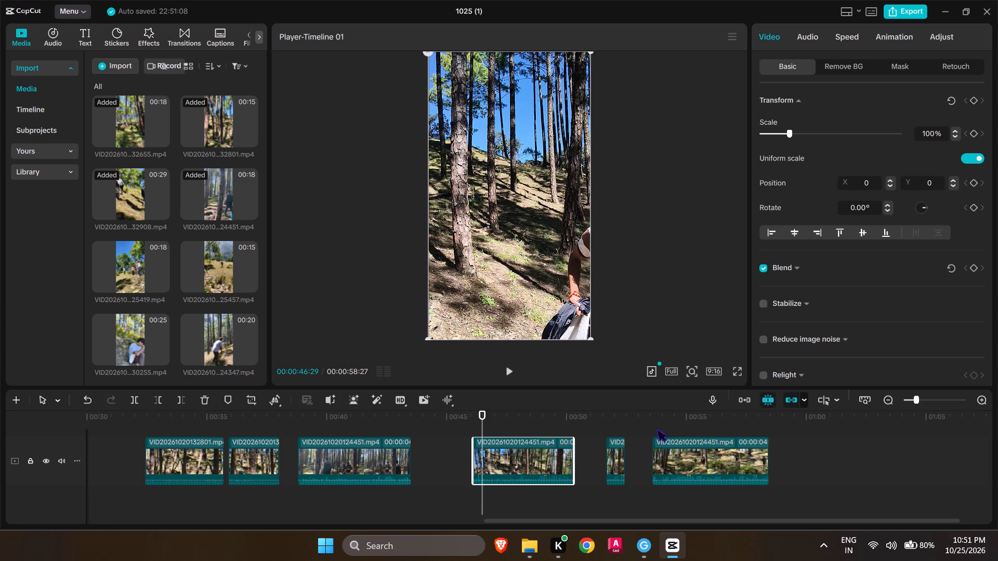
{"action": "left_click_drag", "start_coordinate": [485, 423], "coordinate": [648, 432]}
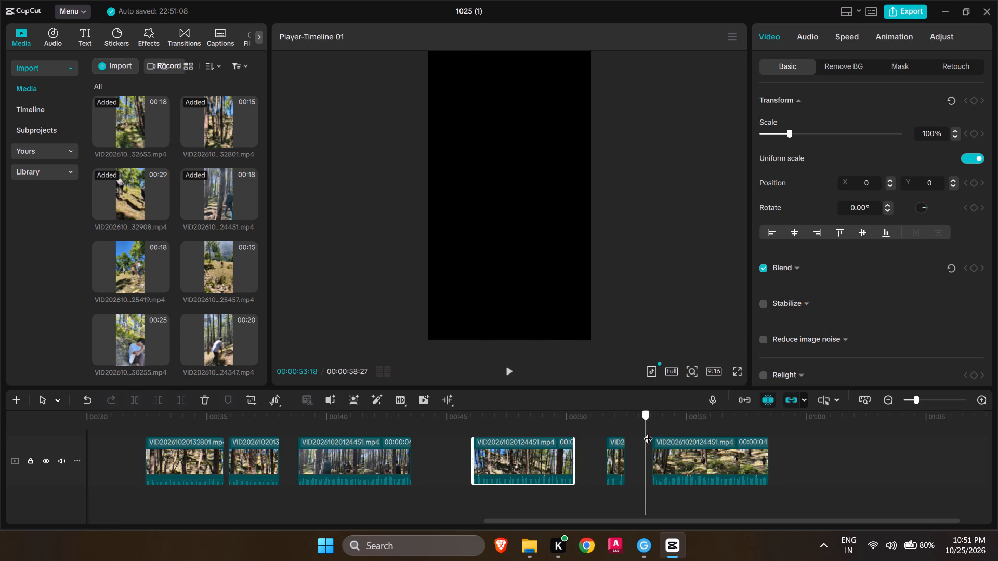
{"action": "left_click_drag", "start_coordinate": [648, 432], "coordinate": [738, 436]}
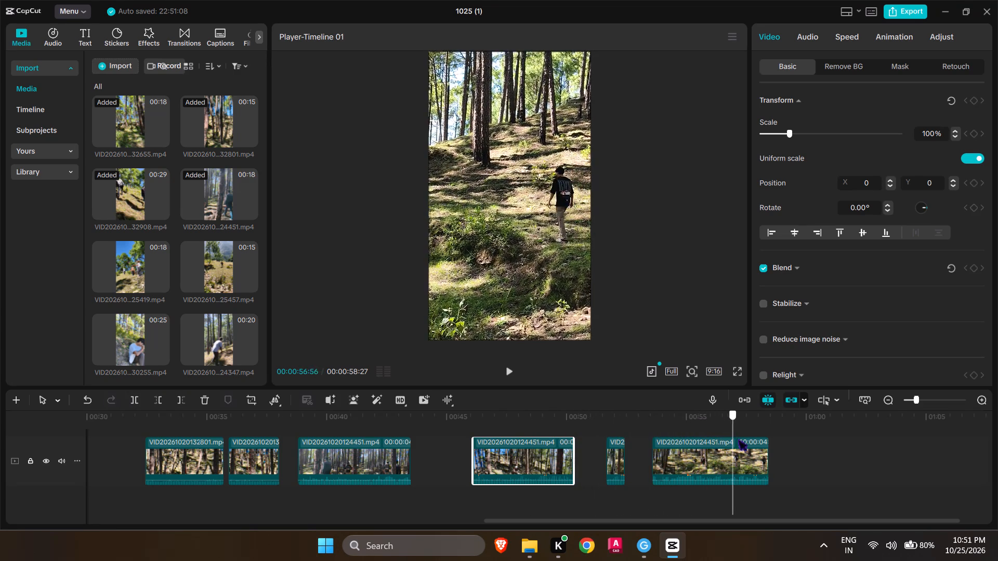
{"action": "left_click_drag", "start_coordinate": [738, 436], "coordinate": [751, 433]}
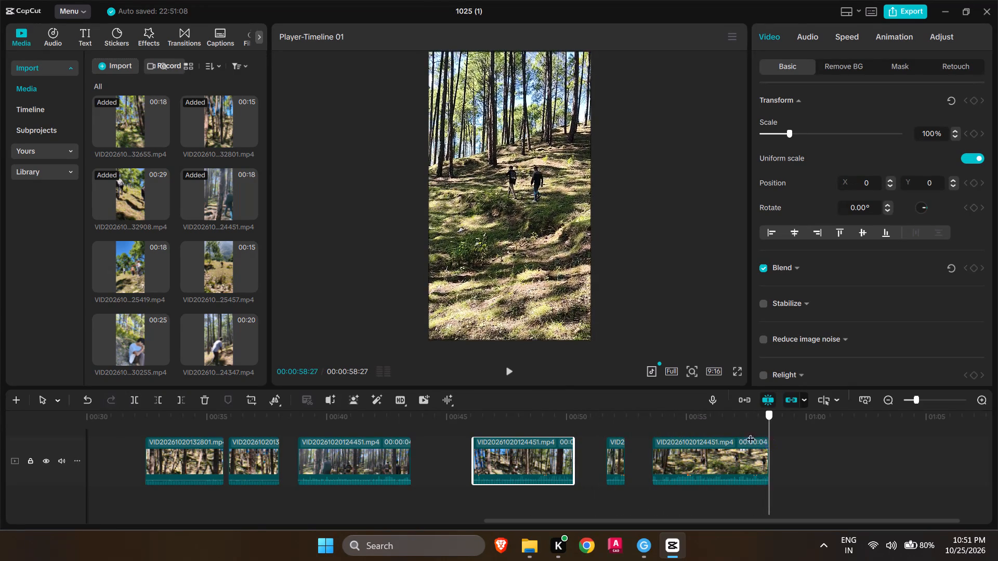
{"action": "left_click_drag", "start_coordinate": [751, 433], "coordinate": [728, 428]}
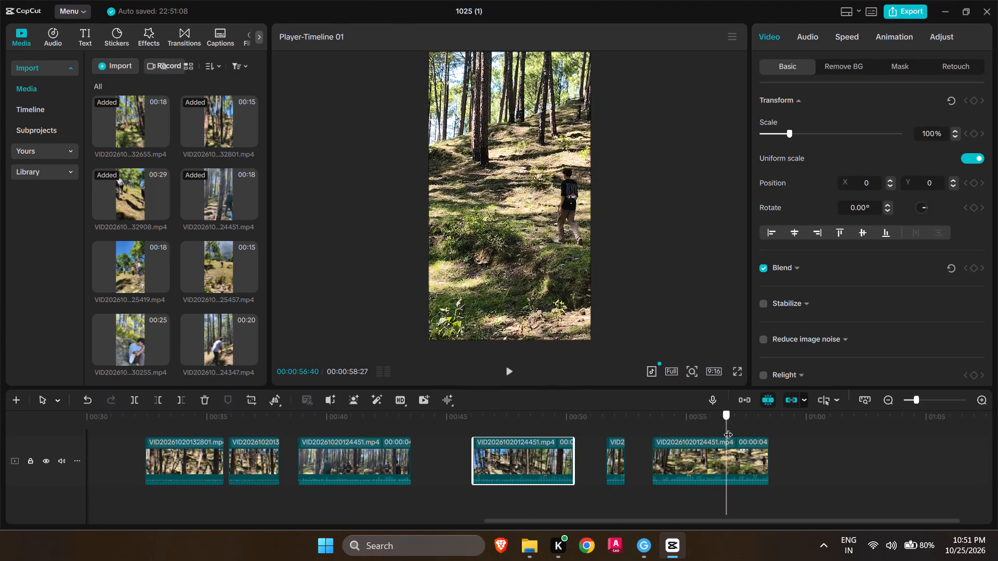
{"action": "left_click_drag", "start_coordinate": [728, 428], "coordinate": [703, 426]}
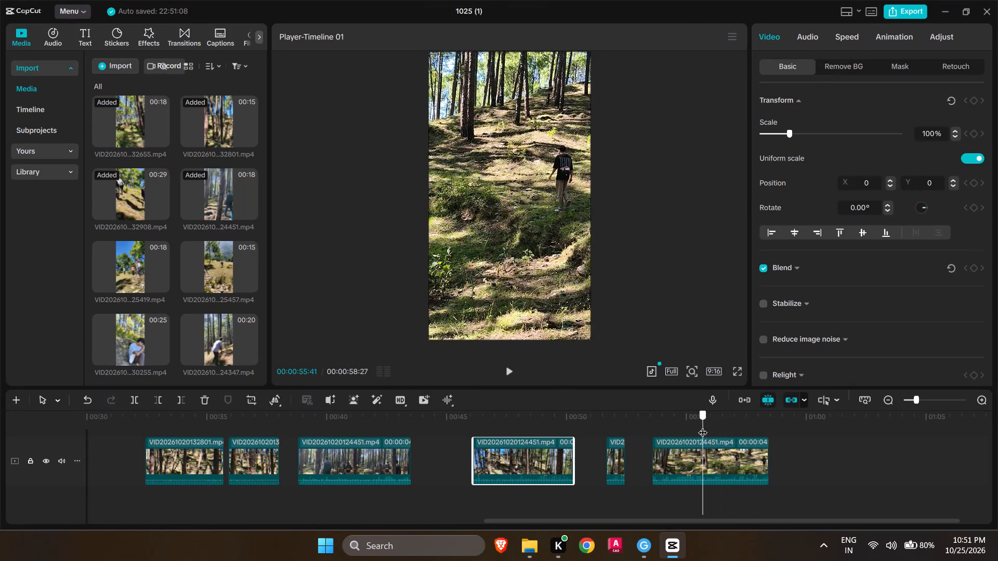
{"action": "left_click_drag", "start_coordinate": [703, 426], "coordinate": [679, 435]}
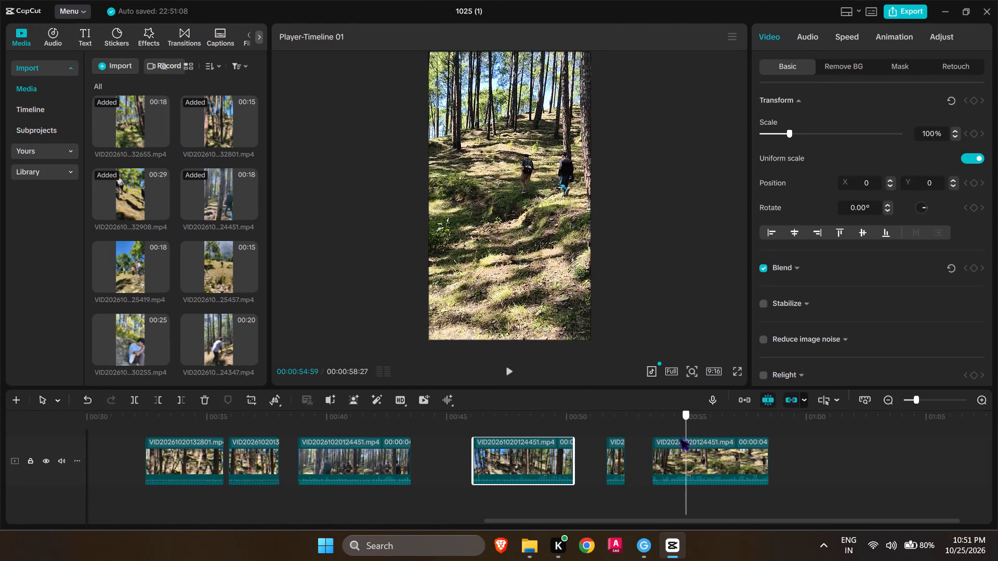
{"action": "left_click_drag", "start_coordinate": [679, 435], "coordinate": [755, 431]}
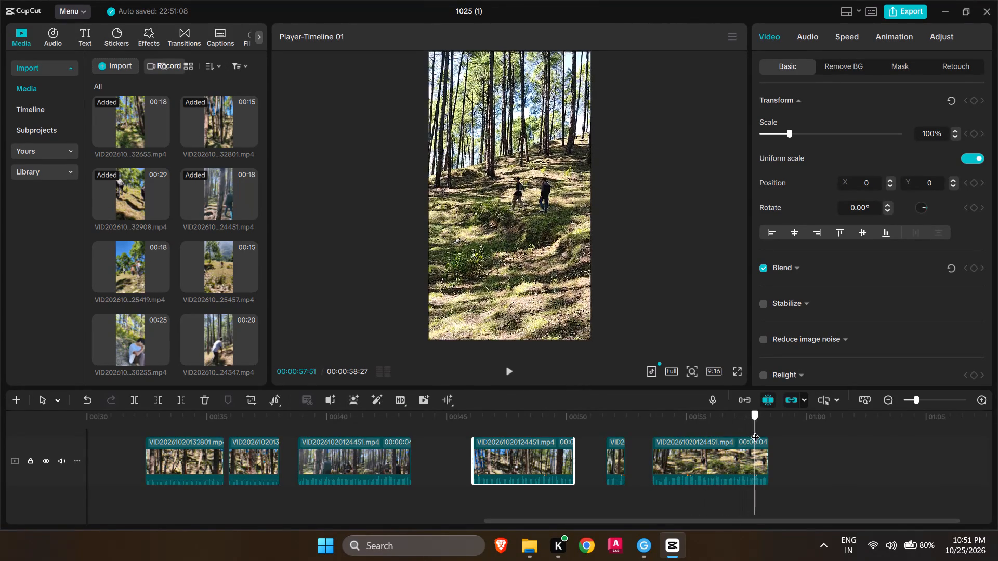
{"action": "left_click_drag", "start_coordinate": [755, 431], "coordinate": [685, 442]}
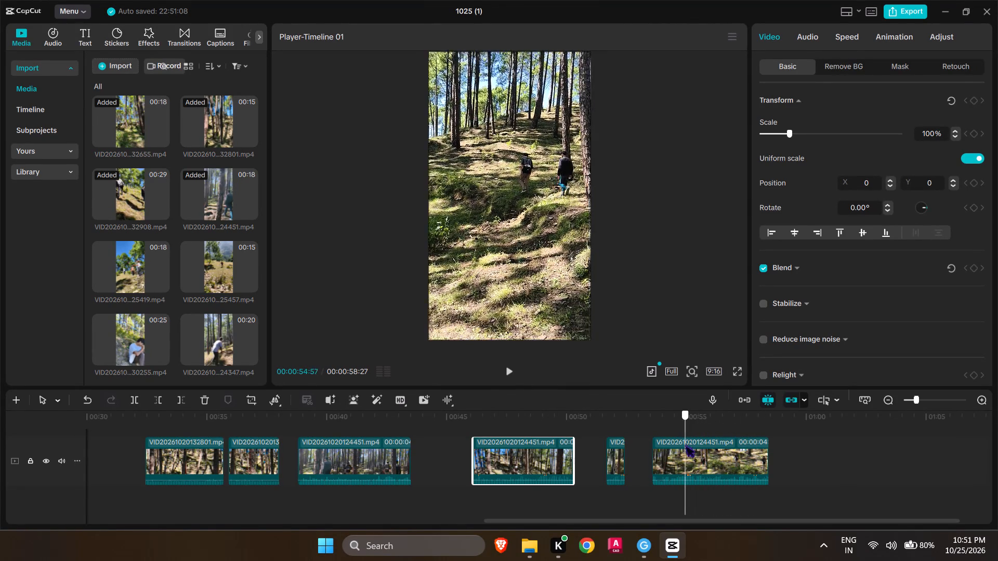
{"action": "left_click_drag", "start_coordinate": [685, 442], "coordinate": [729, 445]}
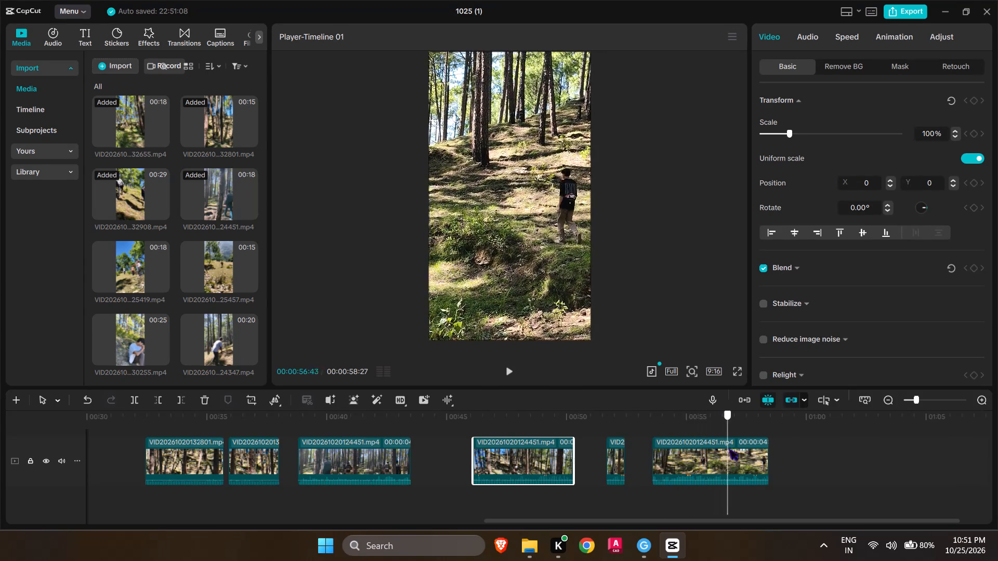
{"action": "left_click_drag", "start_coordinate": [729, 445], "coordinate": [787, 435]}
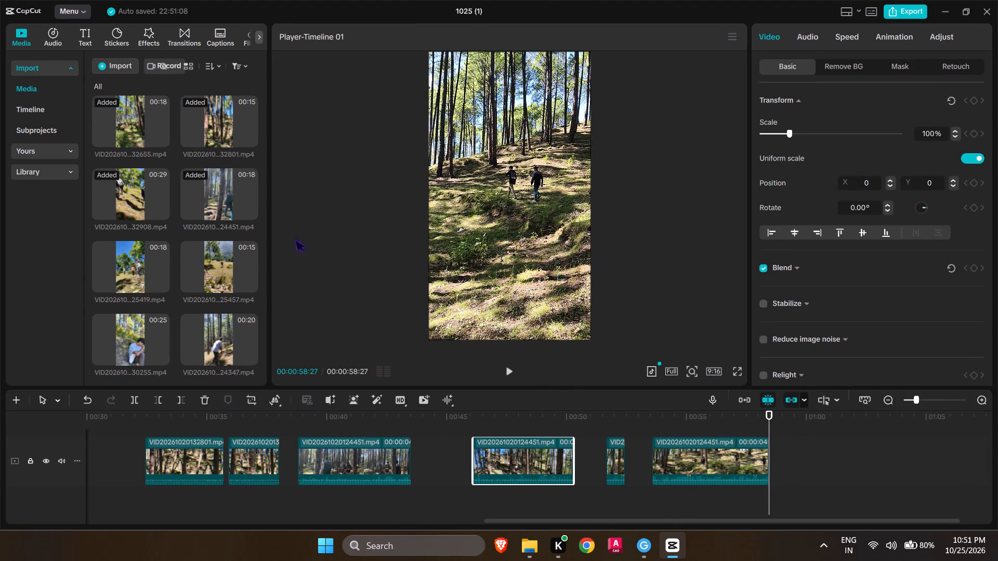
Preview VID20261020125419.mp4 and place it on the main track just after the last clip, starting at about 59 seconds.
{"action": "left_click", "coordinate": [183, 256]}
{"action": "left_click", "coordinate": [143, 266]}
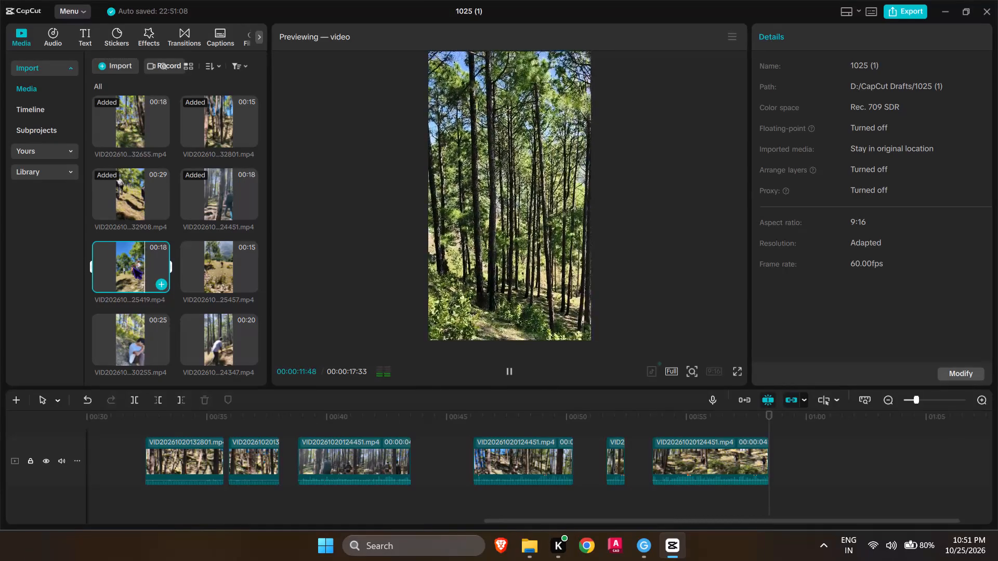
{"action": "left_click_drag", "start_coordinate": [133, 264], "coordinate": [814, 457]}
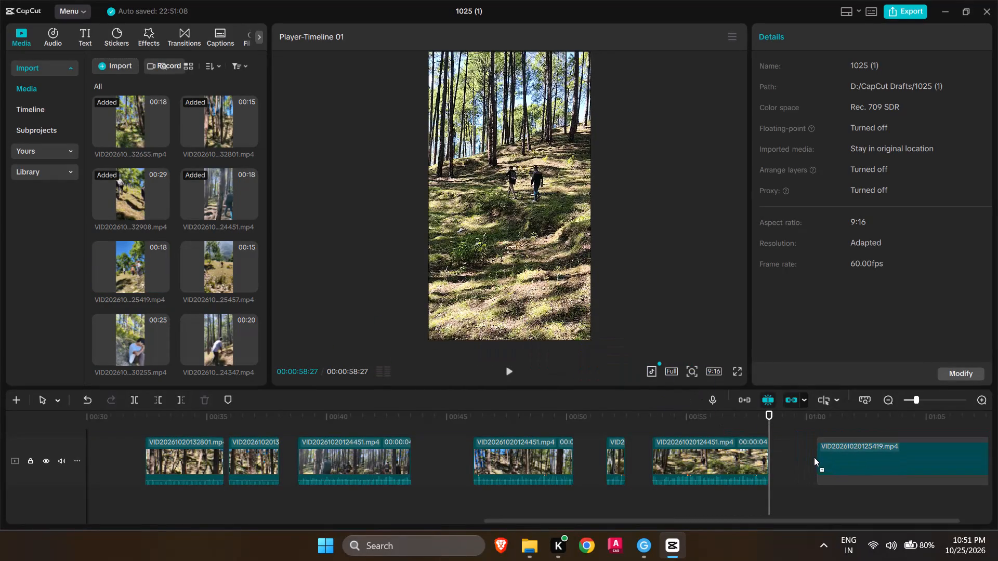
{"action": "left_click_drag", "start_coordinate": [814, 457], "coordinate": [781, 449]}
Split the VID20261020125419.mp4 clip at 00:01:08:21 and move its second part slightly later, starting at about 1:09.
{"action": "left_click_drag", "start_coordinate": [765, 419], "coordinate": [796, 419]}
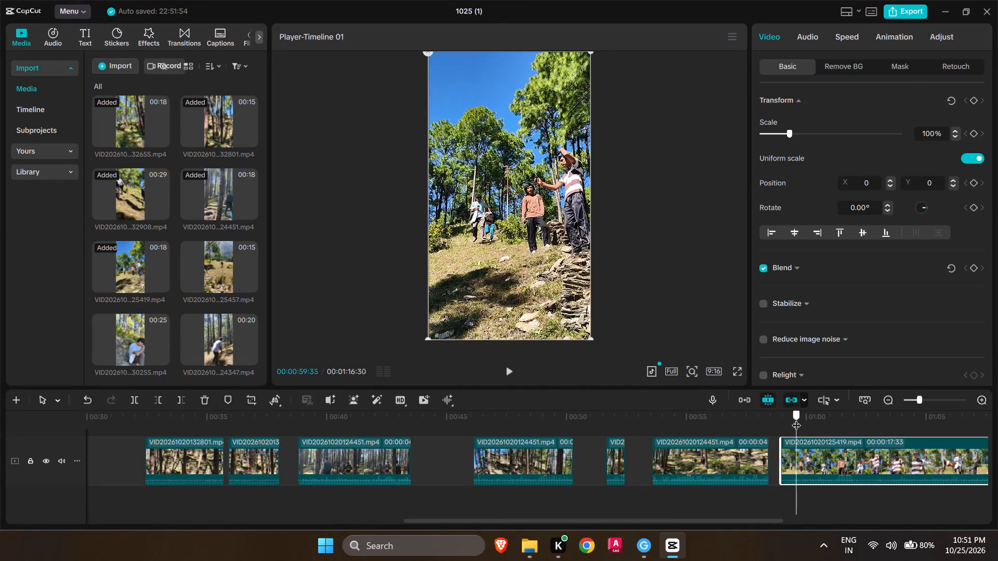
{"action": "left_click_drag", "start_coordinate": [796, 419], "coordinate": [773, 422]}
{"action": "scroll", "coordinate": [754, 422], "scroll_direction": "left", "scroll_amount": 10}
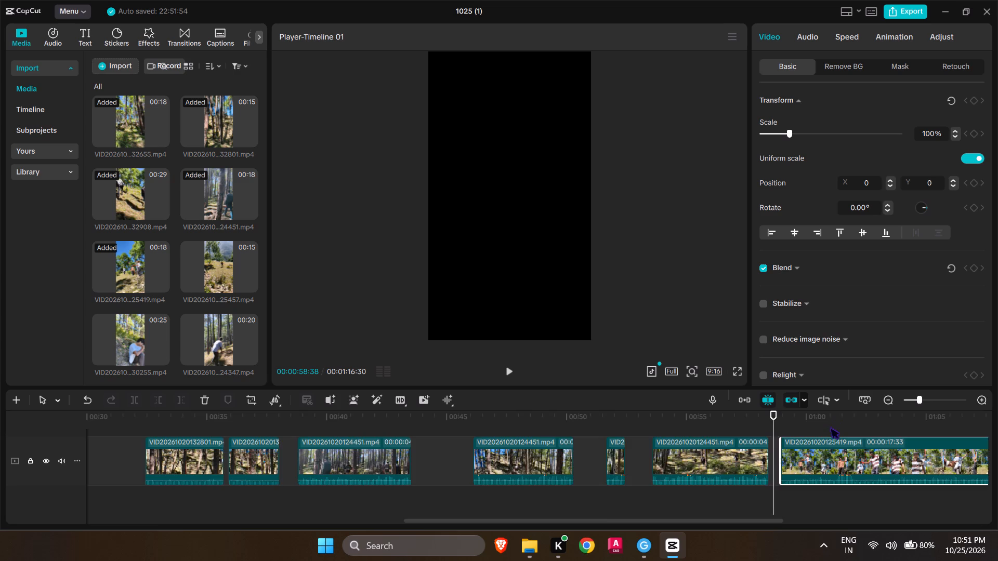
{"action": "scroll", "coordinate": [830, 424], "scroll_direction": "left", "scroll_amount": 3}
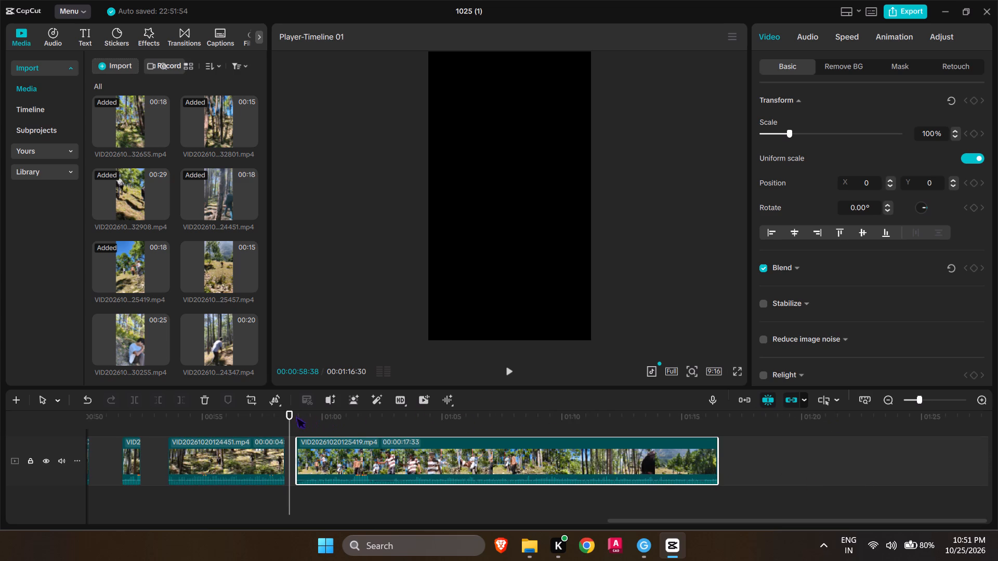
{"action": "left_click_drag", "start_coordinate": [290, 412], "coordinate": [332, 418]}
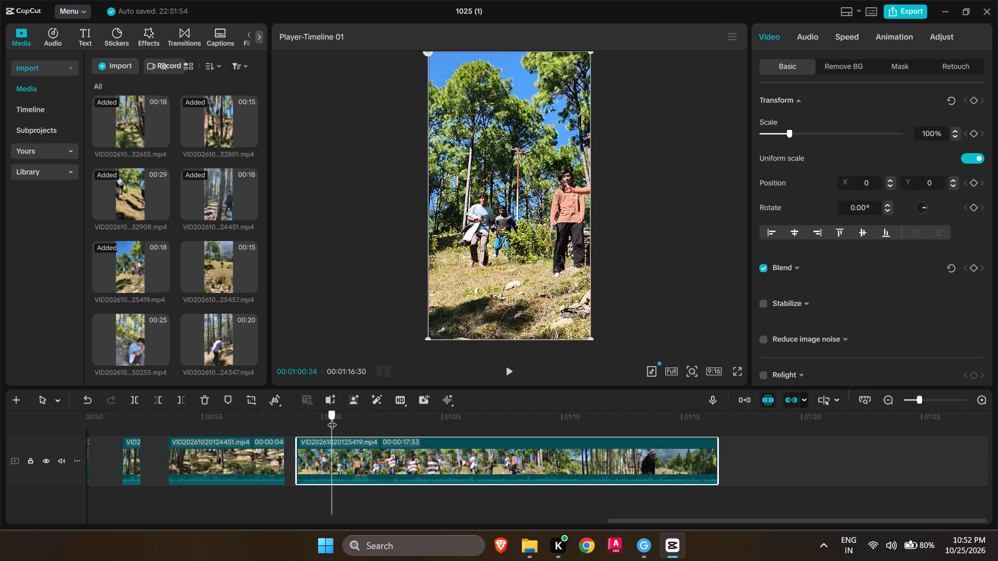
{"action": "left_click_drag", "start_coordinate": [332, 418], "coordinate": [428, 432]}
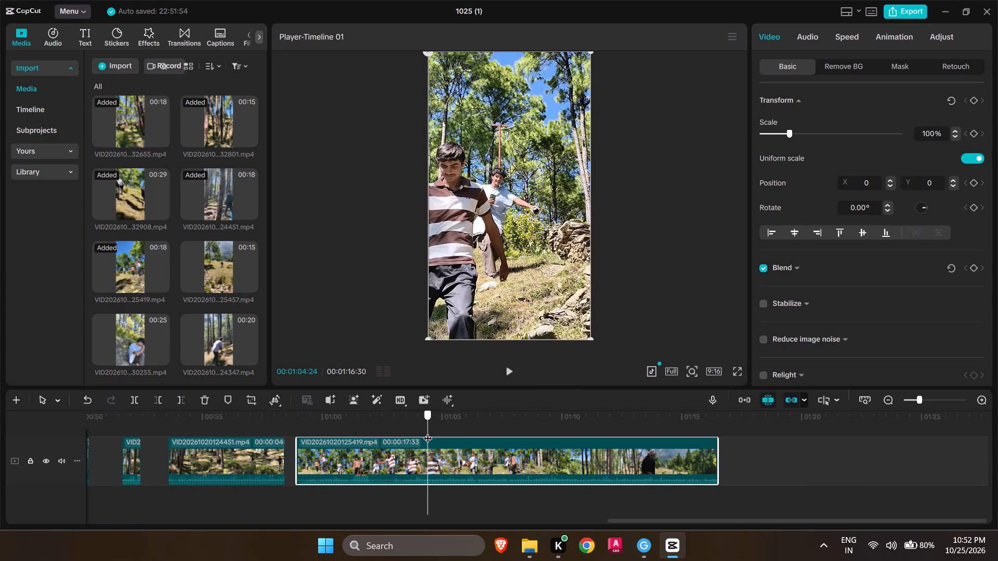
{"action": "left_click_drag", "start_coordinate": [428, 432], "coordinate": [534, 436]}
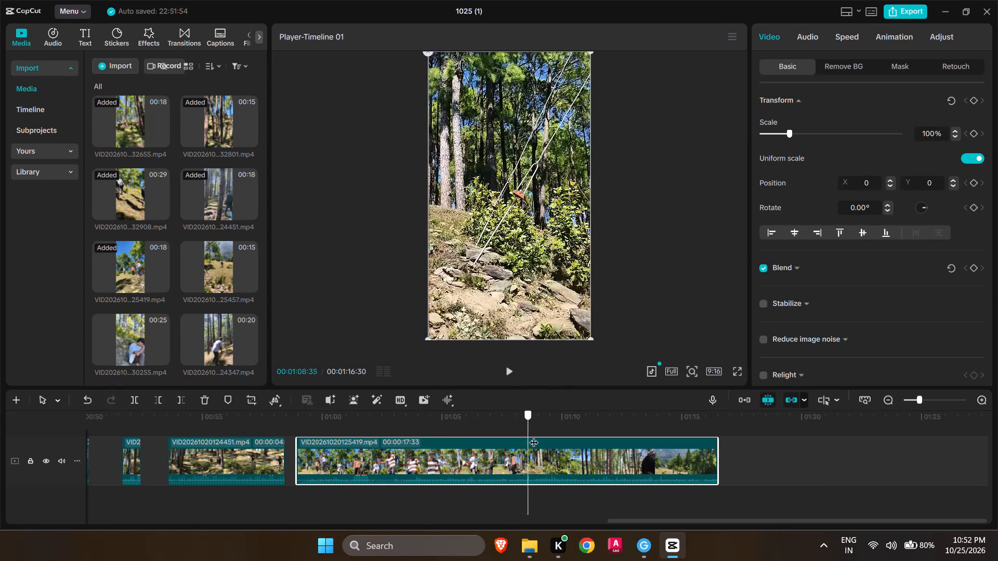
{"action": "left_click_drag", "start_coordinate": [534, 436], "coordinate": [508, 440]}
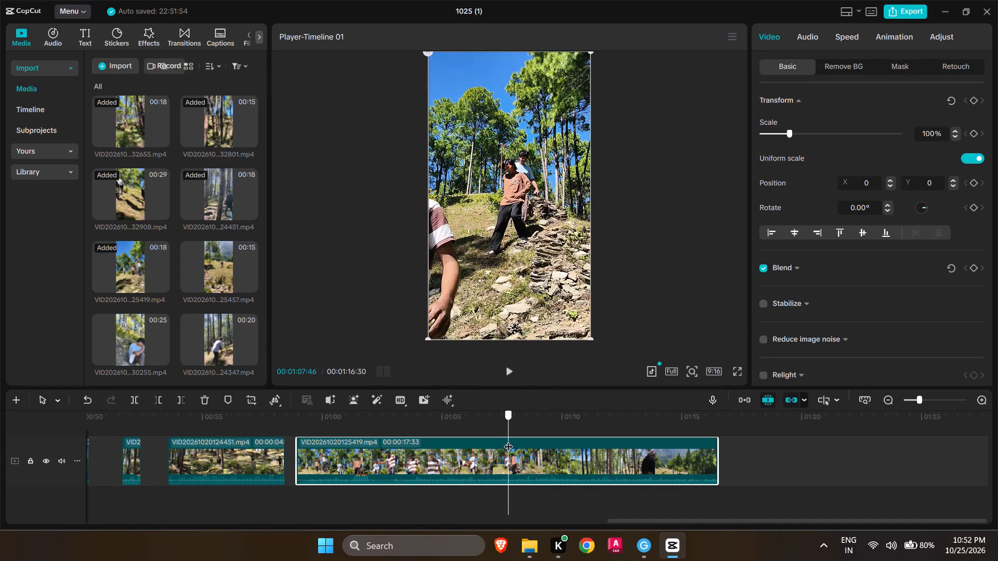
{"action": "left_click_drag", "start_coordinate": [508, 440], "coordinate": [517, 435]}
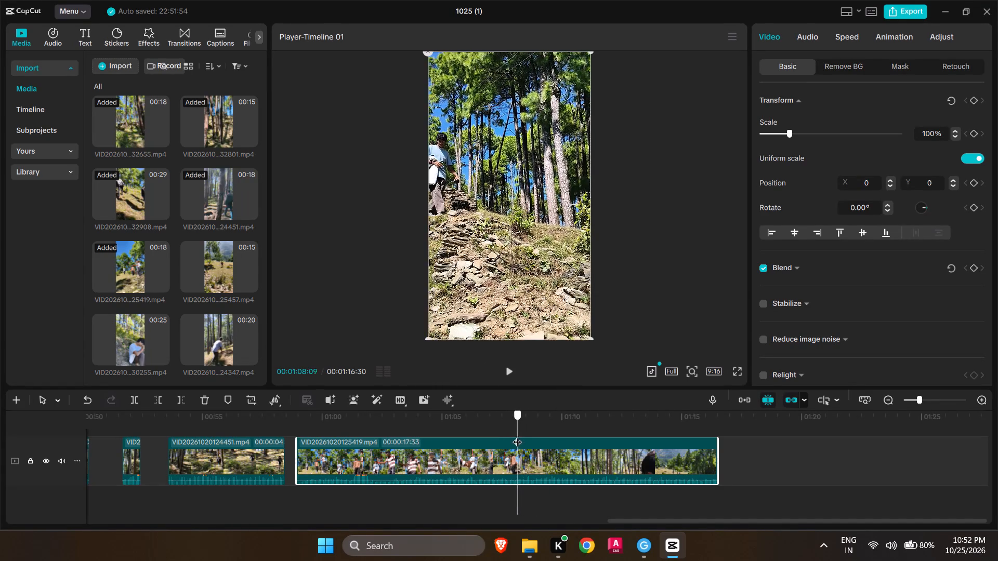
{"action": "left_click_drag", "start_coordinate": [517, 435], "coordinate": [464, 443]}
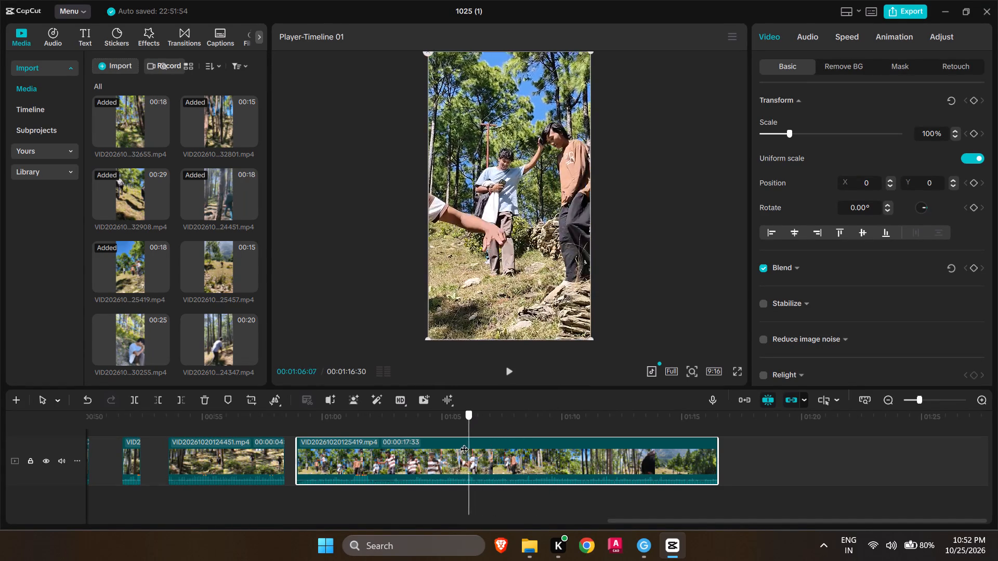
{"action": "left_click_drag", "start_coordinate": [464, 443], "coordinate": [479, 436]}
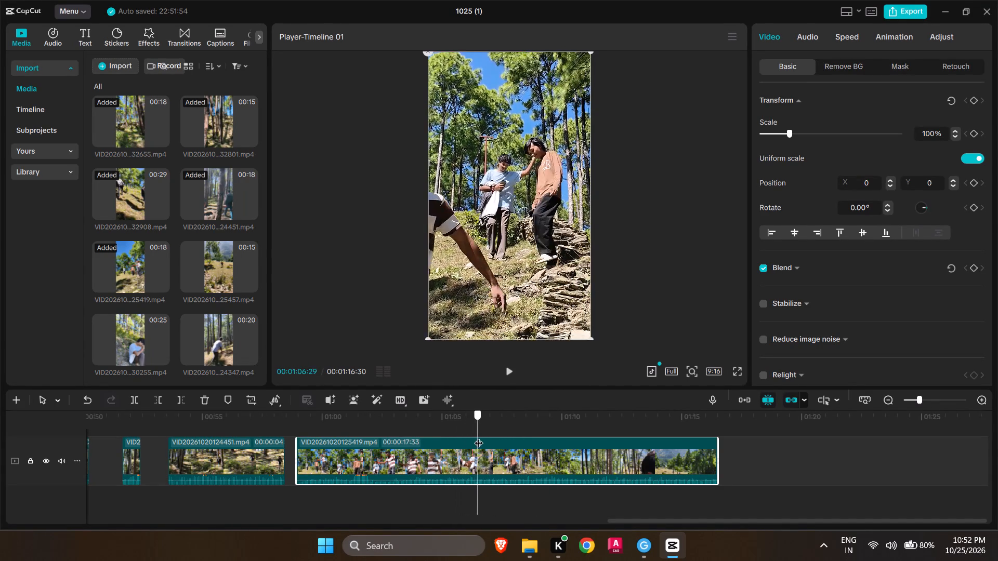
{"action": "left_click_drag", "start_coordinate": [479, 436], "coordinate": [530, 429]}
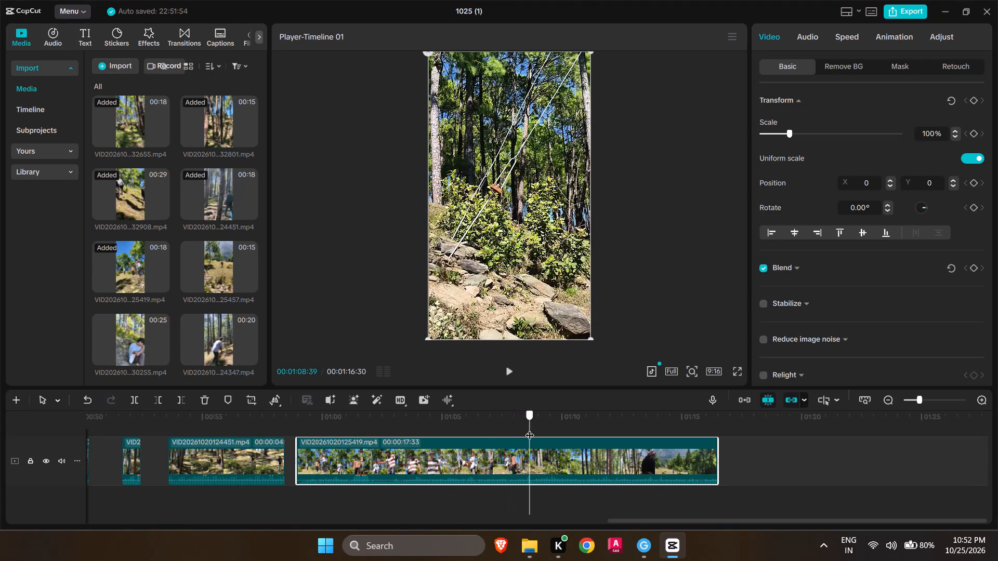
{"action": "left_click_drag", "start_coordinate": [530, 429], "coordinate": [522, 429]}
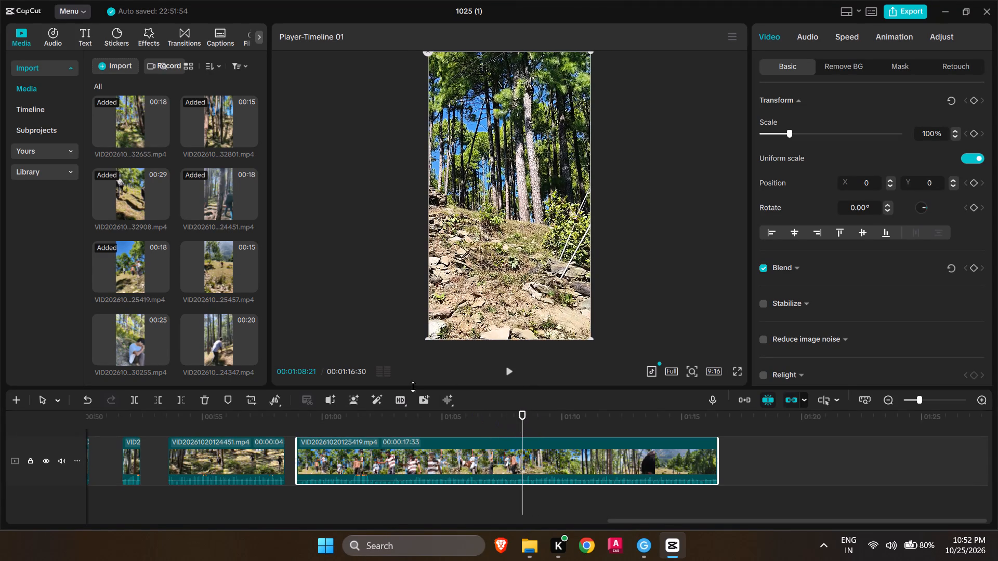
{"action": "left_click", "coordinate": [135, 402]}
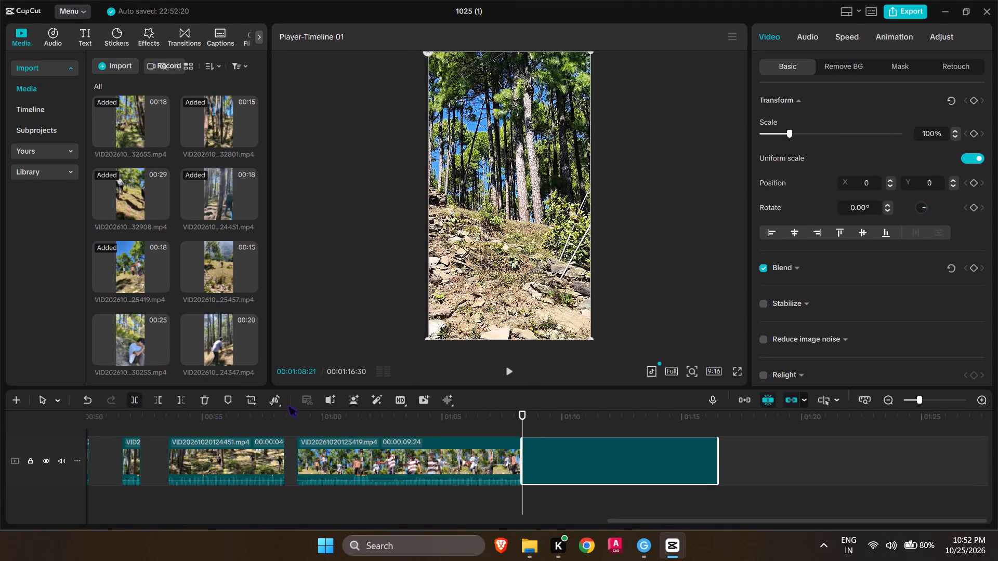
{"action": "left_click_drag", "start_coordinate": [604, 455], "coordinate": [626, 455]}
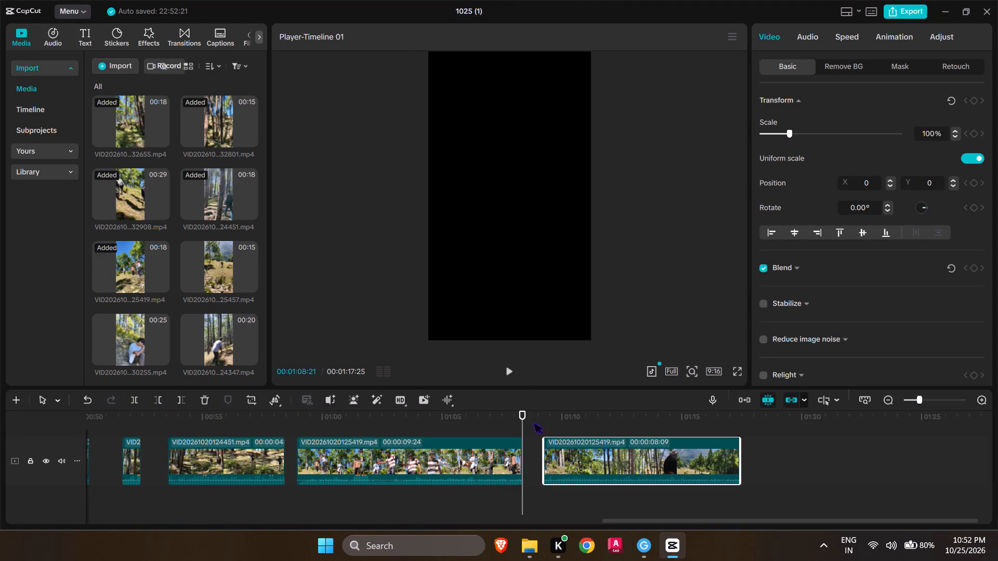
Split the separated second part of VID20261020125419.mp4 at 00:01:12:05 and delete its first piece.
{"action": "left_click_drag", "start_coordinate": [527, 418], "coordinate": [598, 423]}
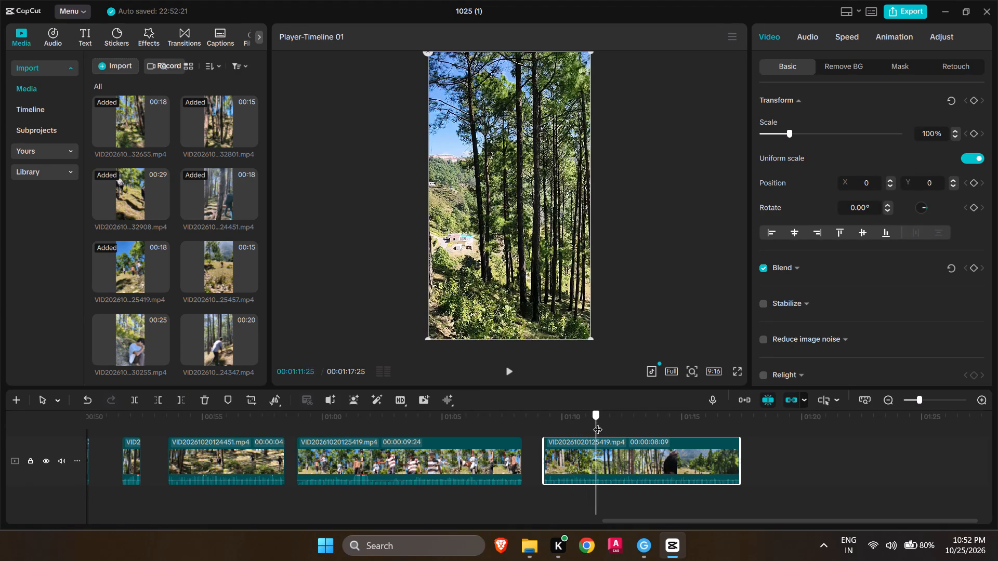
{"action": "left_click_drag", "start_coordinate": [598, 423], "coordinate": [651, 420]}
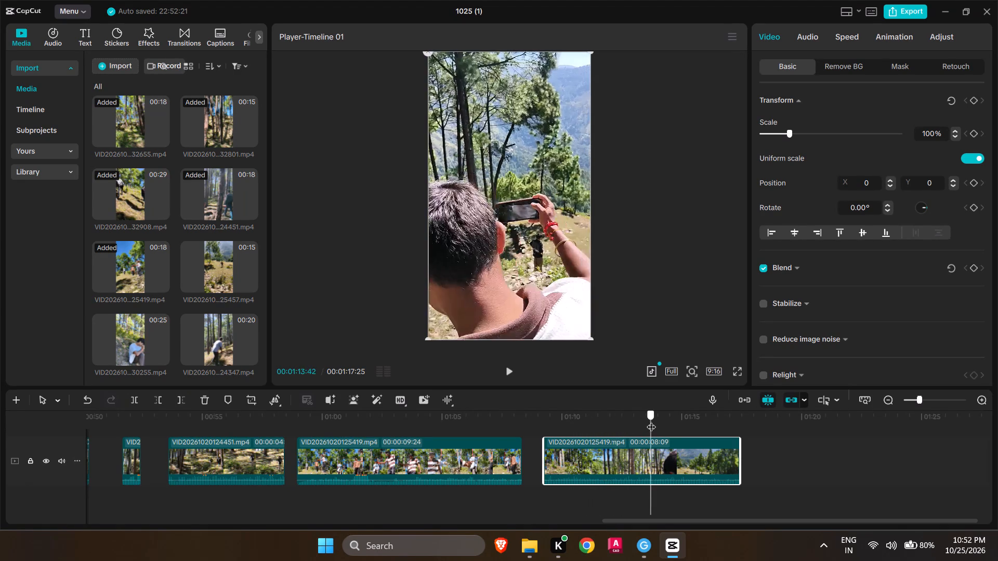
{"action": "left_click_drag", "start_coordinate": [651, 420], "coordinate": [701, 417]}
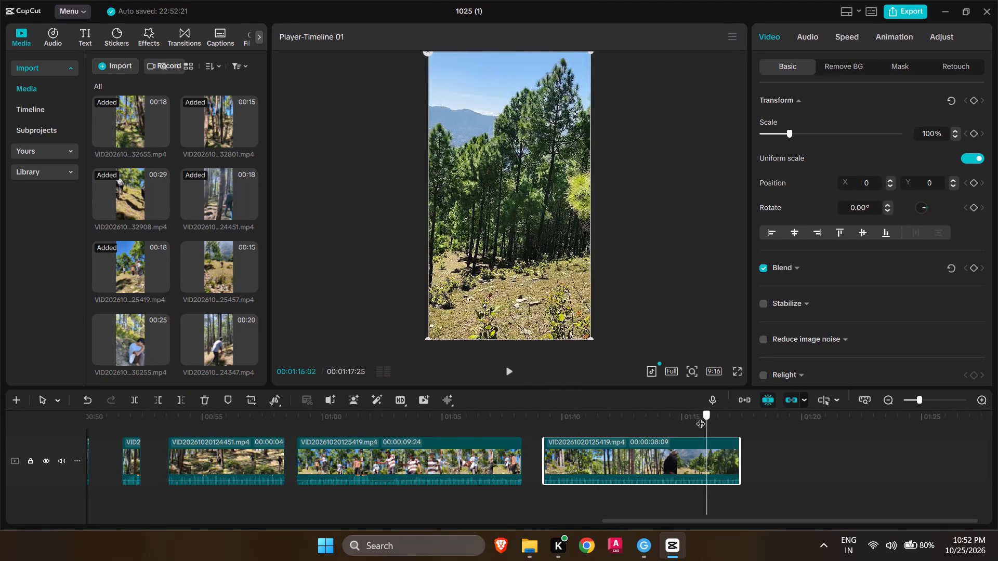
{"action": "left_click_drag", "start_coordinate": [701, 417], "coordinate": [694, 419]}
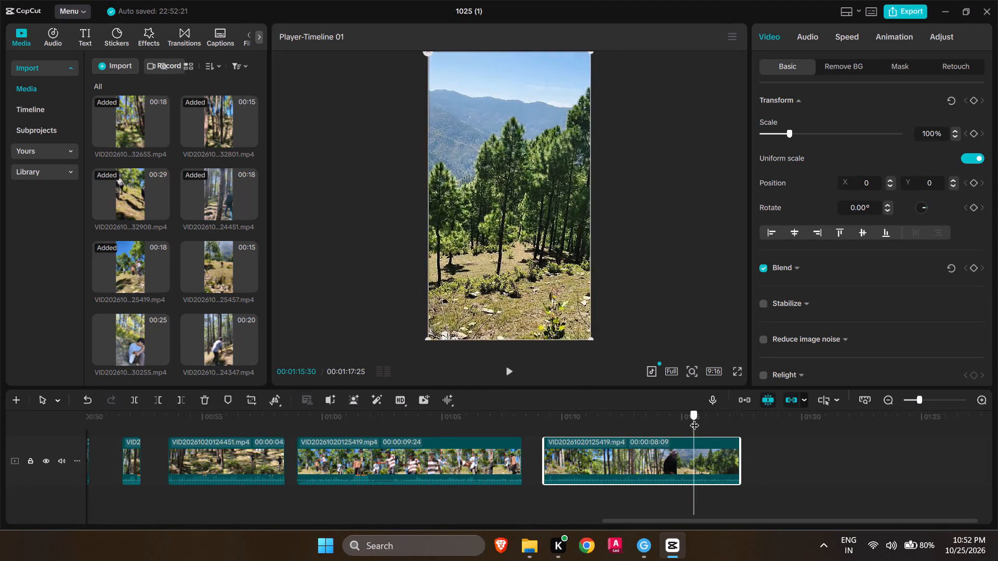
{"action": "left_click_drag", "start_coordinate": [694, 419], "coordinate": [655, 423]}
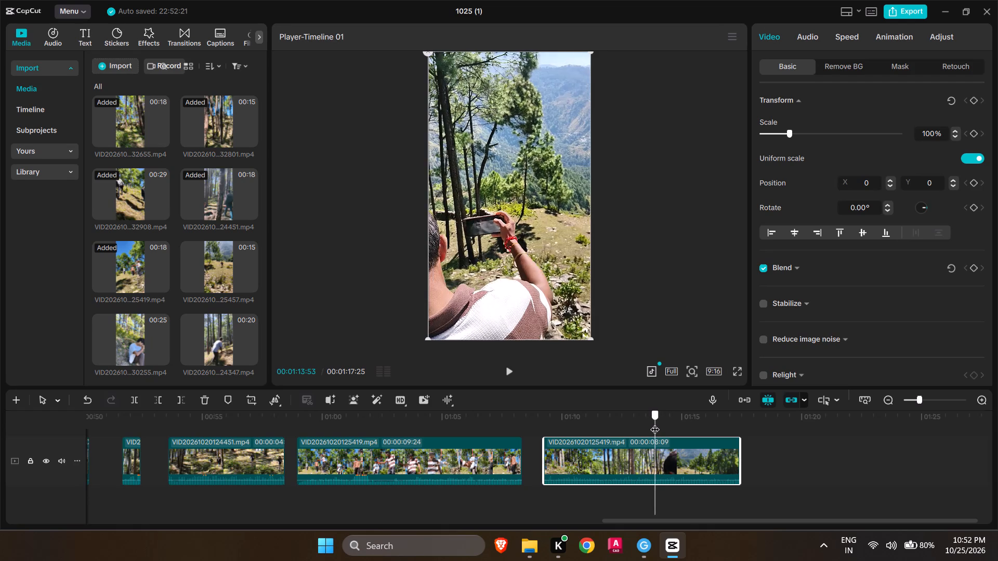
{"action": "left_click_drag", "start_coordinate": [655, 423], "coordinate": [623, 425]}
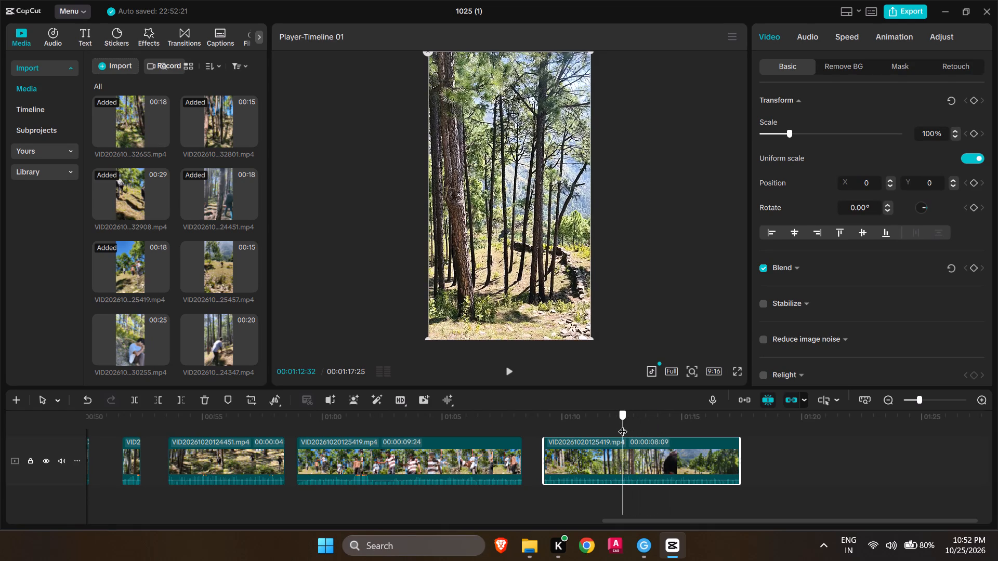
{"action": "left_click_drag", "start_coordinate": [623, 425], "coordinate": [638, 425]}
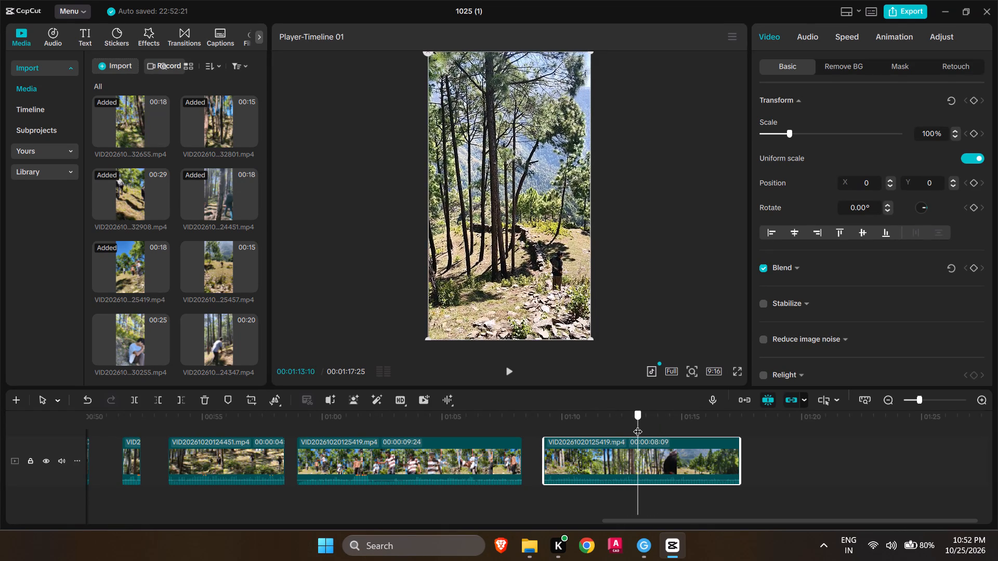
{"action": "left_click_drag", "start_coordinate": [638, 425], "coordinate": [659, 424]}
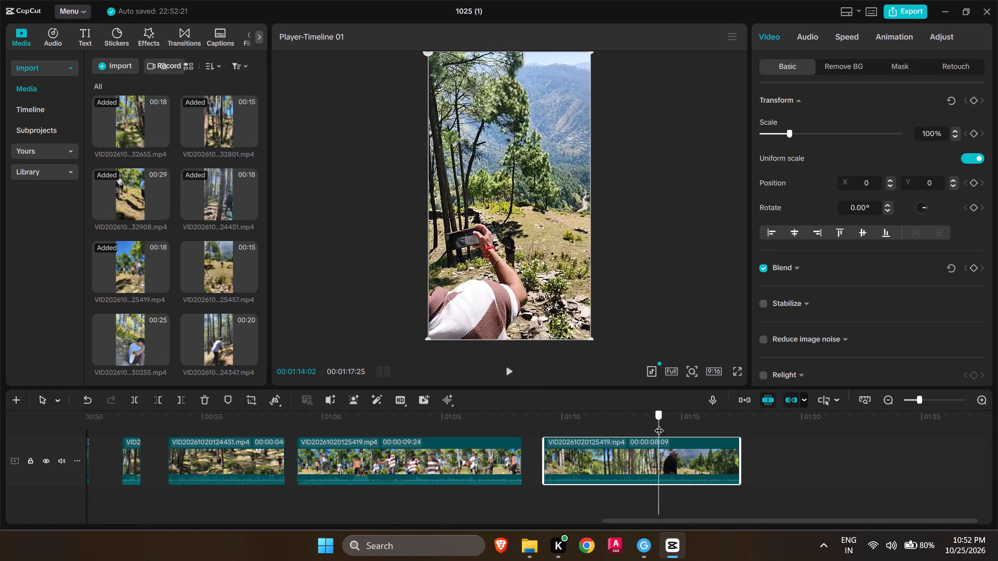
{"action": "left_click_drag", "start_coordinate": [659, 424], "coordinate": [608, 423]}
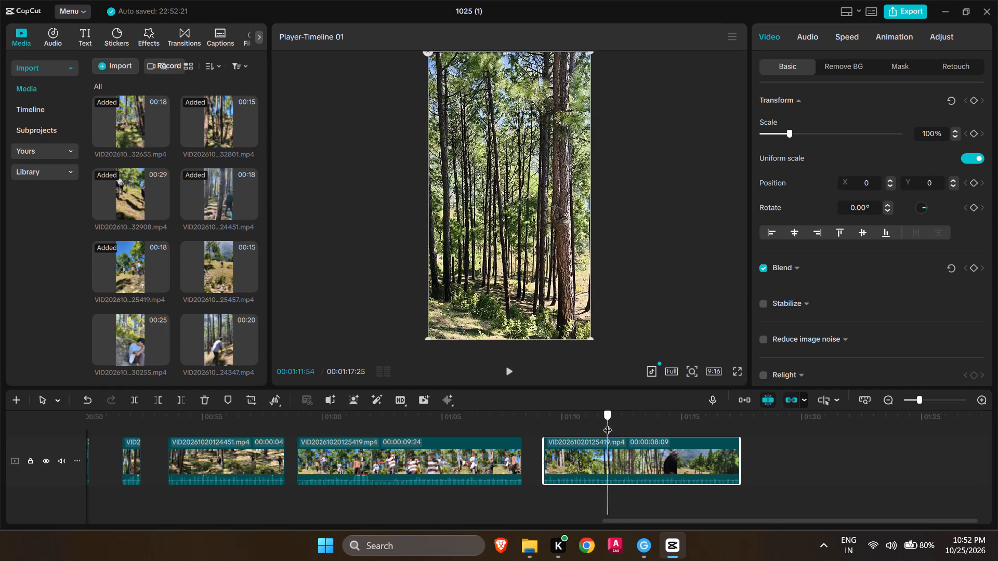
{"action": "left_click_drag", "start_coordinate": [608, 423], "coordinate": [624, 425]}
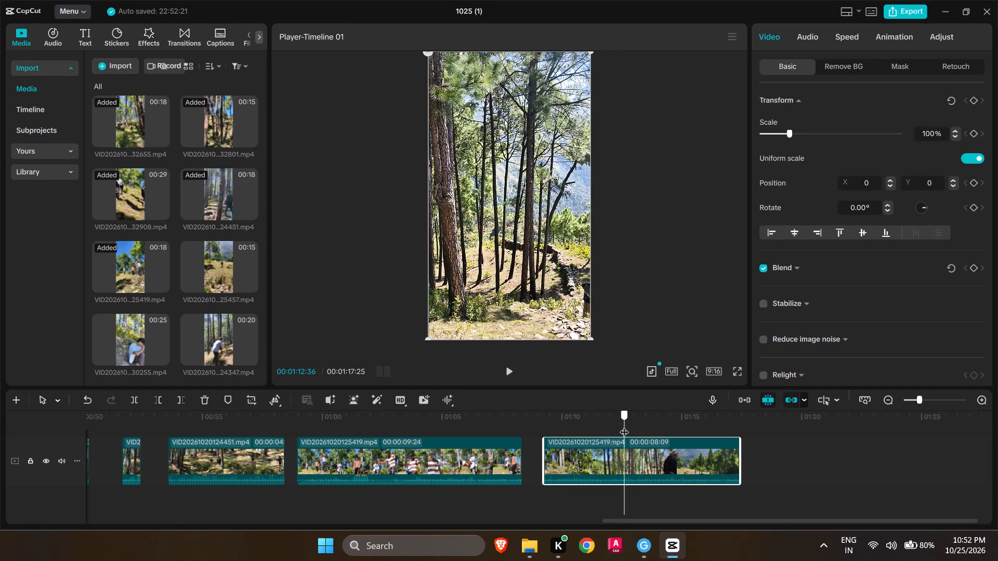
{"action": "left_click_drag", "start_coordinate": [624, 425], "coordinate": [612, 425]}
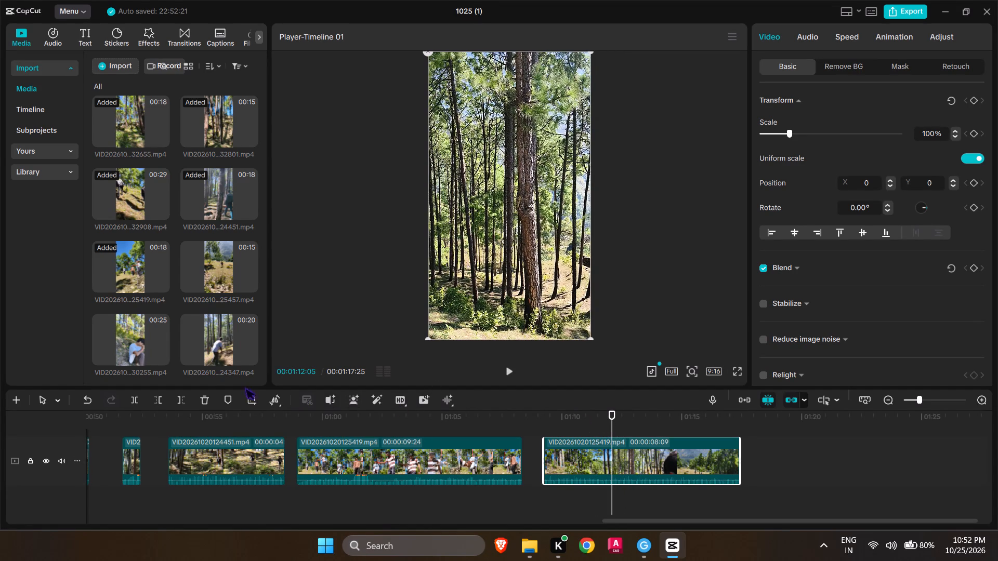
{"action": "left_click", "coordinate": [138, 398]}
{"action": "left_click", "coordinate": [562, 444]}
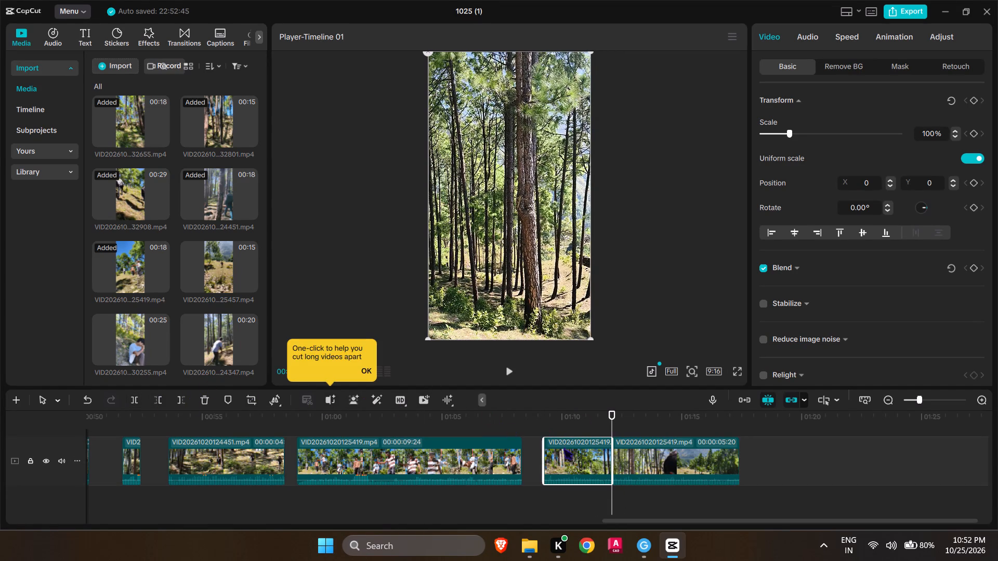
{"action": "key", "text": "Delete"}
Split the last VID20261020125419.mp4 piece at 00:01:13:01 and 00:01:14:24, and delete the middle section.
{"action": "left_click_drag", "start_coordinate": [612, 415], "coordinate": [621, 419]}
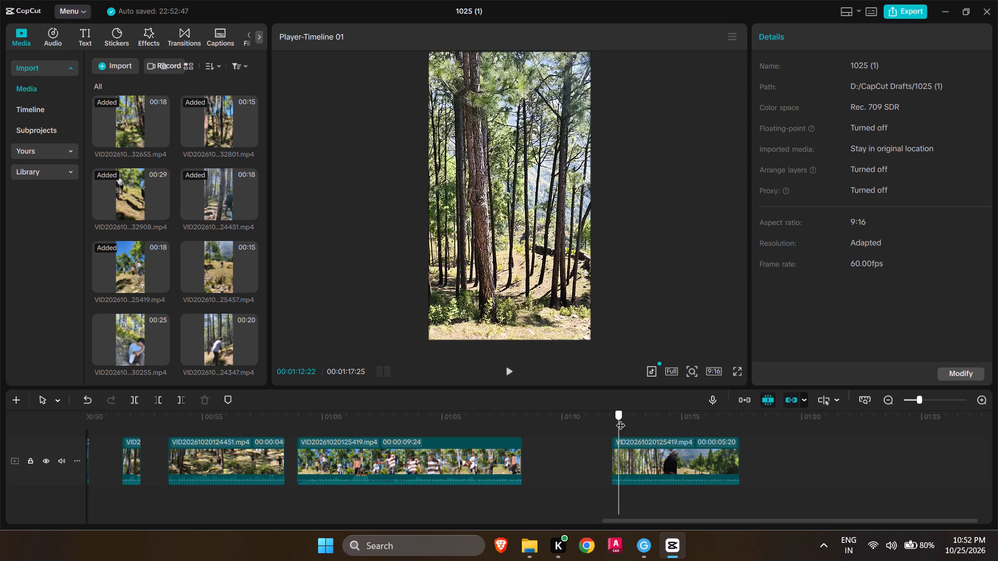
{"action": "left_click_drag", "start_coordinate": [621, 419], "coordinate": [646, 433]}
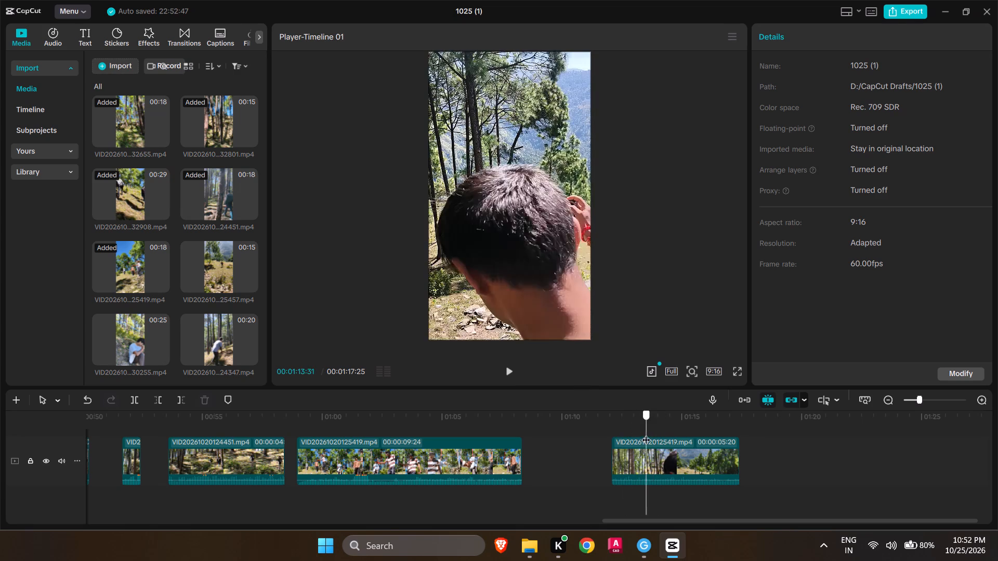
{"action": "left_click_drag", "start_coordinate": [646, 433], "coordinate": [634, 433]}
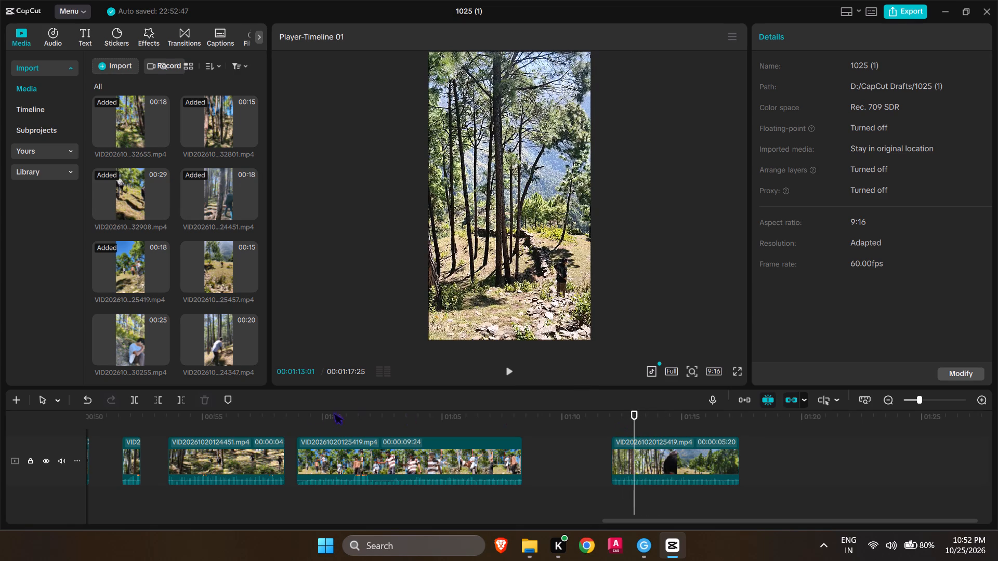
{"action": "left_click", "coordinate": [130, 396]}
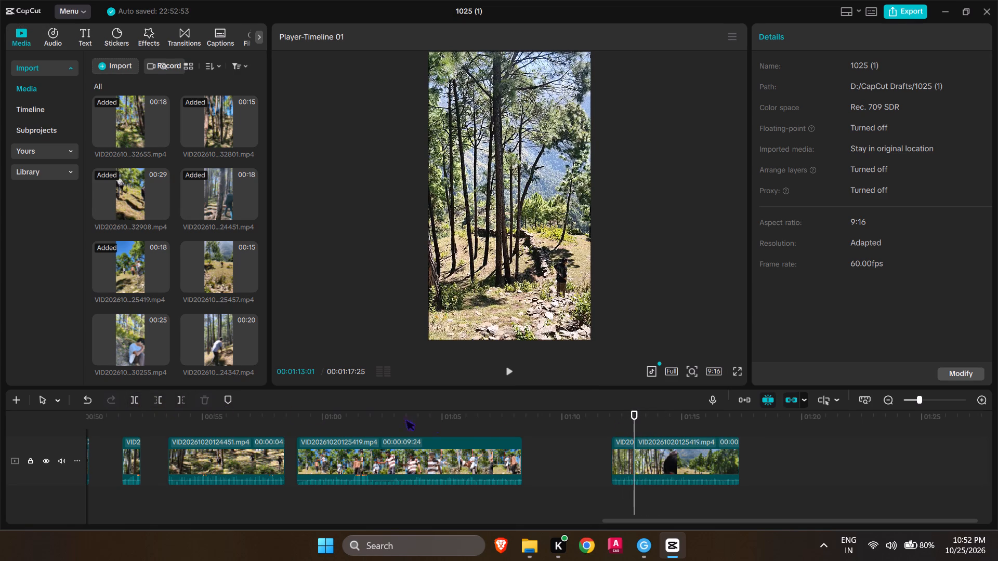
{"action": "left_click_drag", "start_coordinate": [637, 425], "coordinate": [658, 425]}
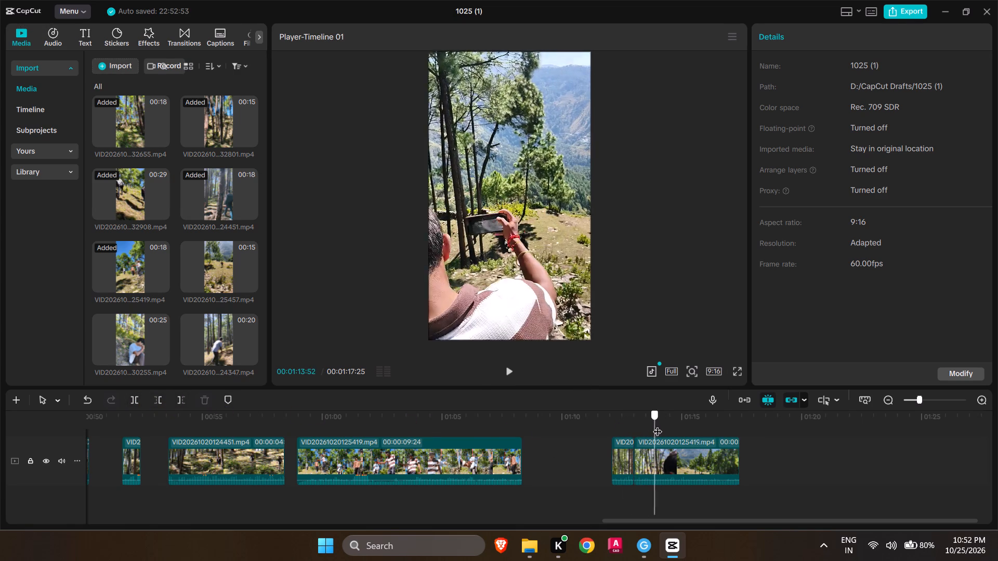
{"action": "left_click_drag", "start_coordinate": [658, 425], "coordinate": [667, 424]}
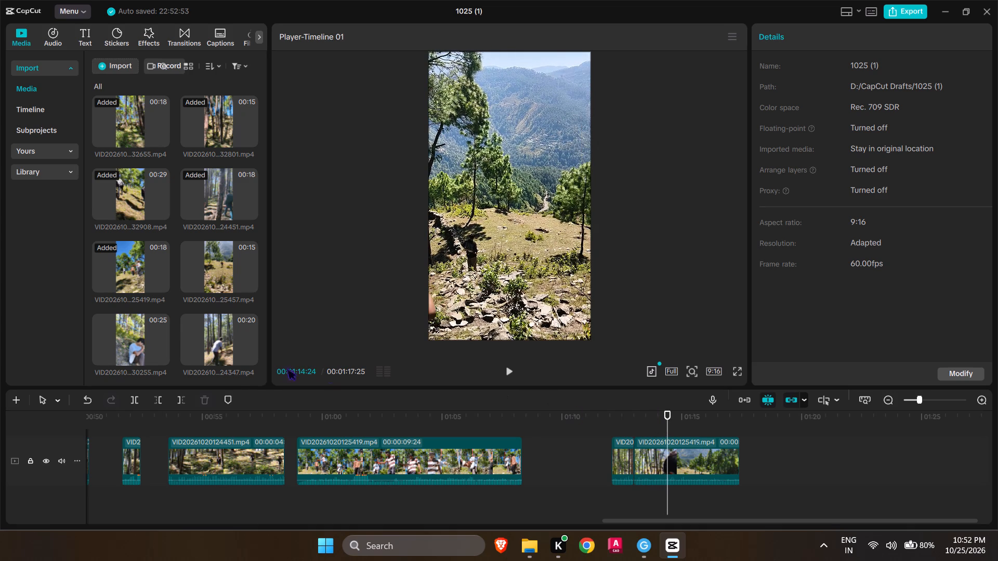
{"action": "left_click", "coordinate": [138, 399]}
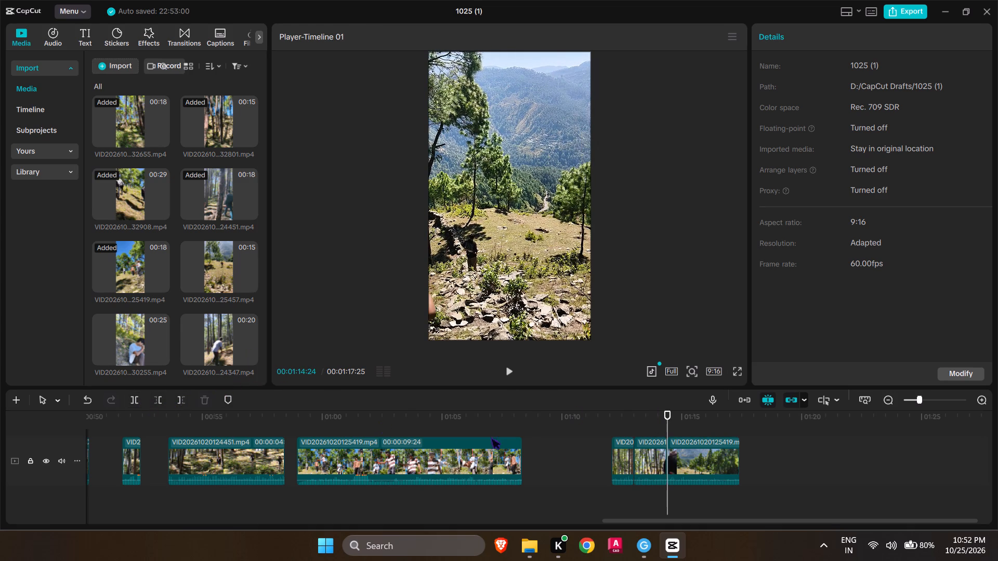
{"action": "left_click", "coordinate": [656, 462]}
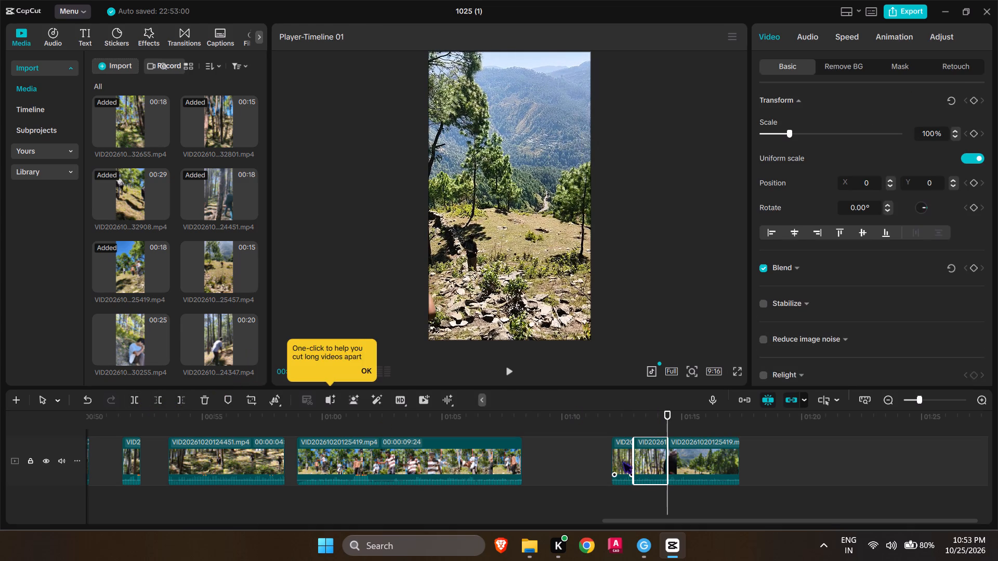
{"action": "key", "text": "Delete"}
Move the last VID20261020125419.mp4 piece earlier to close the gap, so it starts right after the short preceding piece.
{"action": "left_click_drag", "start_coordinate": [697, 446], "coordinate": [679, 450]}
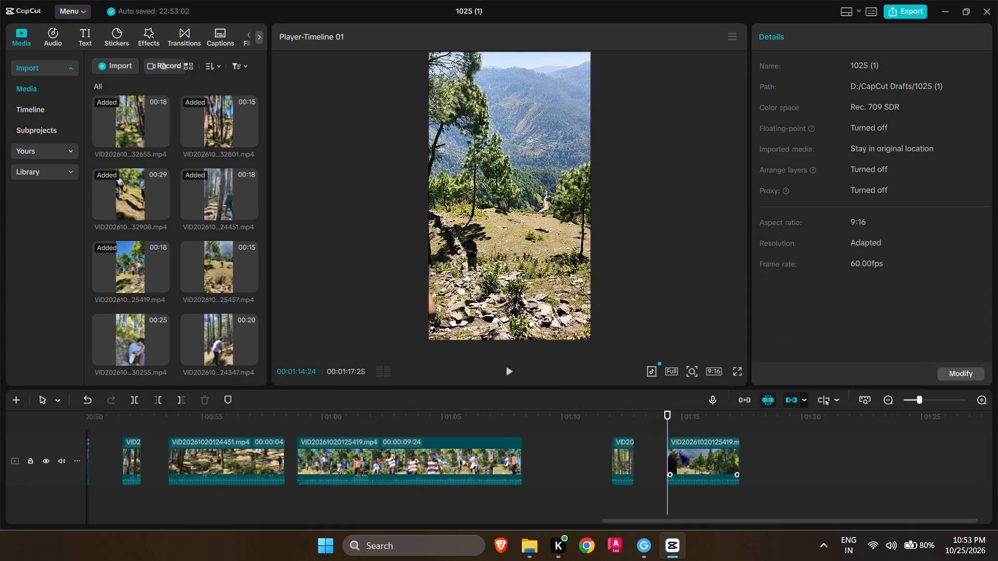
{"action": "left_click_drag", "start_coordinate": [679, 450], "coordinate": [663, 447]}
Review the two joined VID20261020125419.mp4 pieces and the longer clip before them by scrubbing the playhead across them.
{"action": "left_click_drag", "start_coordinate": [674, 416], "coordinate": [624, 418]}
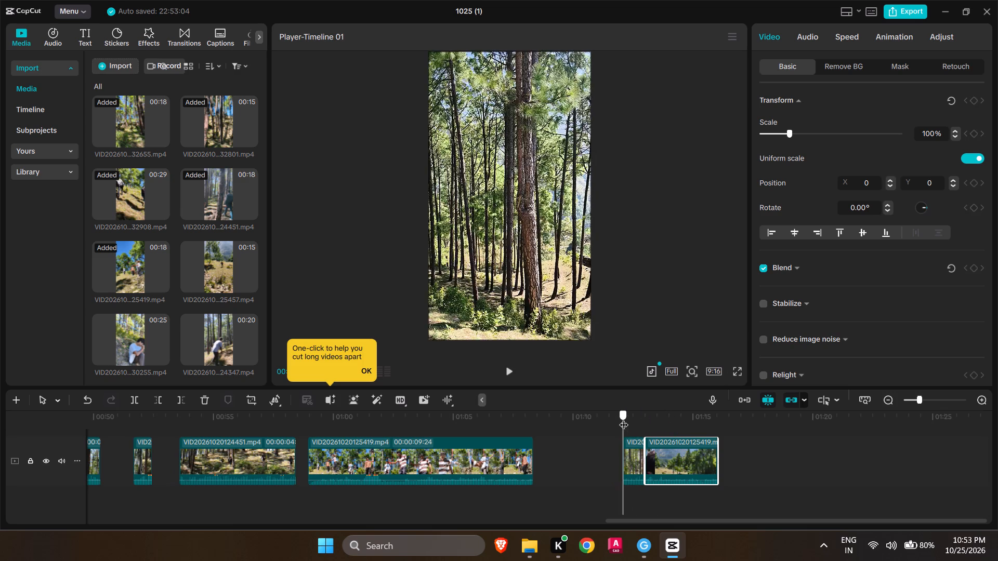
{"action": "left_click_drag", "start_coordinate": [624, 418], "coordinate": [633, 420]}
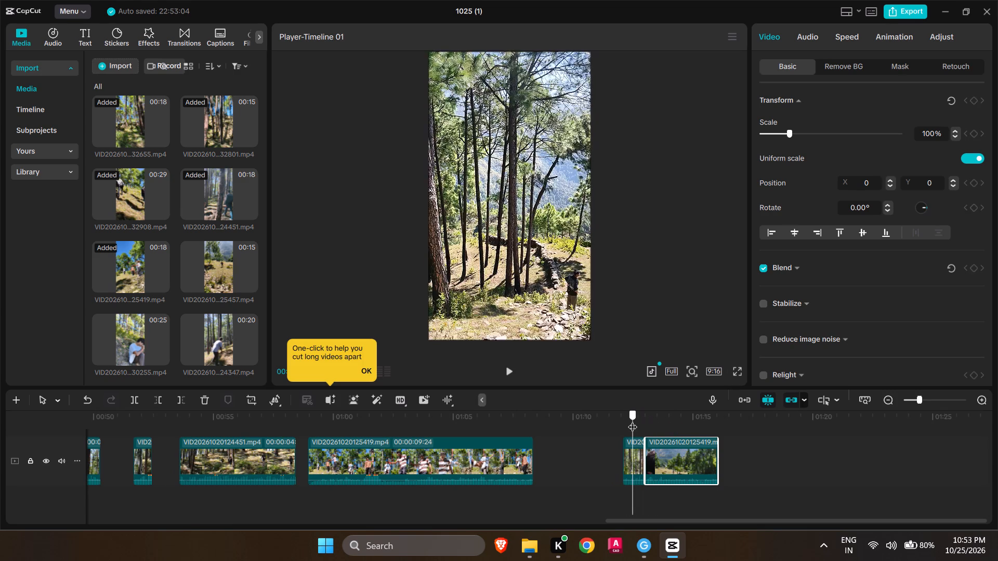
{"action": "left_click_drag", "start_coordinate": [633, 420], "coordinate": [710, 417]}
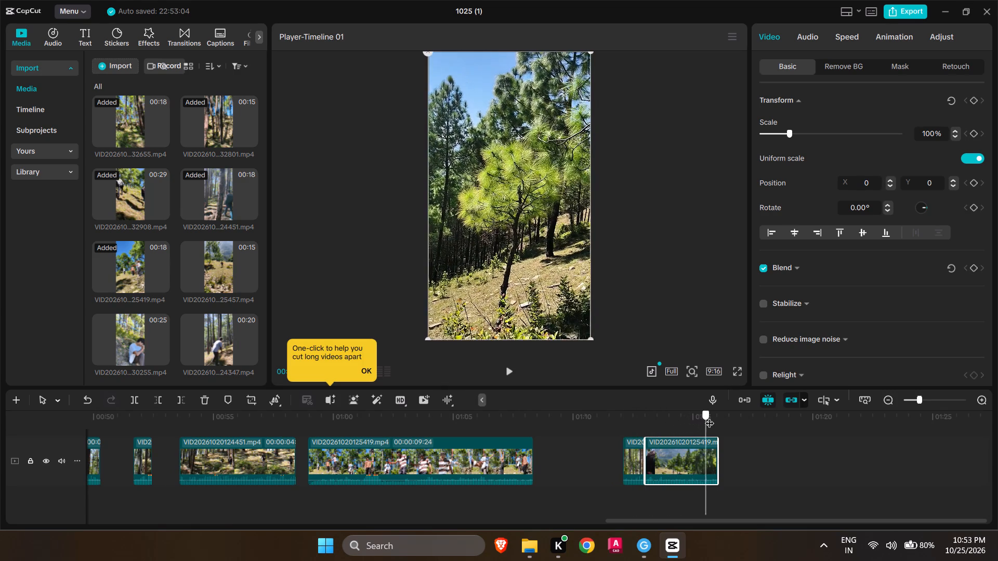
{"action": "left_click_drag", "start_coordinate": [710, 417], "coordinate": [734, 413]}
{"action": "left_click", "coordinate": [757, 452]}
{"action": "left_click", "coordinate": [677, 446]}
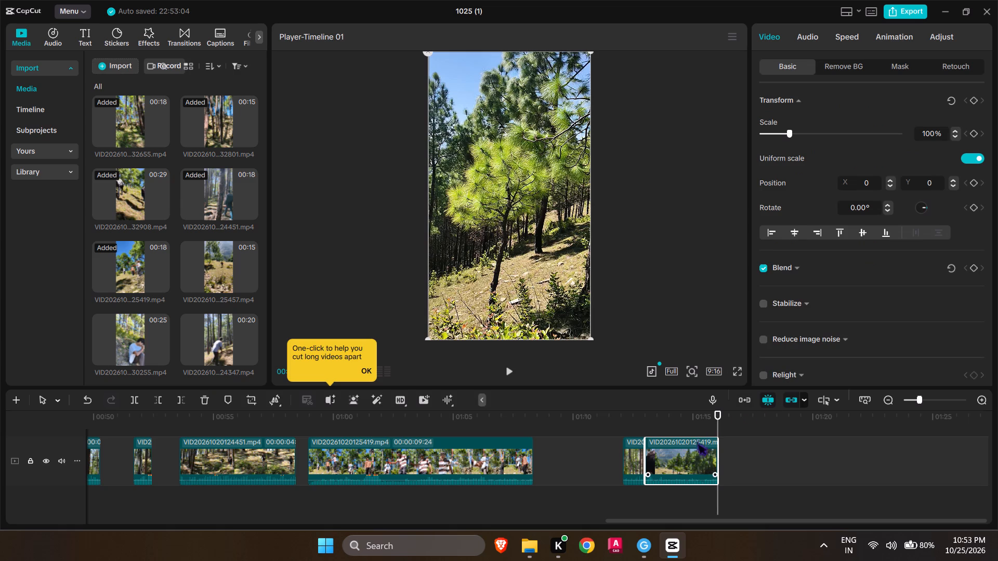
{"action": "left_click", "coordinate": [695, 442]}
{"action": "left_click", "coordinate": [753, 438]}
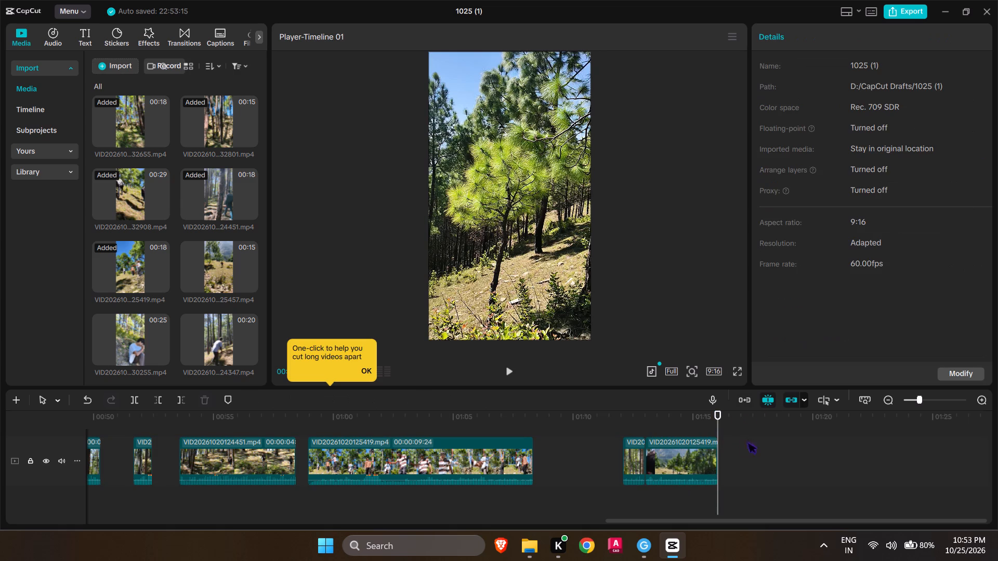
{"action": "left_click_drag", "start_coordinate": [722, 412], "coordinate": [631, 426]}
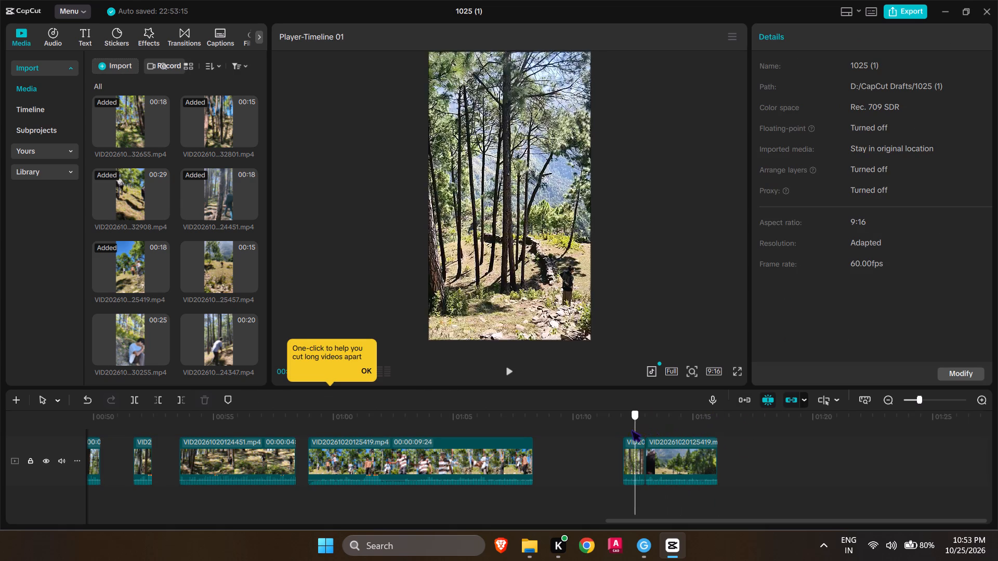
{"action": "left_click_drag", "start_coordinate": [631, 426], "coordinate": [735, 435]}
{"action": "left_click", "coordinate": [772, 458]}
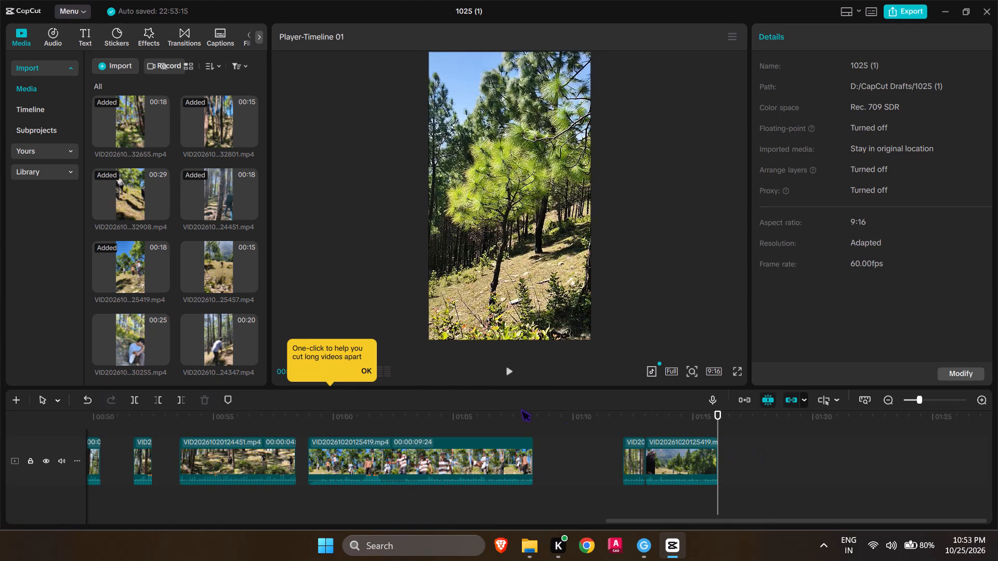
{"action": "left_click", "coordinate": [437, 478]}
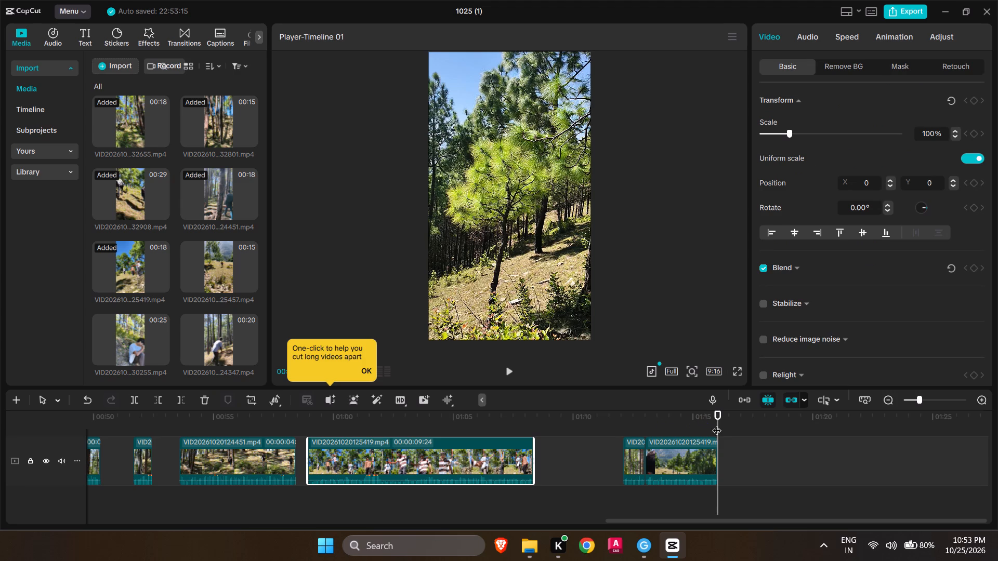
{"action": "left_click_drag", "start_coordinate": [718, 424], "coordinate": [317, 418]}
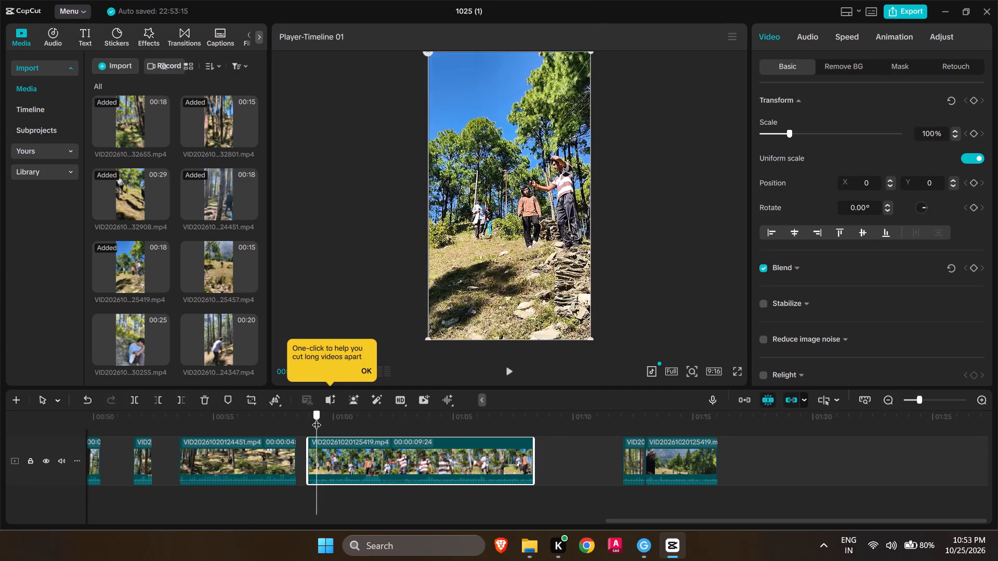
{"action": "left_click_drag", "start_coordinate": [317, 418], "coordinate": [644, 436]}
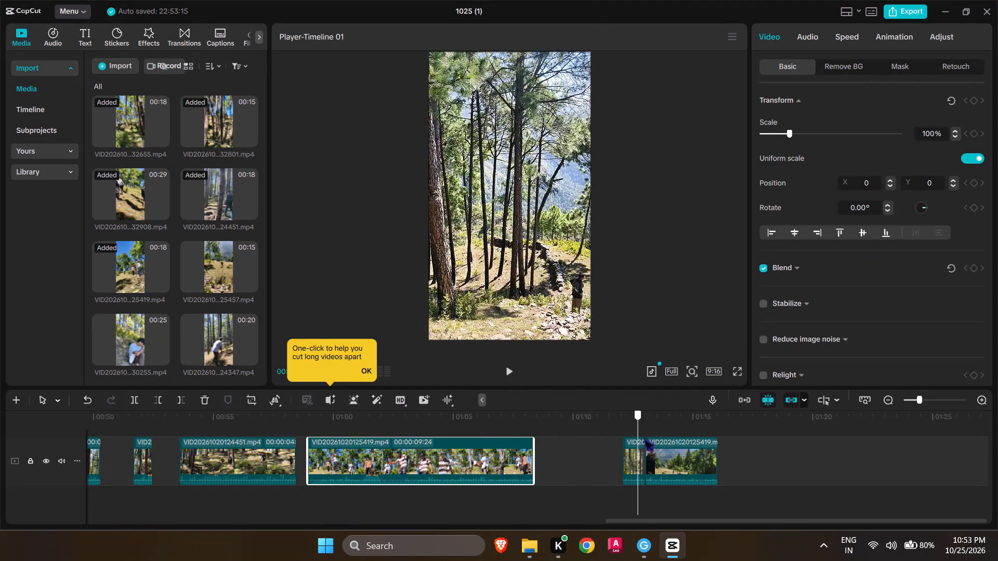
{"action": "left_click_drag", "start_coordinate": [644, 436], "coordinate": [799, 430]}
Preview VID20261020125457.mp4 and VID20261020130255.mp4, and place the latter on the main track after the last clip, starting at about 1:18.
{"action": "left_click", "coordinate": [192, 266]}
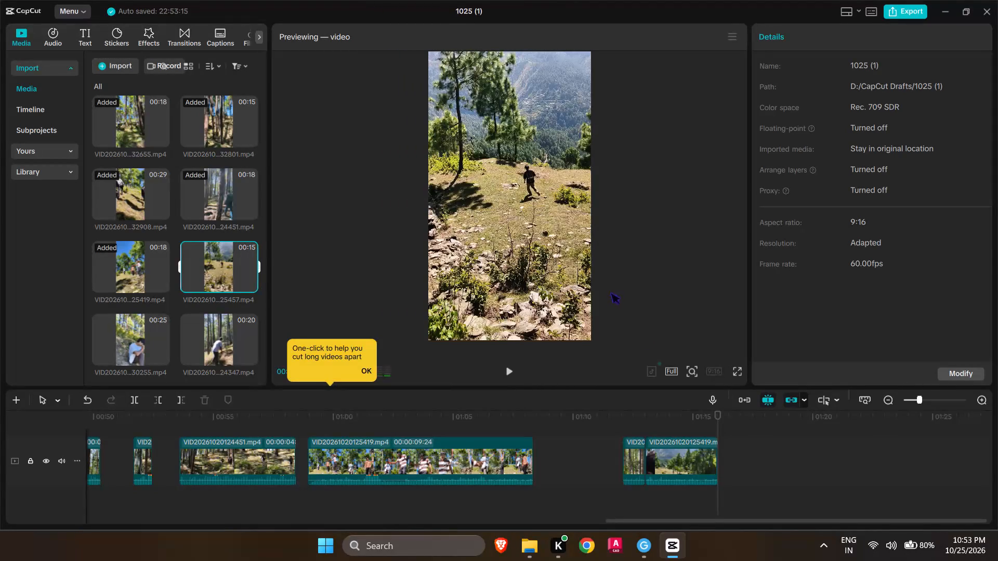
{"action": "left_click", "coordinate": [129, 335]}
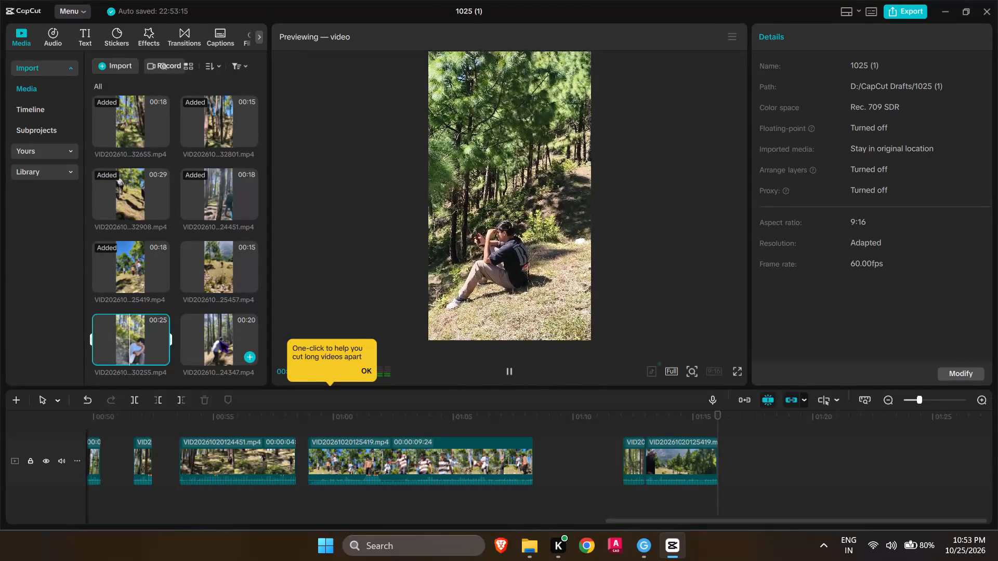
{"action": "left_click_drag", "start_coordinate": [129, 340], "coordinate": [758, 459]}
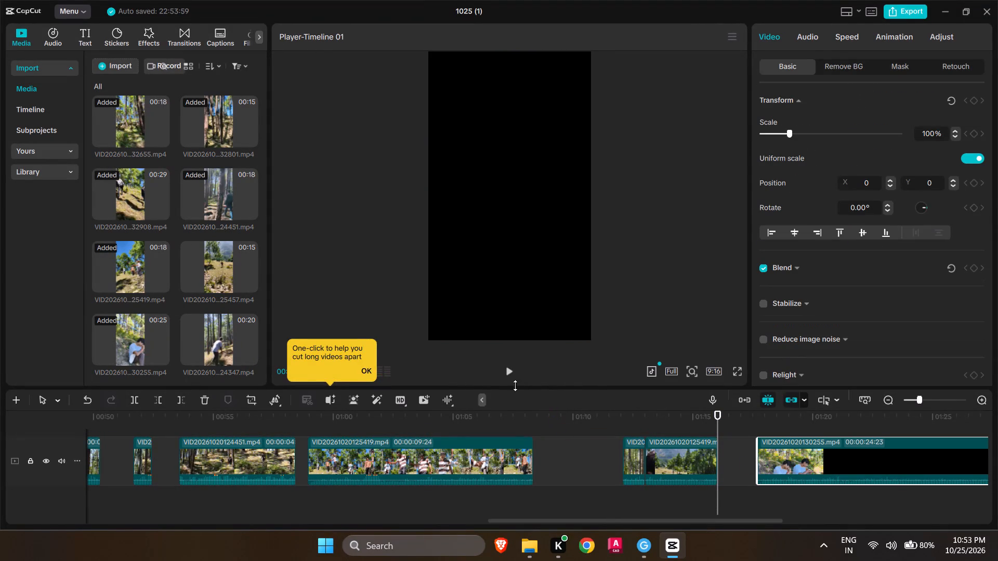
Split VID20261020130255.mp4 at about 1:26, just before the seated man appears, and move its second part to start at about 1:29.
{"action": "left_click_drag", "start_coordinate": [715, 411], "coordinate": [744, 415]}
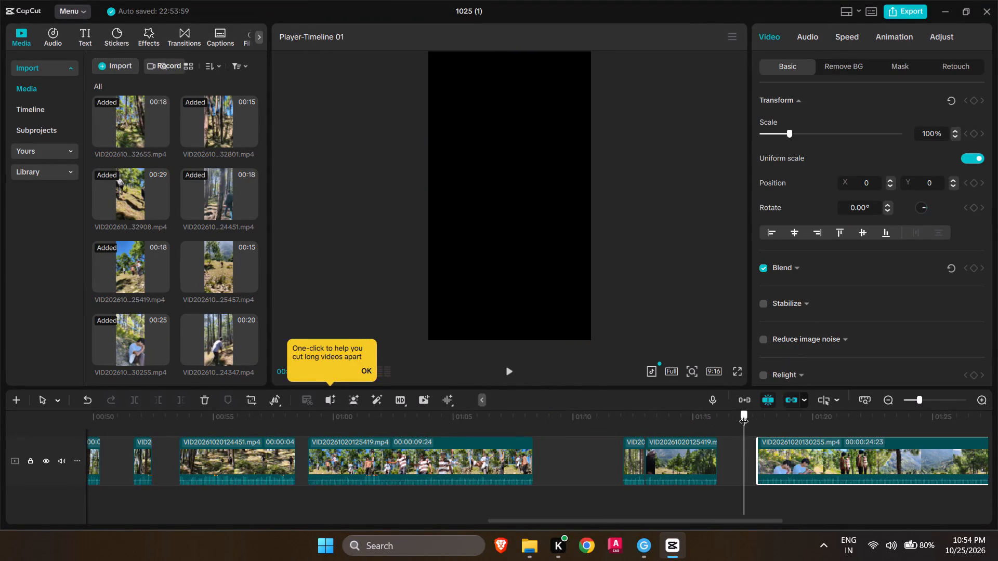
{"action": "left_click_drag", "start_coordinate": [744, 415], "coordinate": [868, 431]}
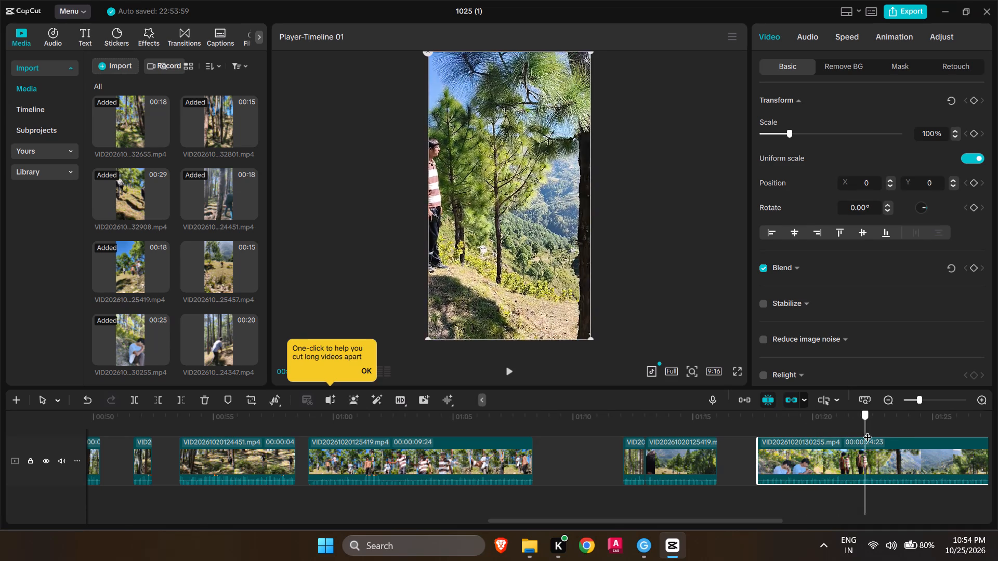
{"action": "left_click_drag", "start_coordinate": [868, 431], "coordinate": [988, 425]}
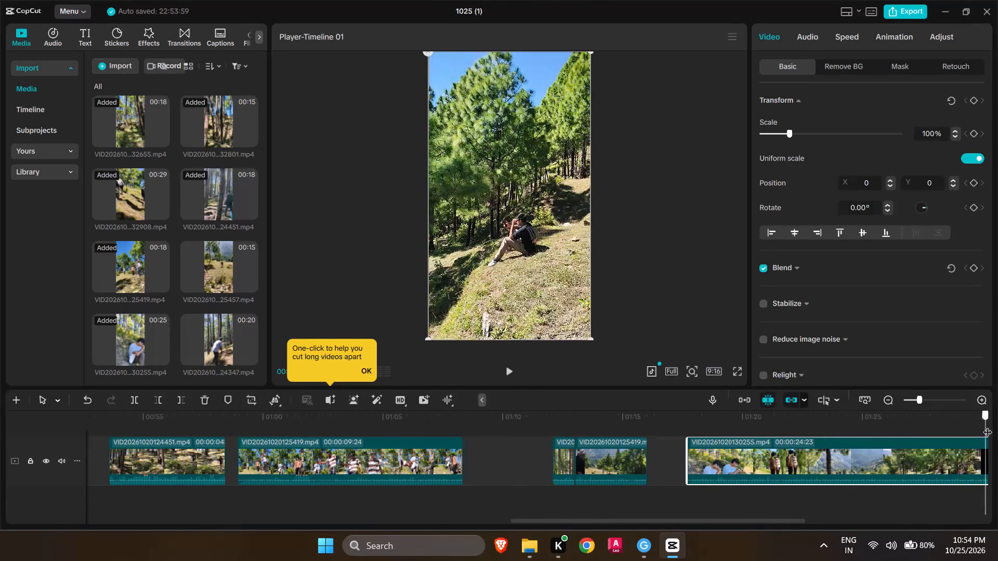
{"action": "left_click_drag", "start_coordinate": [988, 425], "coordinate": [526, 442]}
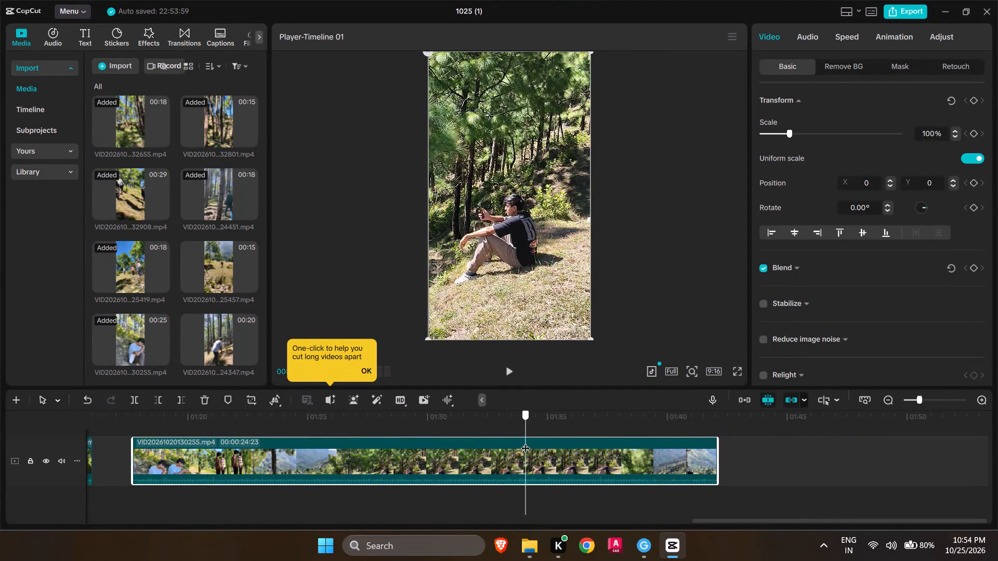
{"action": "left_click_drag", "start_coordinate": [526, 442], "coordinate": [350, 451]}
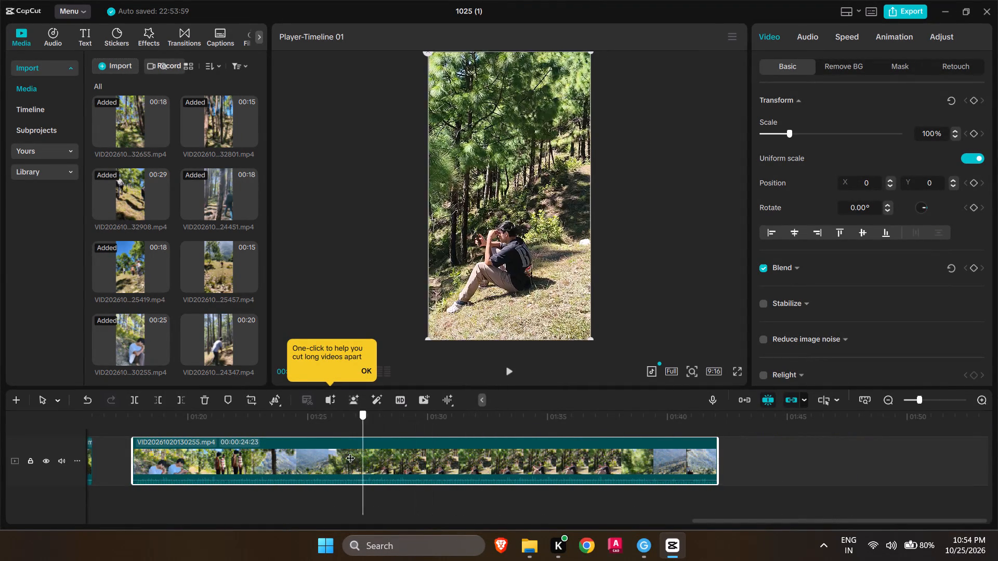
{"action": "left_click_drag", "start_coordinate": [350, 451], "coordinate": [348, 456]}
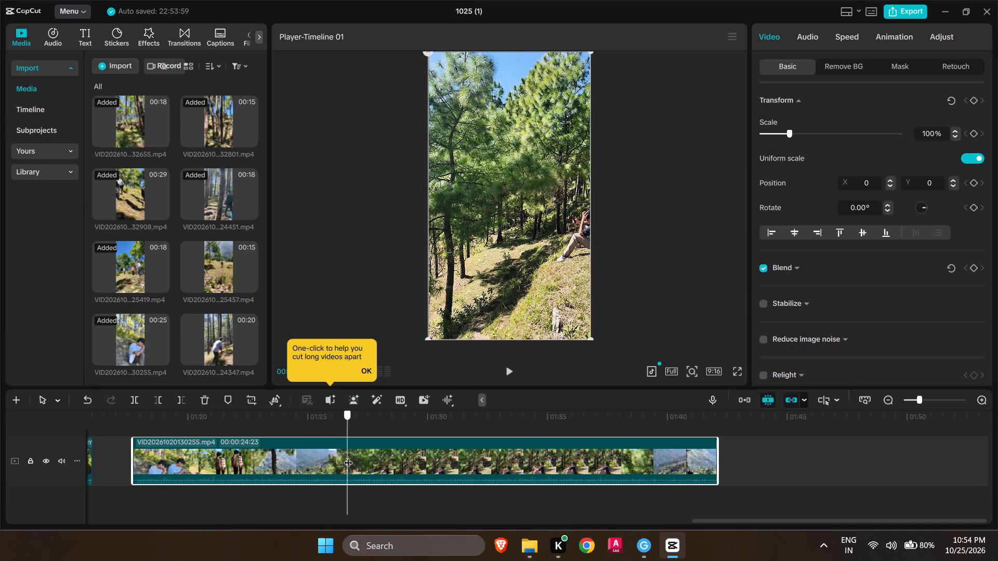
{"action": "left_click_drag", "start_coordinate": [348, 456], "coordinate": [334, 460]}
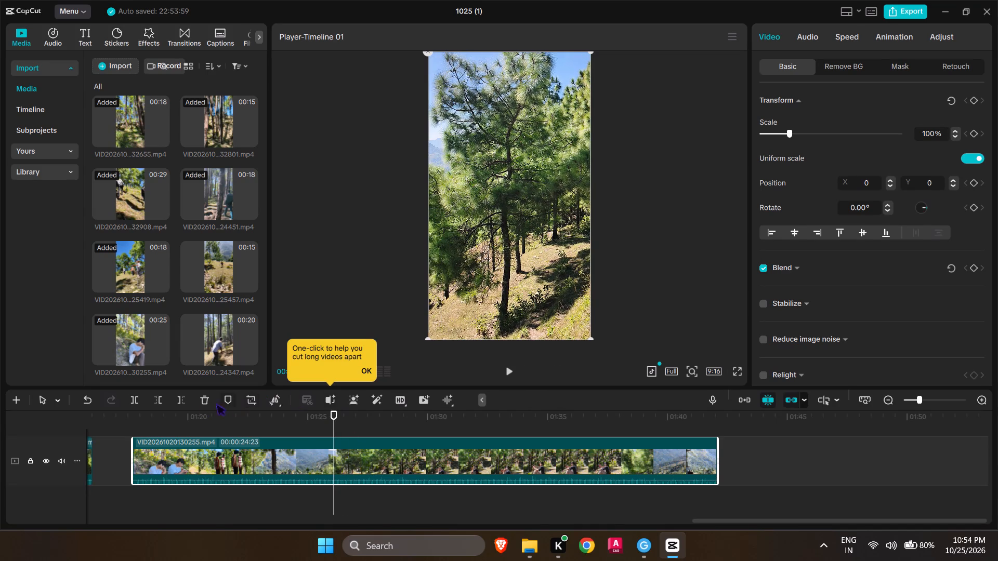
{"action": "left_click", "coordinate": [136, 401]}
{"action": "left_click_drag", "start_coordinate": [396, 451], "coordinate": [461, 451]}
Trim away the end of the second VID20261020130255.mp4 part after about 1:42, where the open valley view starts.
{"action": "left_click_drag", "start_coordinate": [339, 417], "coordinate": [477, 439]}
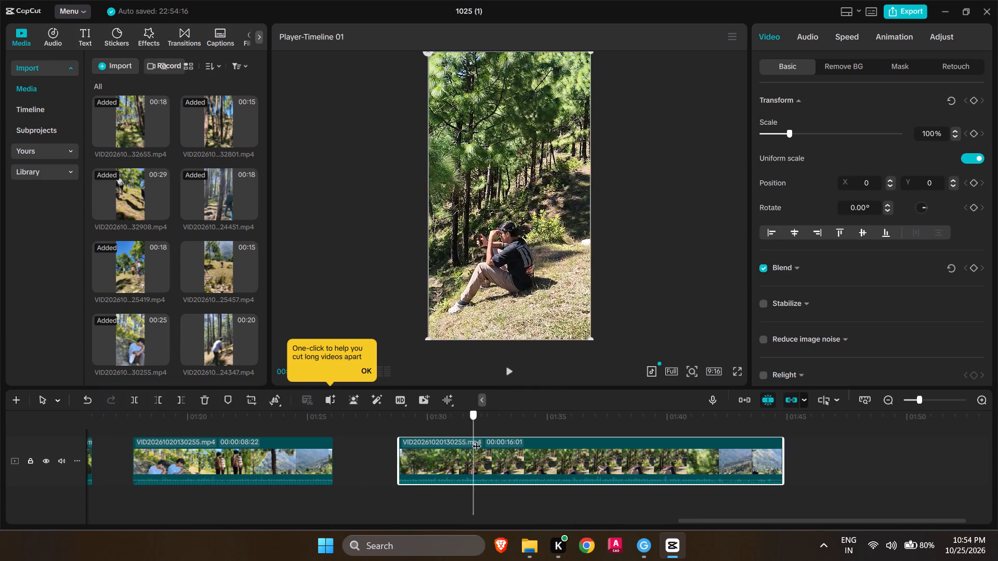
{"action": "left_click_drag", "start_coordinate": [477, 439], "coordinate": [658, 463]}
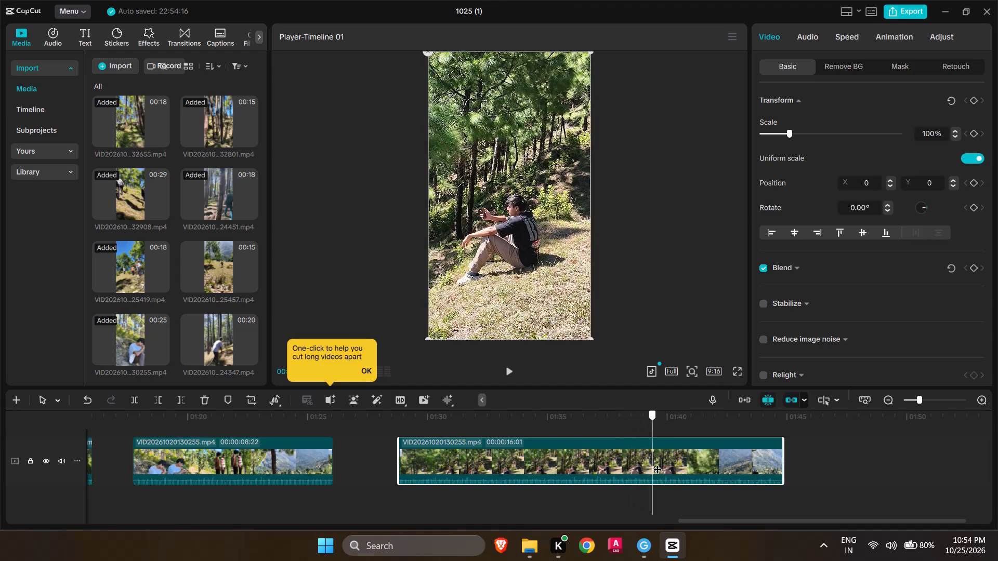
{"action": "left_click_drag", "start_coordinate": [658, 463], "coordinate": [757, 475]}
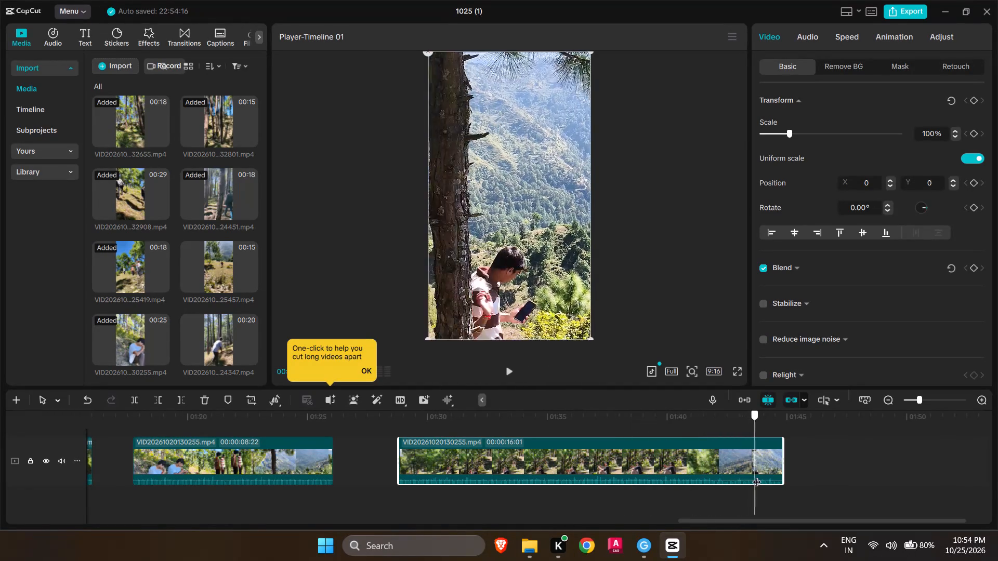
{"action": "left_click_drag", "start_coordinate": [757, 475], "coordinate": [720, 486]}
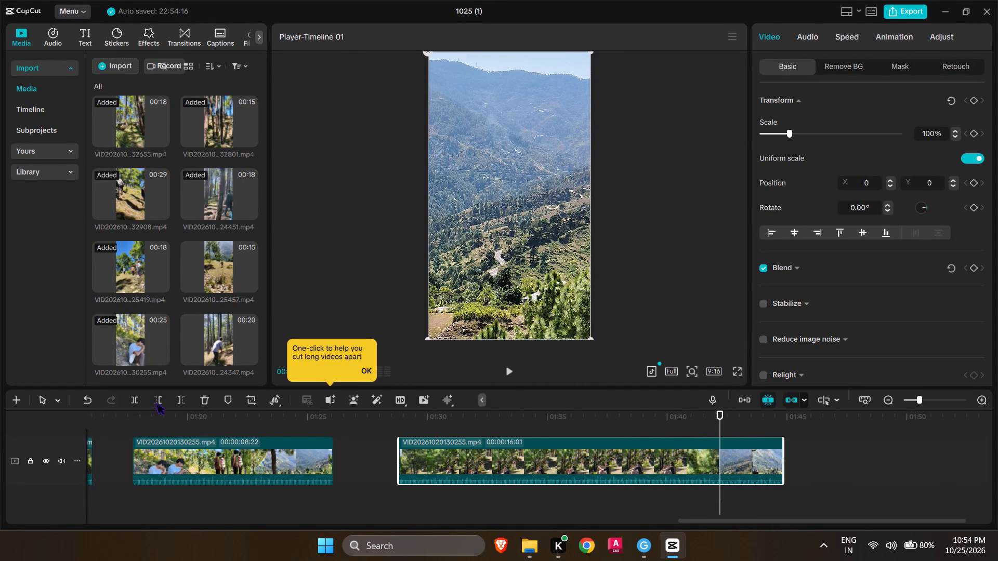
{"action": "left_click", "coordinate": [182, 403]}
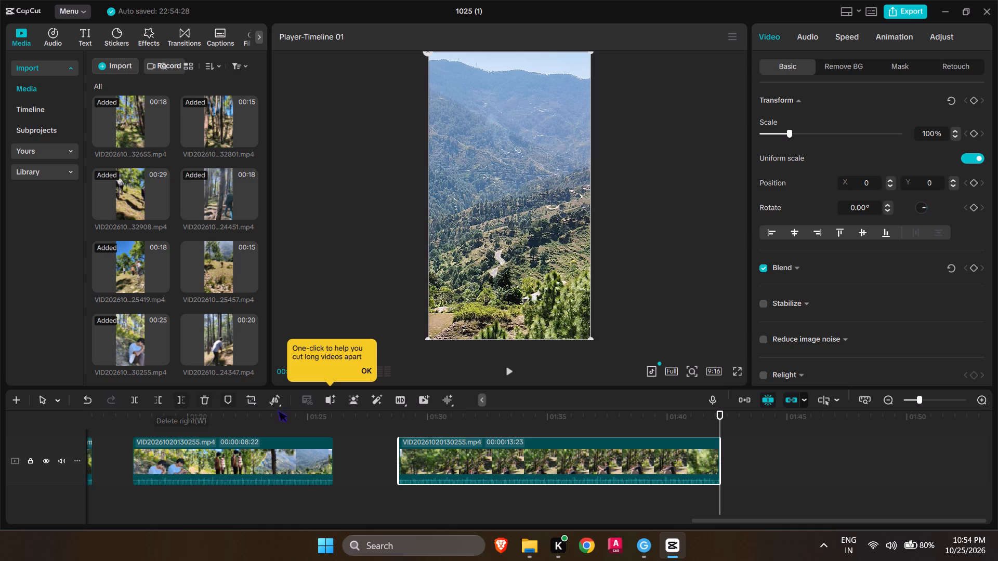
Split the second VID20261020130255.mp4 part at about 1:34 and move the resulting last piece slightly later, leaving a small gap.
{"action": "left_click_drag", "start_coordinate": [720, 433], "coordinate": [658, 436]}
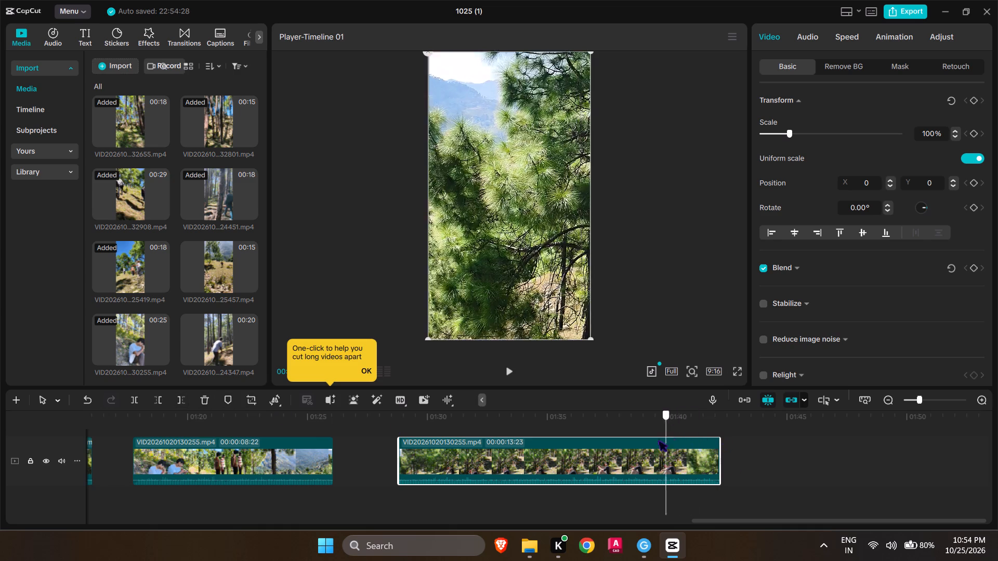
{"action": "left_click_drag", "start_coordinate": [658, 436], "coordinate": [451, 455]}
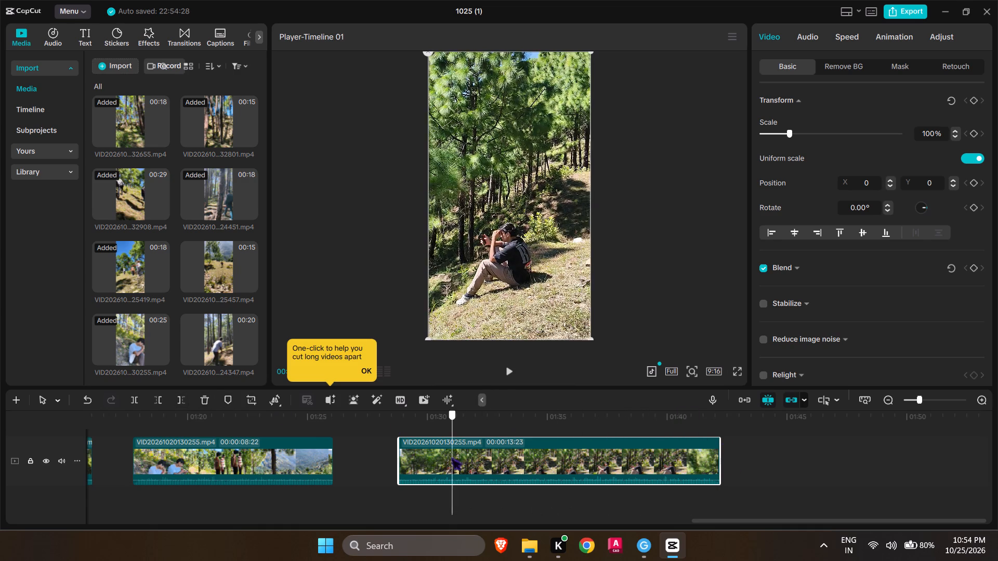
{"action": "left_click_drag", "start_coordinate": [451, 455], "coordinate": [404, 443]}
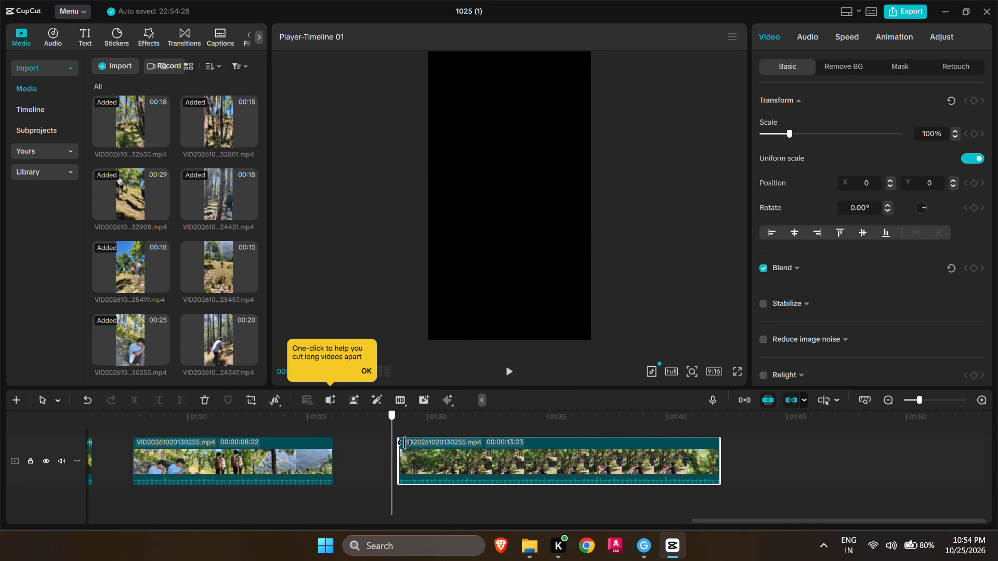
{"action": "left_click_drag", "start_coordinate": [404, 443], "coordinate": [504, 446]}
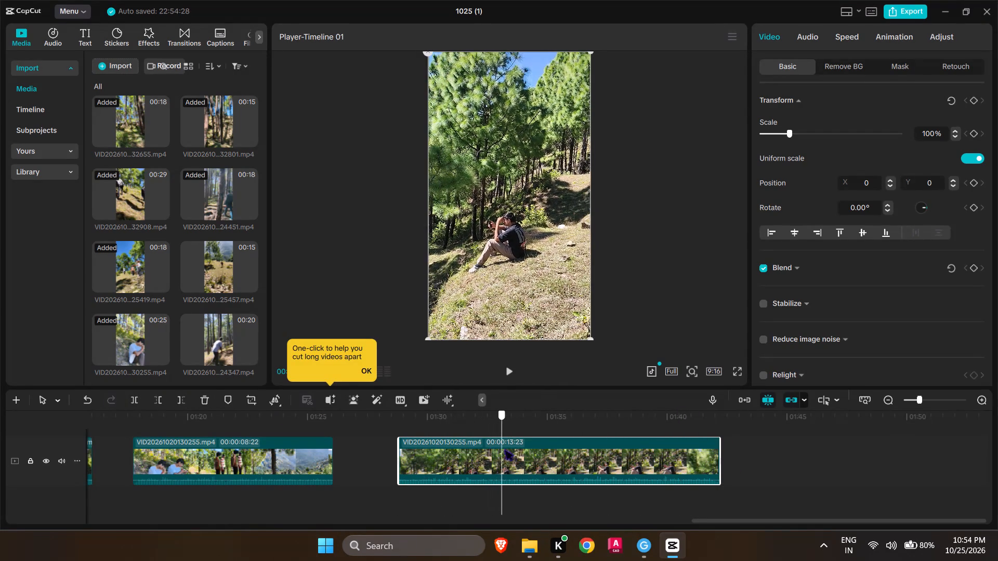
{"action": "left_click_drag", "start_coordinate": [504, 446], "coordinate": [524, 446]}
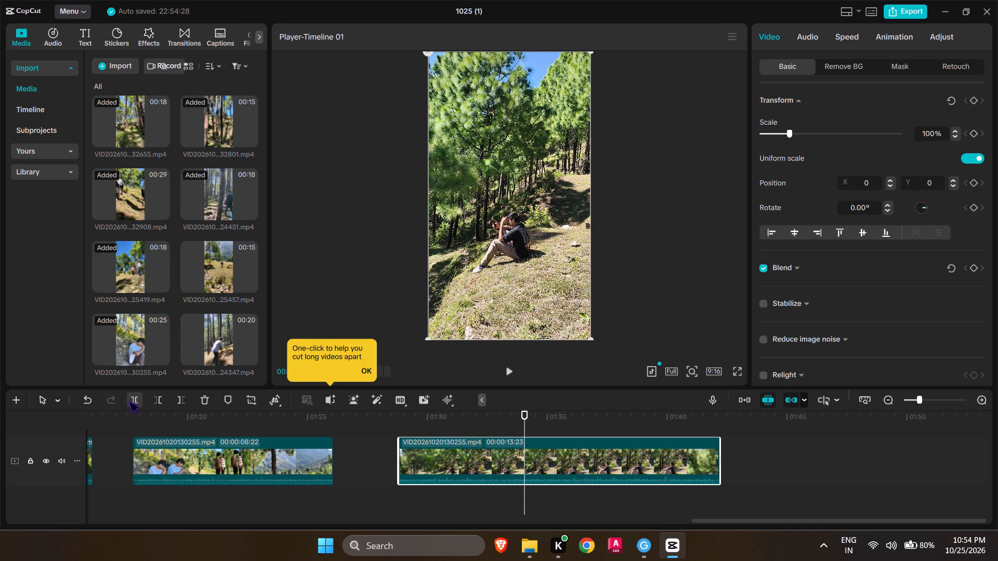
{"action": "left_click", "coordinate": [132, 399]}
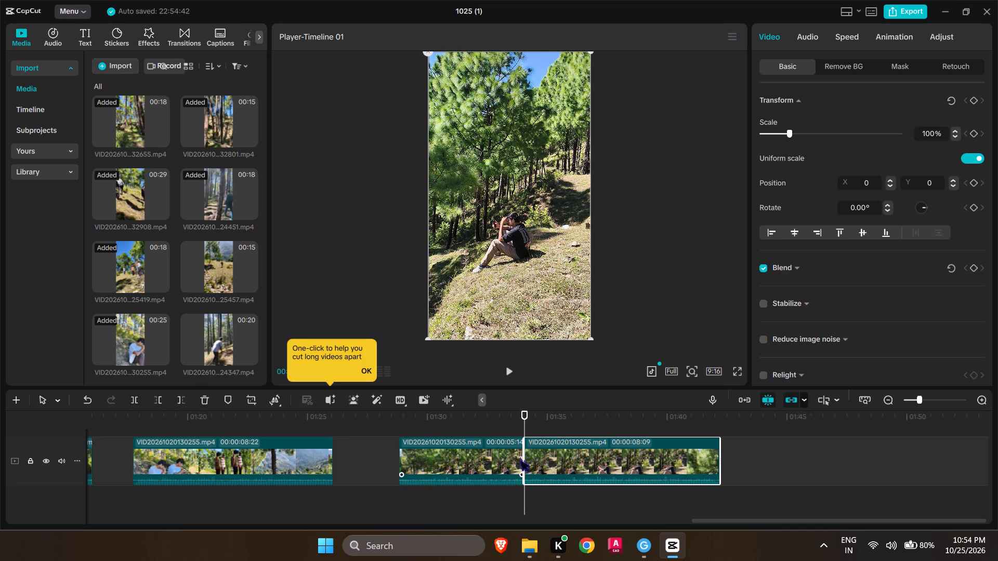
{"action": "left_click_drag", "start_coordinate": [593, 464], "coordinate": [602, 464]}
Check the last VID20261020130255.mp4 piece through to its valley-view end, and delete that piece from the timeline.
{"action": "left_click_drag", "start_coordinate": [528, 424], "coordinate": [560, 425]}
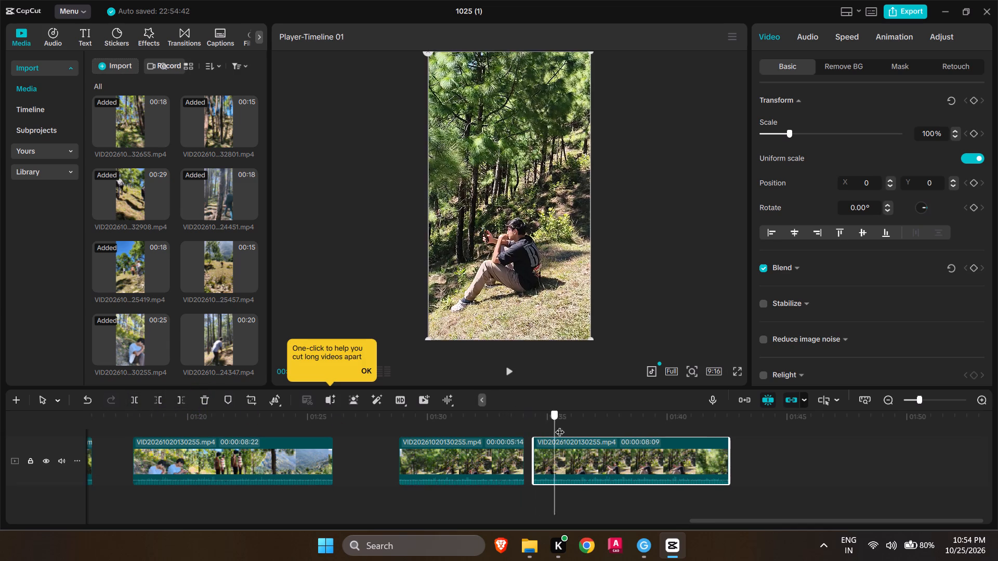
{"action": "left_click_drag", "start_coordinate": [560, 425], "coordinate": [682, 432]}
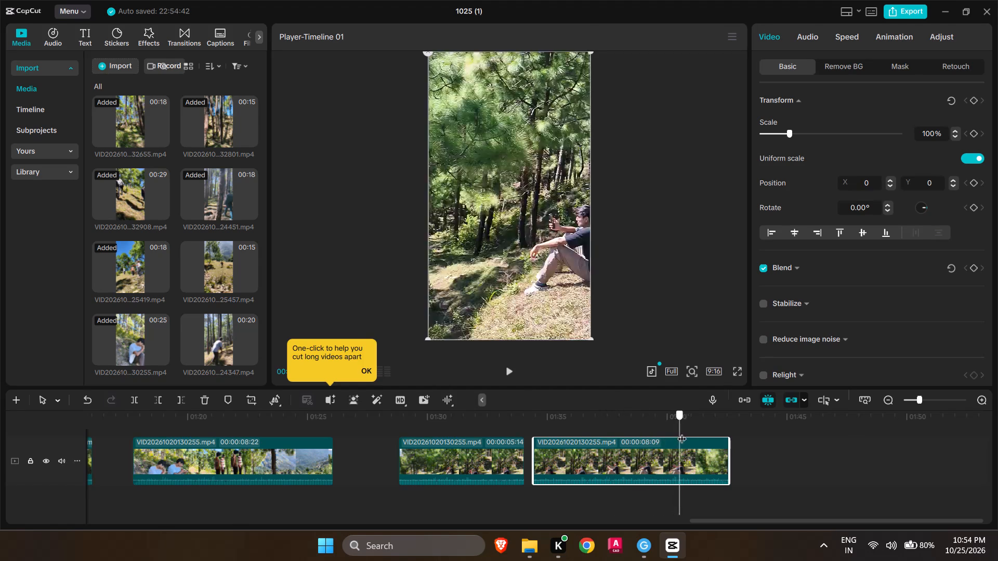
{"action": "left_click_drag", "start_coordinate": [682, 432], "coordinate": [726, 434]}
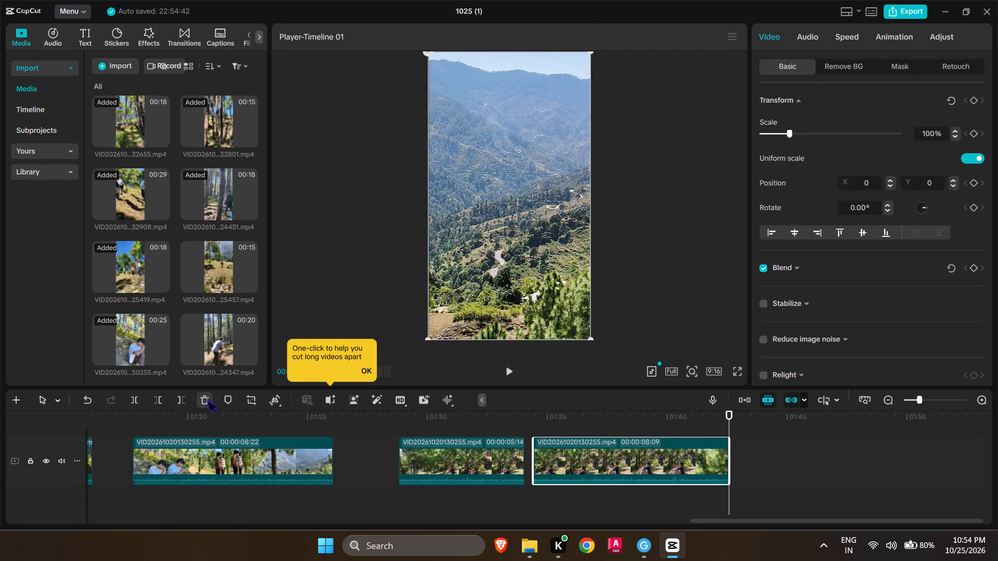
{"action": "left_click", "coordinate": [207, 397]}
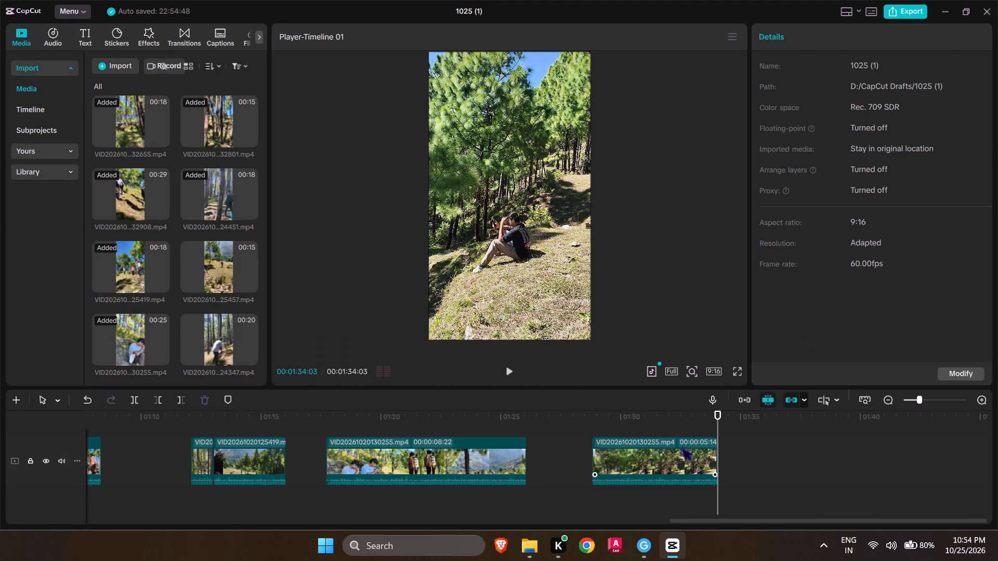
Preview VID20261020124347.mp4 and place it on the main track after the last clip, starting at about 1:35.
{"action": "scroll", "coordinate": [155, 315], "scroll_direction": "down", "scroll_amount": 5}
{"action": "left_click", "coordinate": [214, 323]}
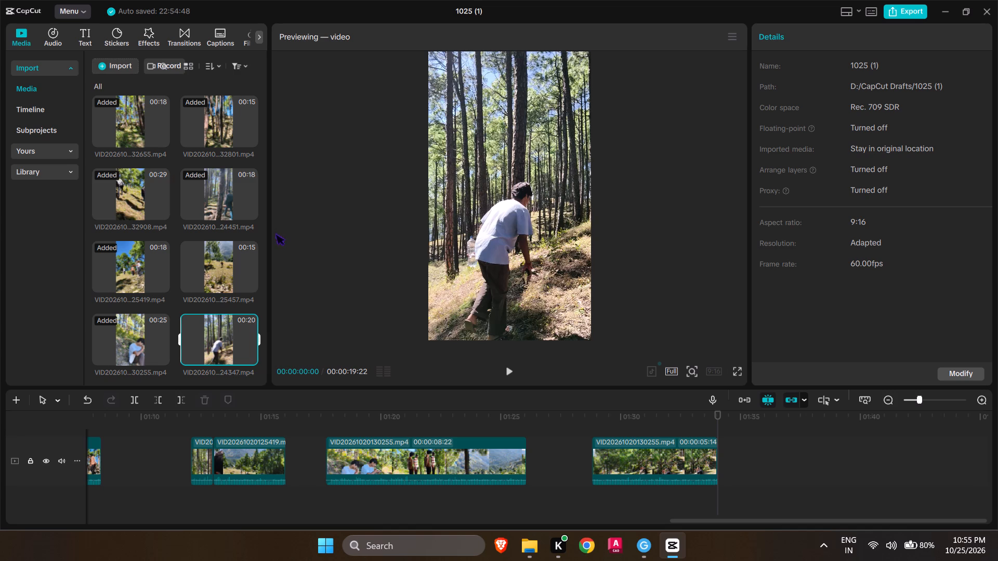
{"action": "left_click_drag", "start_coordinate": [724, 422], "coordinate": [710, 421]}
{"action": "left_click", "coordinate": [724, 423]}
{"action": "left_click", "coordinate": [718, 413]}
{"action": "left_click", "coordinate": [717, 416]}
{"action": "left_click_drag", "start_coordinate": [677, 458], "coordinate": [673, 462]}
{"action": "left_click_drag", "start_coordinate": [714, 417], "coordinate": [587, 407]}
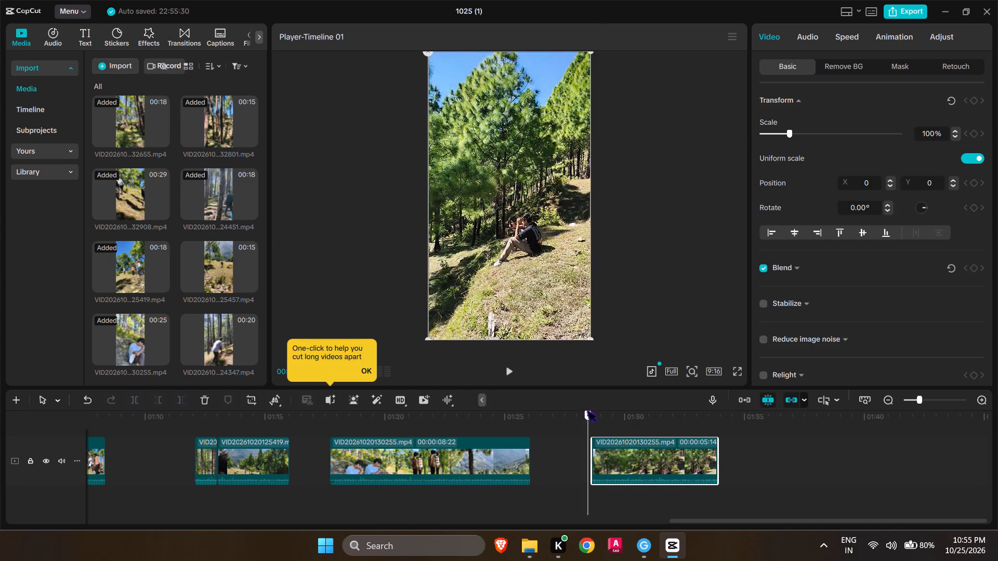
{"action": "left_click_drag", "start_coordinate": [587, 407], "coordinate": [740, 420]}
{"action": "left_click", "coordinate": [196, 336]}
{"action": "scroll", "coordinate": [196, 336], "scroll_direction": "down", "scroll_amount": 2}
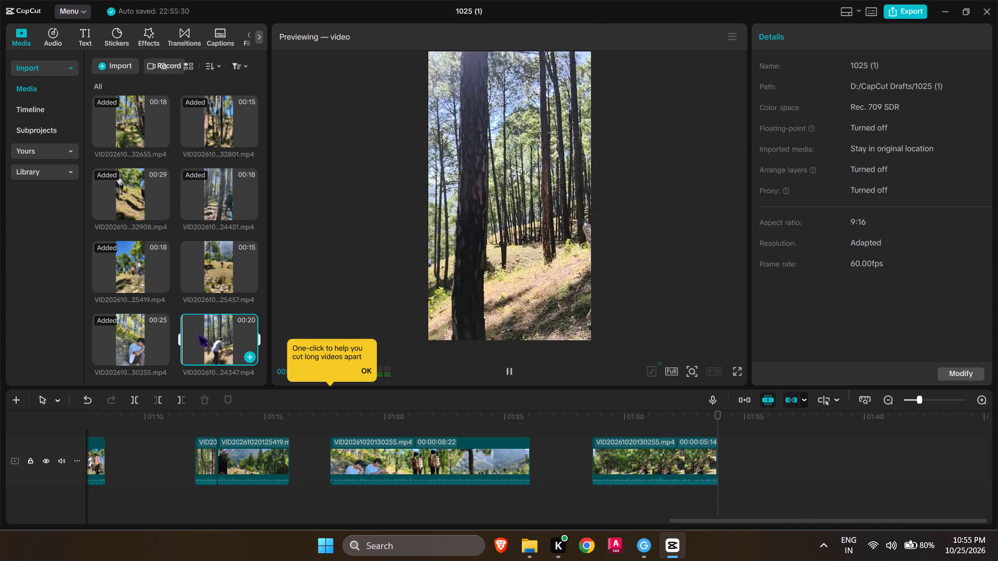
{"action": "scroll", "coordinate": [198, 331], "scroll_direction": "down", "scroll_amount": 3}
{"action": "scroll", "coordinate": [200, 289], "scroll_direction": "down", "scroll_amount": 6}
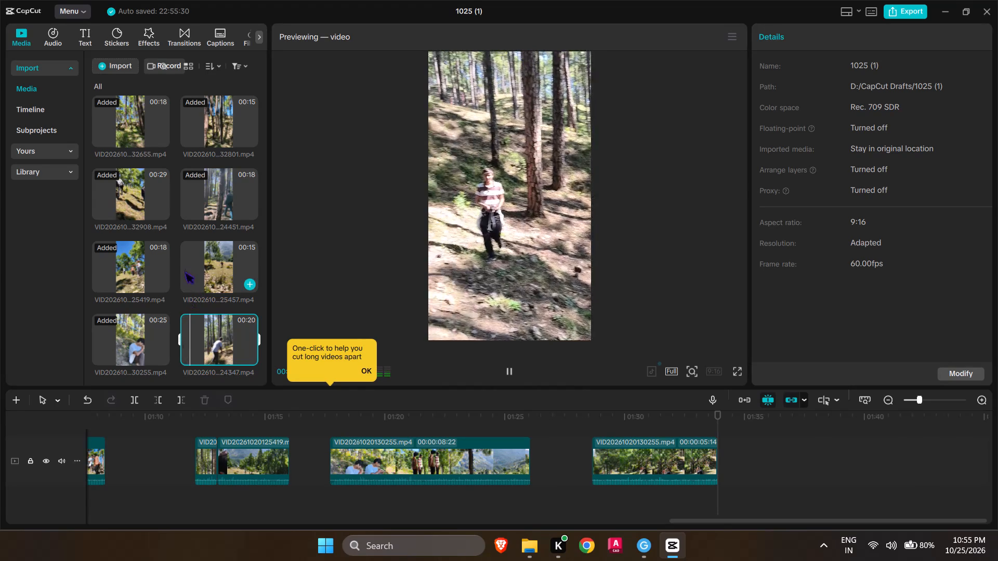
{"action": "scroll", "coordinate": [115, 272], "scroll_direction": "down", "scroll_amount": 1}
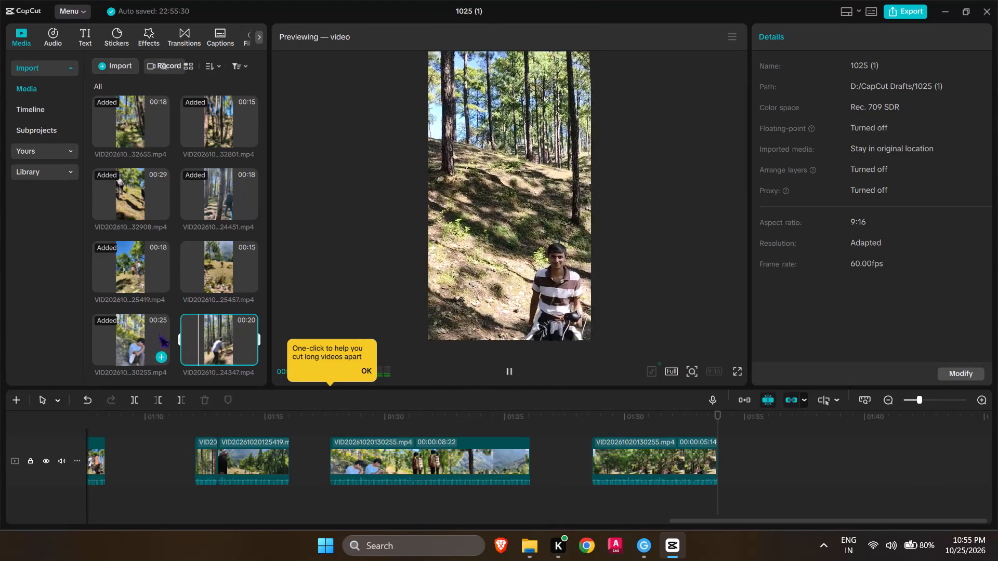
{"action": "left_click_drag", "start_coordinate": [234, 333], "coordinate": [751, 459]}
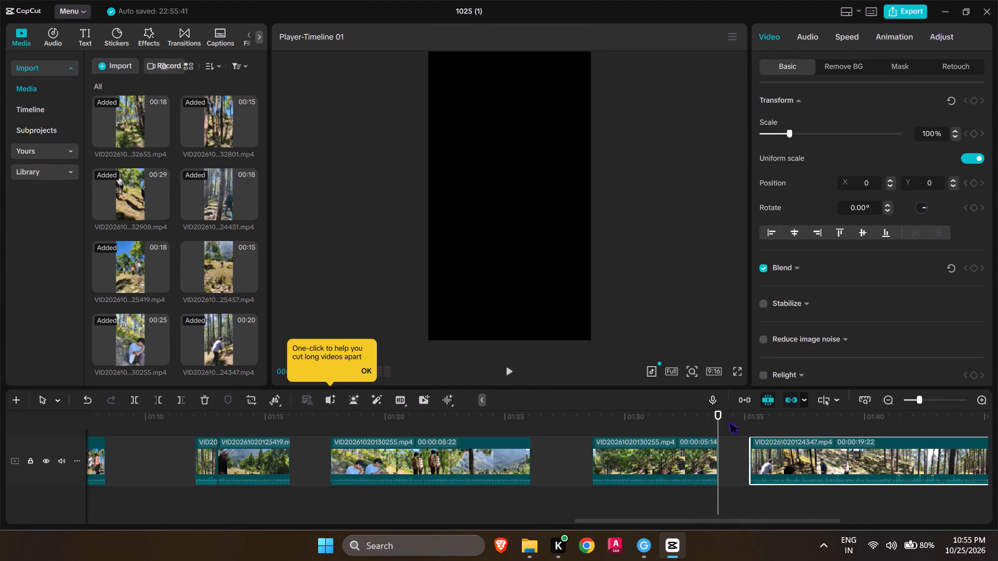
Trim away the start of VID20261020124347.mp4 up to about 1:39, where the man in the striped shirt is near the camera.
{"action": "left_click_drag", "start_coordinate": [722, 419], "coordinate": [820, 418]}
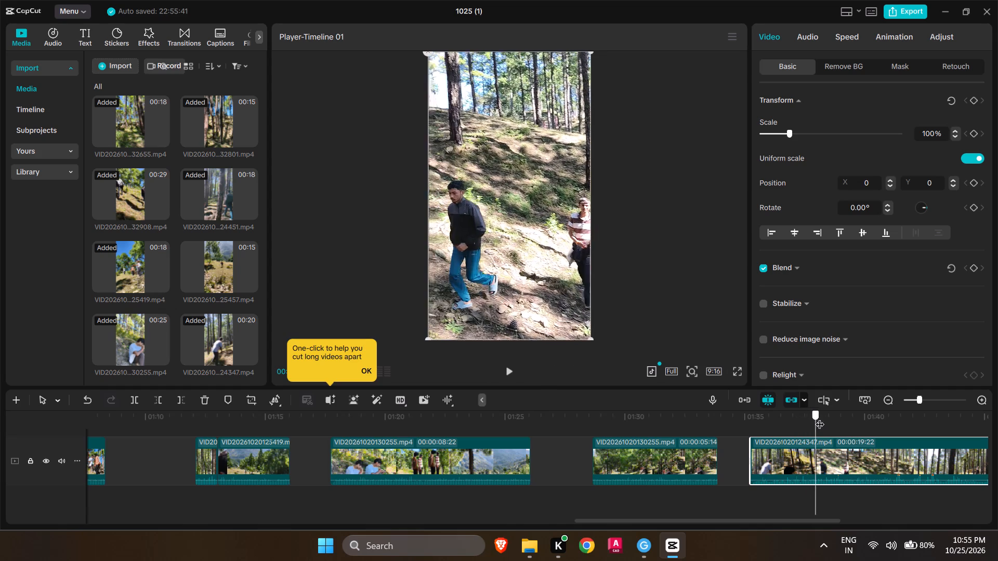
{"action": "left_click_drag", "start_coordinate": [820, 418], "coordinate": [852, 432]}
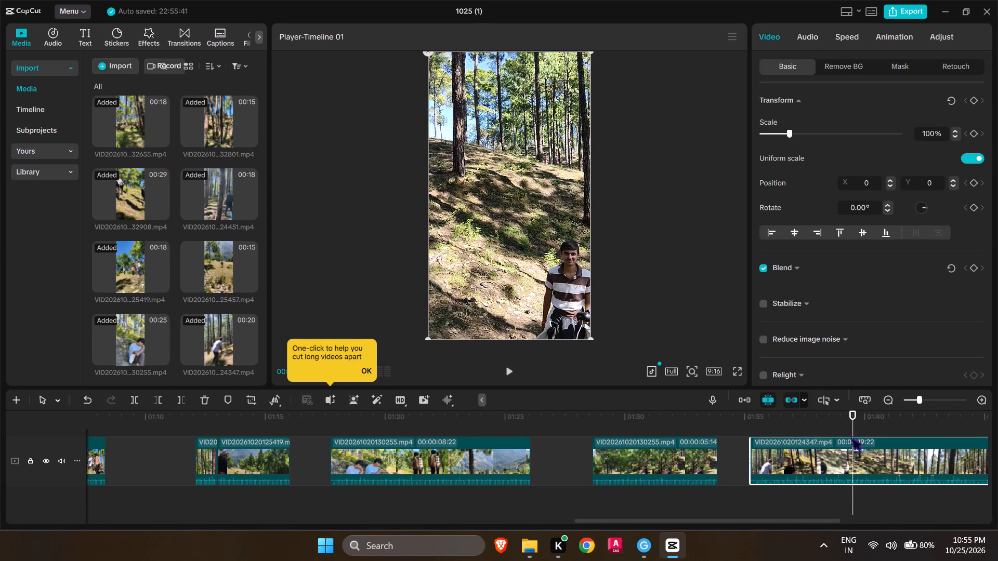
{"action": "left_click", "coordinate": [160, 400]}
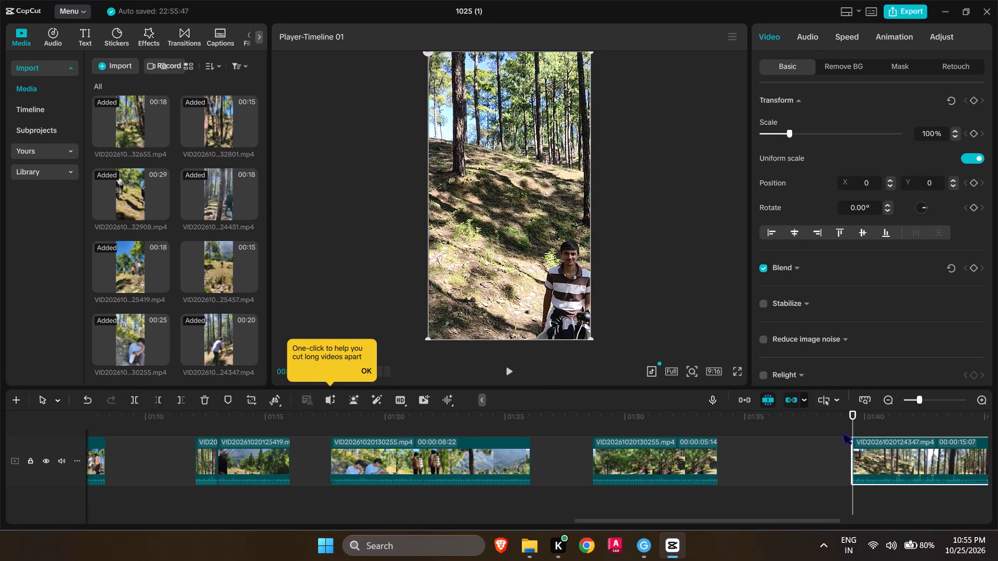
Play and scrub through the rest of VID20261020124347.mp4 to its end to review the footage.
{"action": "left_click", "coordinate": [501, 377]}
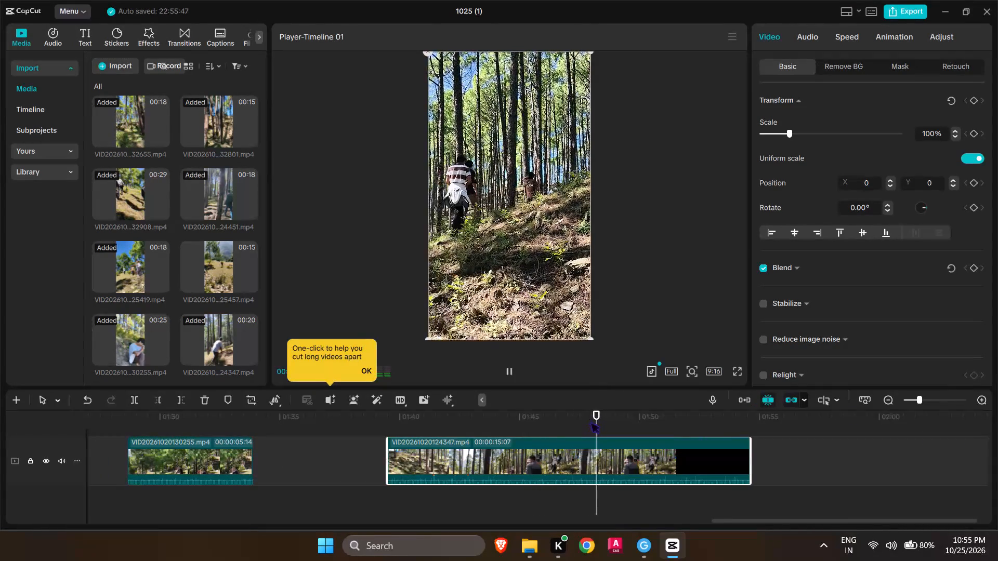
{"action": "left_click_drag", "start_coordinate": [614, 412], "coordinate": [685, 422]}
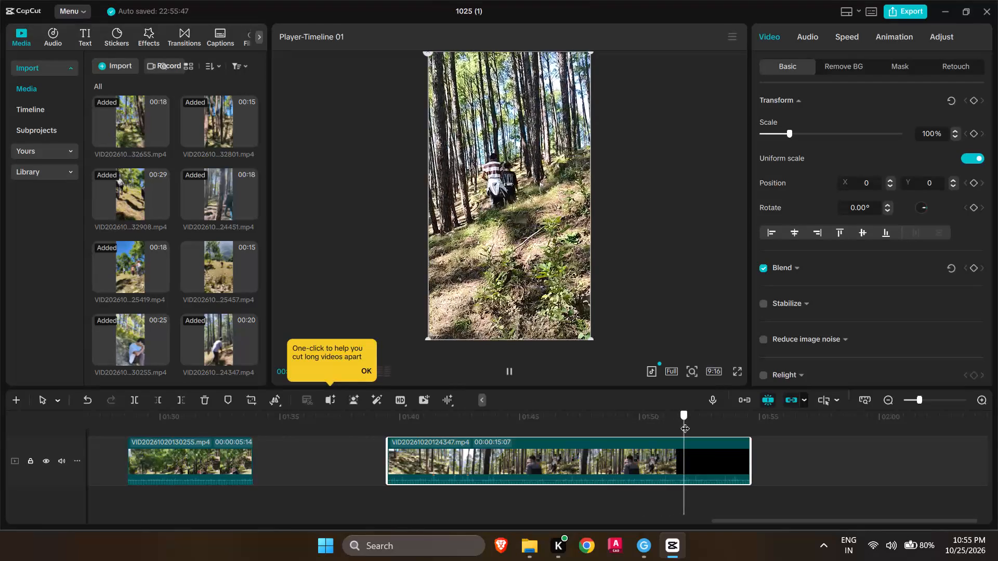
{"action": "left_click_drag", "start_coordinate": [685, 422], "coordinate": [720, 435]}
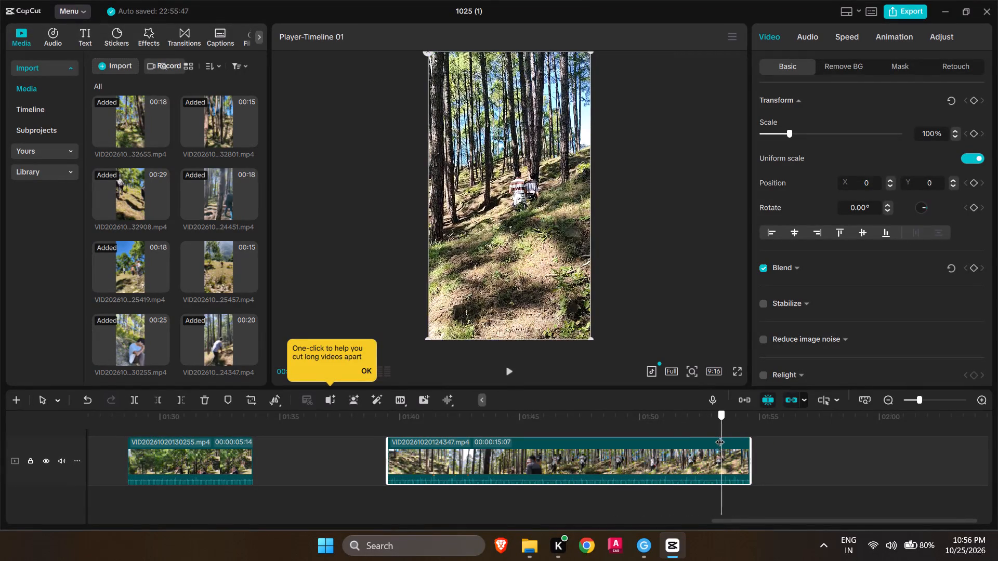
{"action": "left_click_drag", "start_coordinate": [720, 435], "coordinate": [733, 425]}
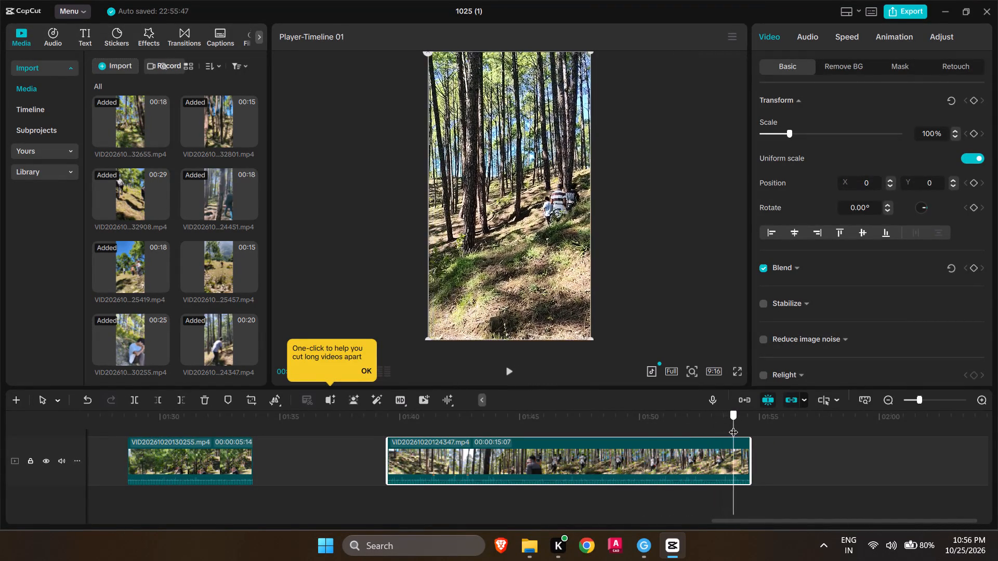
{"action": "left_click_drag", "start_coordinate": [733, 425], "coordinate": [748, 424]}
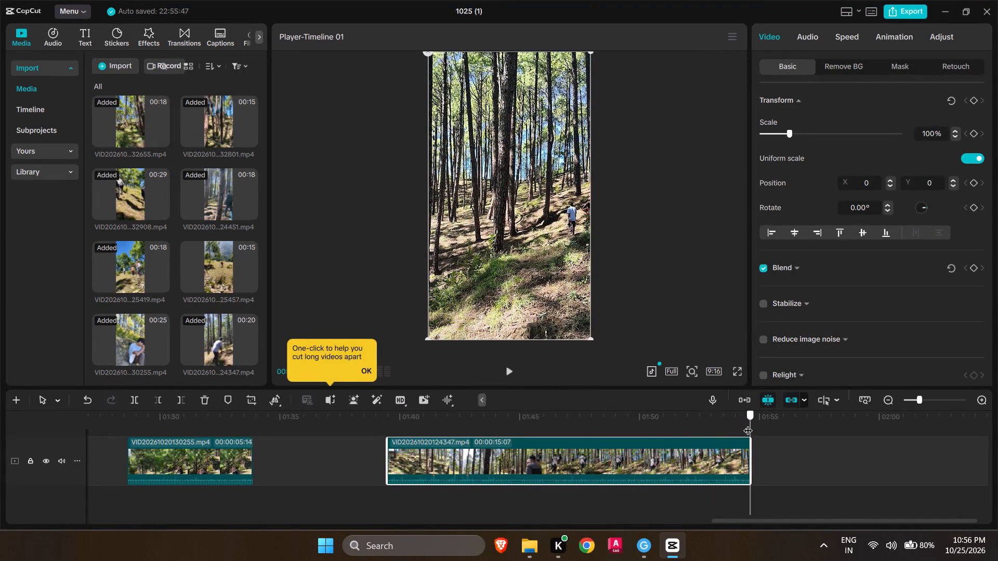
{"action": "left_click_drag", "start_coordinate": [748, 424], "coordinate": [752, 429]}
{"action": "left_click", "coordinate": [871, 455]}
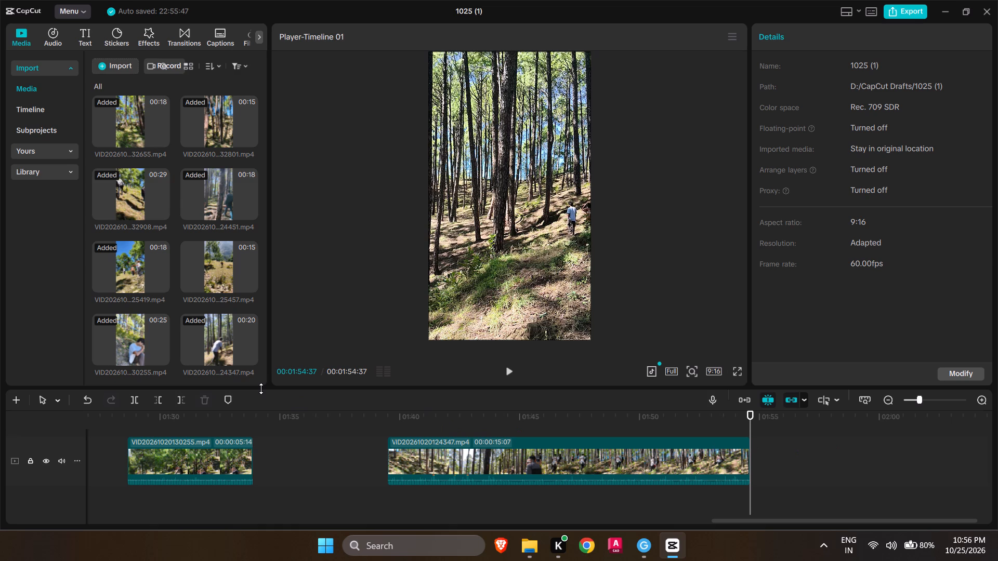
Move the first VID20261020132801.mp4 piece earlier so it directly follows VID20261020132908.mp4.
{"action": "scroll", "coordinate": [439, 459], "scroll_direction": "right", "scroll_amount": 6}
{"action": "scroll", "coordinate": [355, 448], "scroll_direction": "right", "scroll_amount": 2}
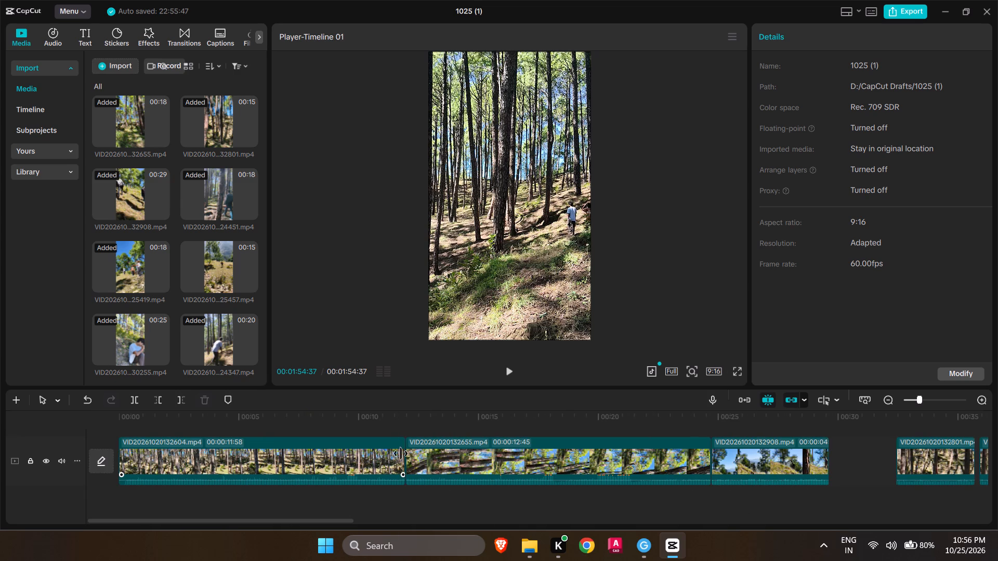
{"action": "left_click_drag", "start_coordinate": [924, 470], "coordinate": [887, 473]}
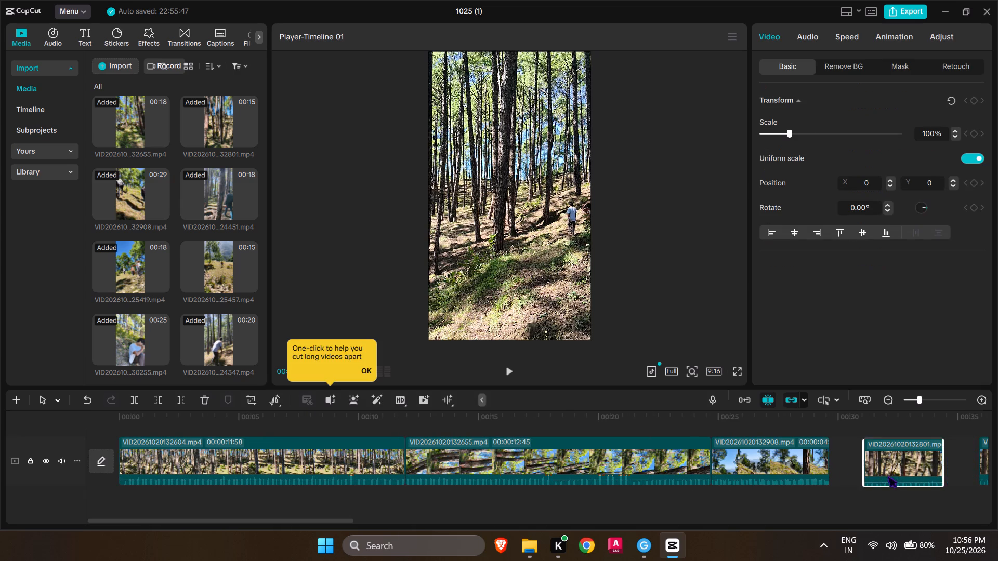
{"action": "left_click_drag", "start_coordinate": [887, 473], "coordinate": [860, 473]}
Close the gaps between the VID20261020124451.mp4 pieces and the short piece, and butt the 9:24 VID20261020125419.mp4 clip against them.
{"action": "scroll", "coordinate": [858, 461], "scroll_direction": "left", "scroll_amount": 2}
{"action": "scroll", "coordinate": [823, 452], "scroll_direction": "right", "scroll_amount": 1}
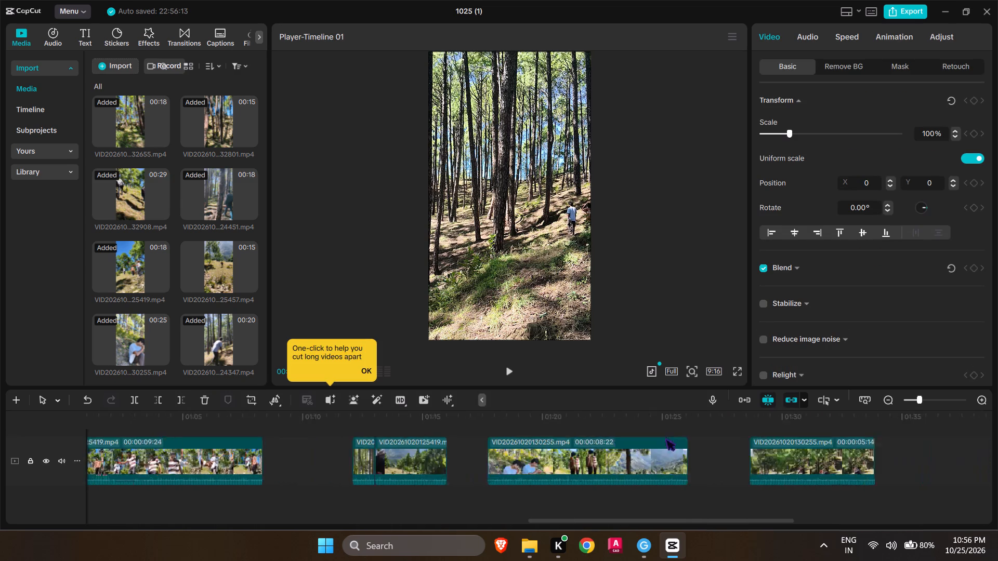
{"action": "scroll", "coordinate": [665, 435], "scroll_direction": "right", "scroll_amount": 1}
{"action": "left_click_drag", "start_coordinate": [375, 460], "coordinate": [314, 458]}
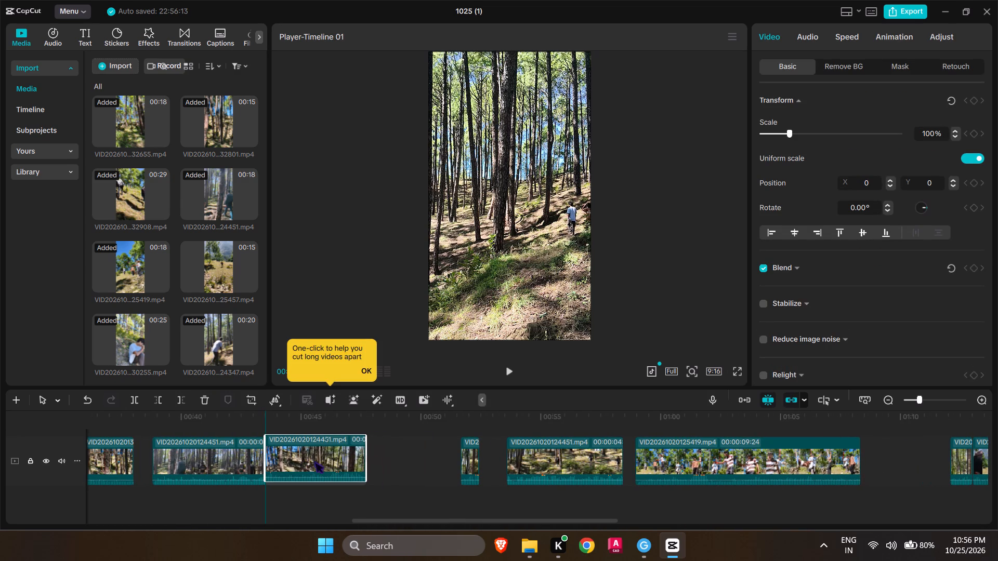
{"action": "left_click_drag", "start_coordinate": [314, 458], "coordinate": [311, 458]}
{"action": "left_click_drag", "start_coordinate": [469, 463], "coordinate": [380, 465]}
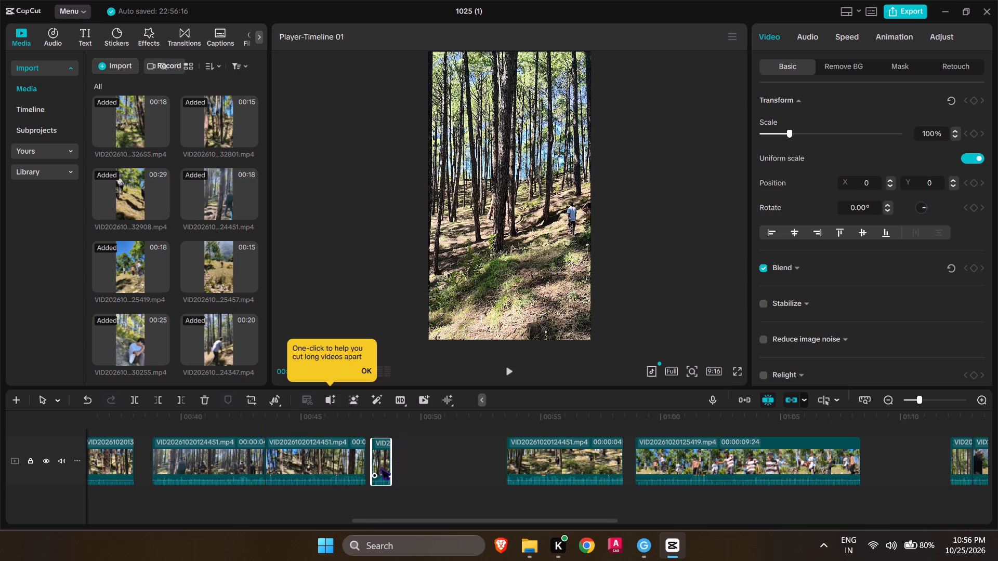
{"action": "left_click_drag", "start_coordinate": [380, 465], "coordinate": [375, 466]}
{"action": "left_click_drag", "start_coordinate": [570, 469], "coordinate": [445, 466]}
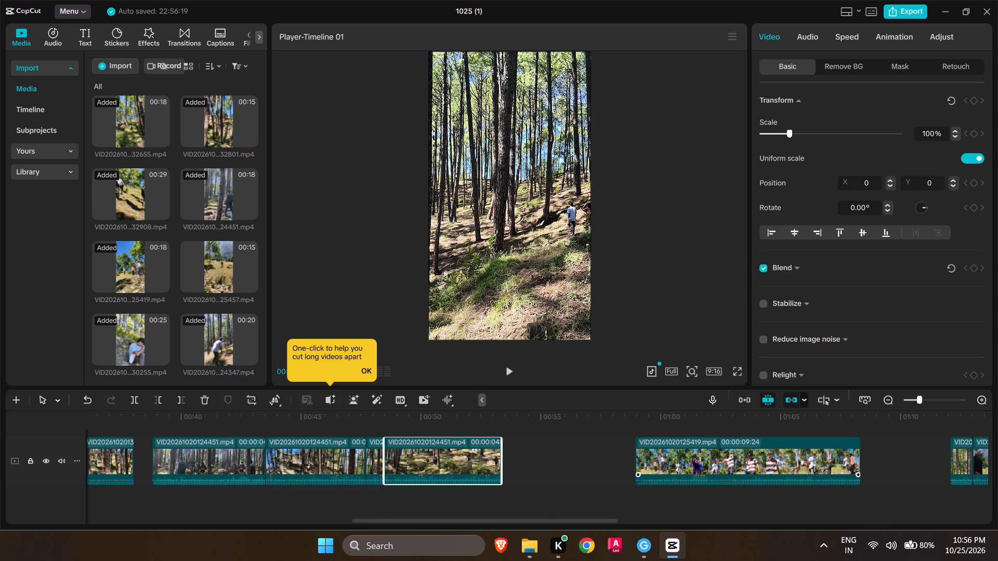
{"action": "left_click_drag", "start_coordinate": [692, 457], "coordinate": [557, 462]}
Line up, without gaps after the 9:24 clip, the other VID20261020125419.mp4 piece, the short piece and both VID20261020130255.mp4 pieces.
{"action": "scroll", "coordinate": [702, 466], "scroll_direction": "left", "scroll_amount": 2}
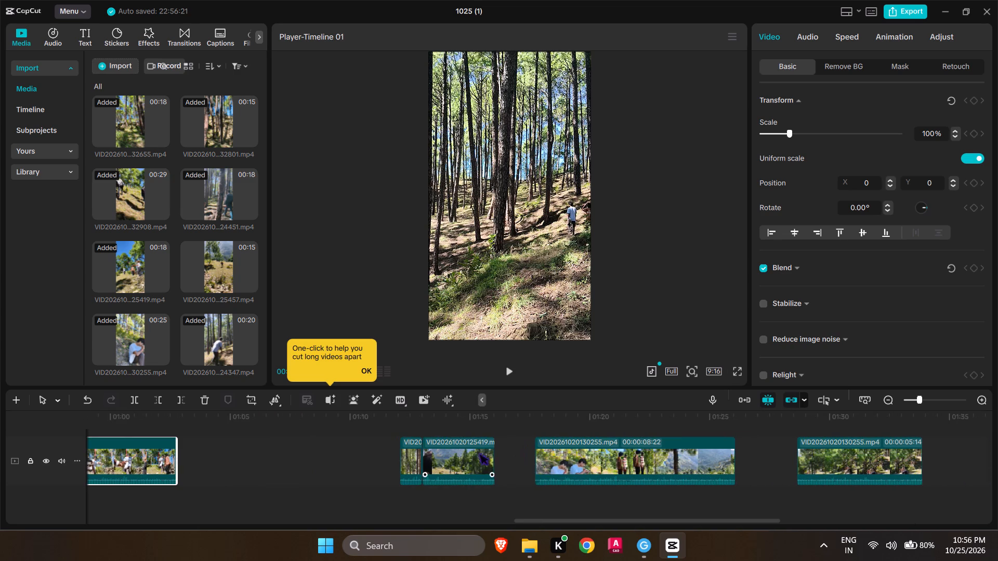
{"action": "left_click_drag", "start_coordinate": [476, 452], "coordinate": [230, 449]}
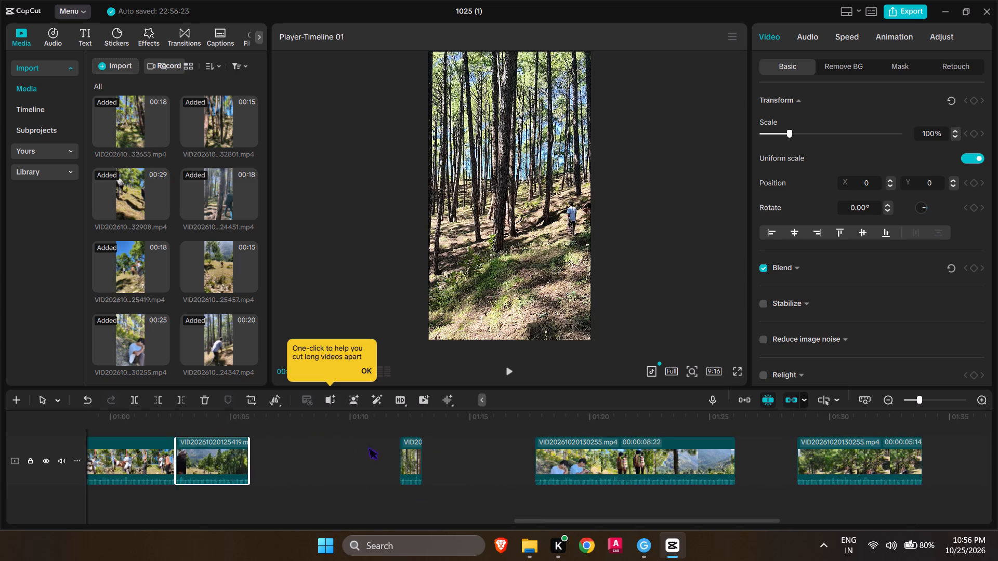
{"action": "left_click_drag", "start_coordinate": [408, 453], "coordinate": [257, 451]}
{"action": "left_click_drag", "start_coordinate": [585, 463], "coordinate": [381, 450]}
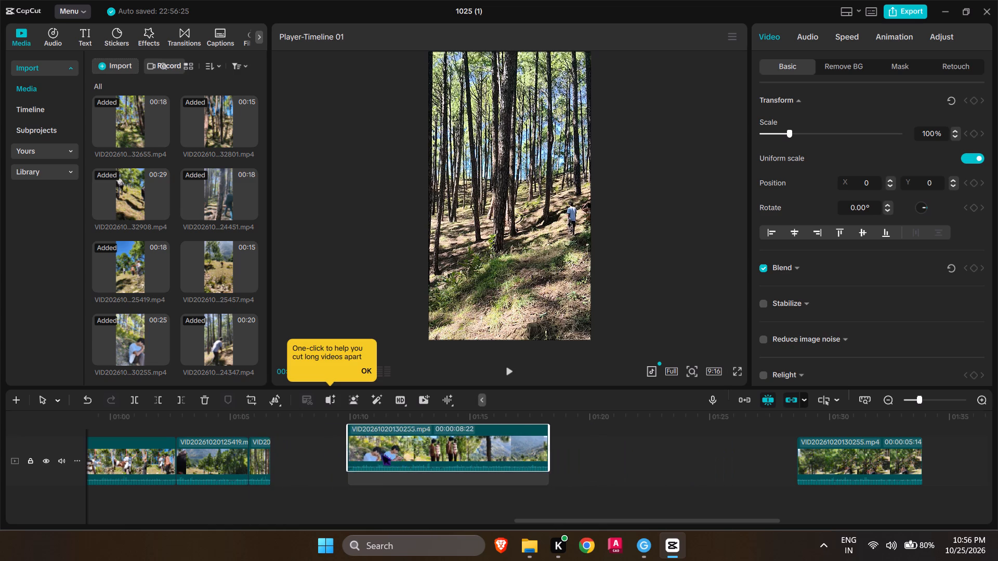
{"action": "left_click_drag", "start_coordinate": [381, 450], "coordinate": [321, 457]}
{"action": "left_click_drag", "start_coordinate": [872, 472], "coordinate": [548, 474]}
Move the short clip at about 0:36 against the VID20261020132801.mp4 piece, followed without gaps by the first two VID20261020124451.mp4 pieces.
{"action": "scroll", "coordinate": [674, 446], "scroll_direction": "right", "scroll_amount": 2}
{"action": "scroll", "coordinate": [528, 431], "scroll_direction": "right", "scroll_amount": 1}
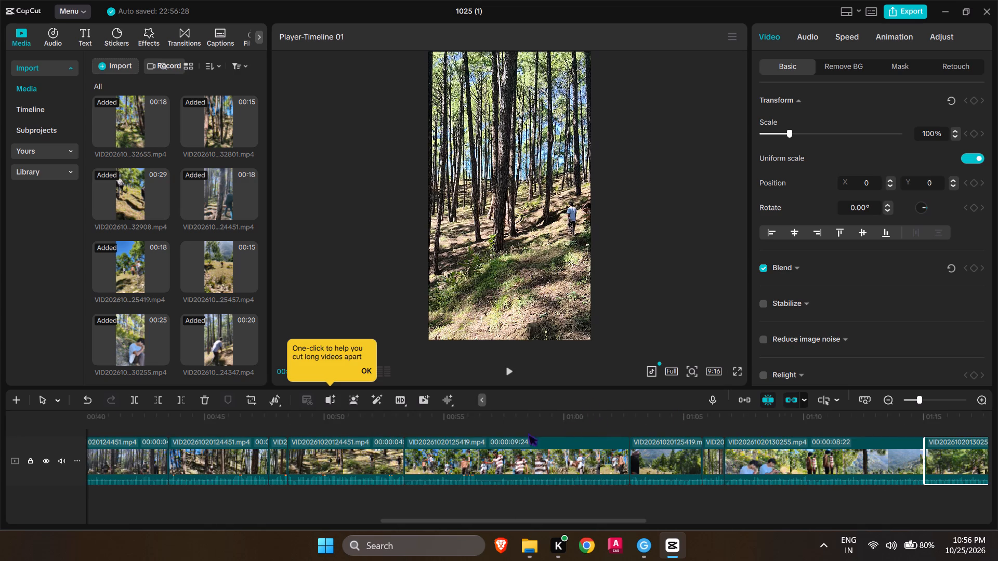
{"action": "scroll", "coordinate": [528, 431], "scroll_direction": "right", "scroll_amount": 1}
{"action": "scroll", "coordinate": [811, 466], "scroll_direction": "right", "scroll_amount": 1}
{"action": "left_click_drag", "start_coordinate": [904, 503], "coordinate": [928, 481]}
{"action": "left_click_drag", "start_coordinate": [928, 481], "coordinate": [879, 480]}
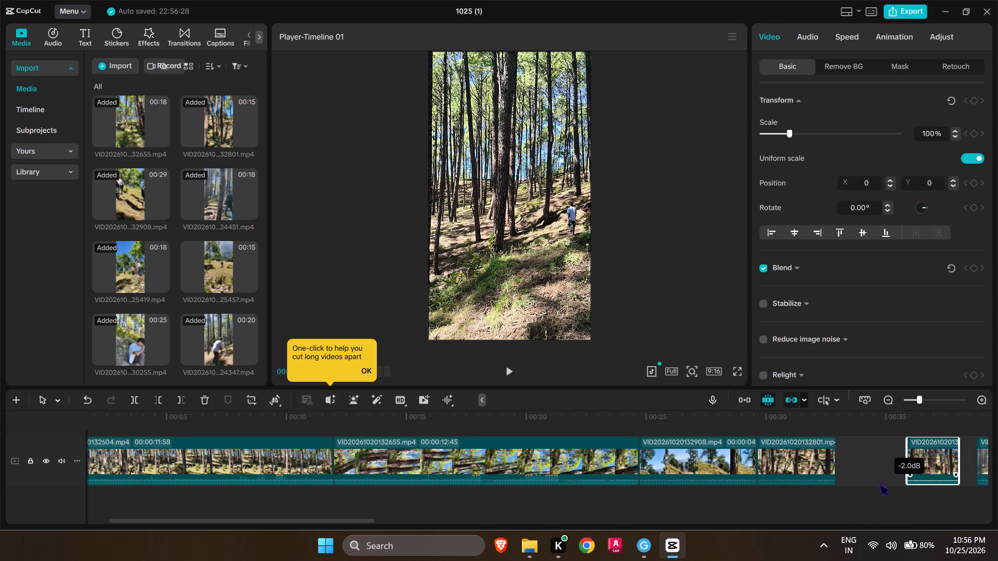
{"action": "left_click_drag", "start_coordinate": [879, 480], "coordinate": [875, 505]}
{"action": "scroll", "coordinate": [877, 506], "scroll_direction": "left", "scroll_amount": 1}
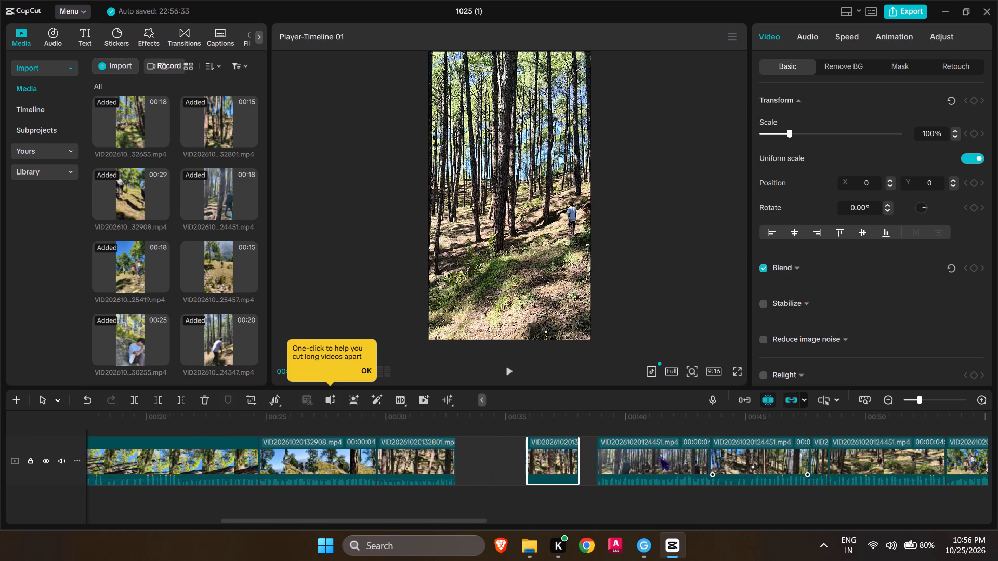
{"action": "scroll", "coordinate": [660, 455], "scroll_direction": "left", "scroll_amount": 1}
{"action": "left_click_drag", "start_coordinate": [556, 452], "coordinate": [487, 453]}
{"action": "left_click_drag", "start_coordinate": [659, 456], "coordinate": [598, 453]}
{"action": "left_click_drag", "start_coordinate": [586, 453], "coordinate": [559, 453]}
{"action": "left_click_drag", "start_coordinate": [742, 453], "coordinate": [649, 453]}
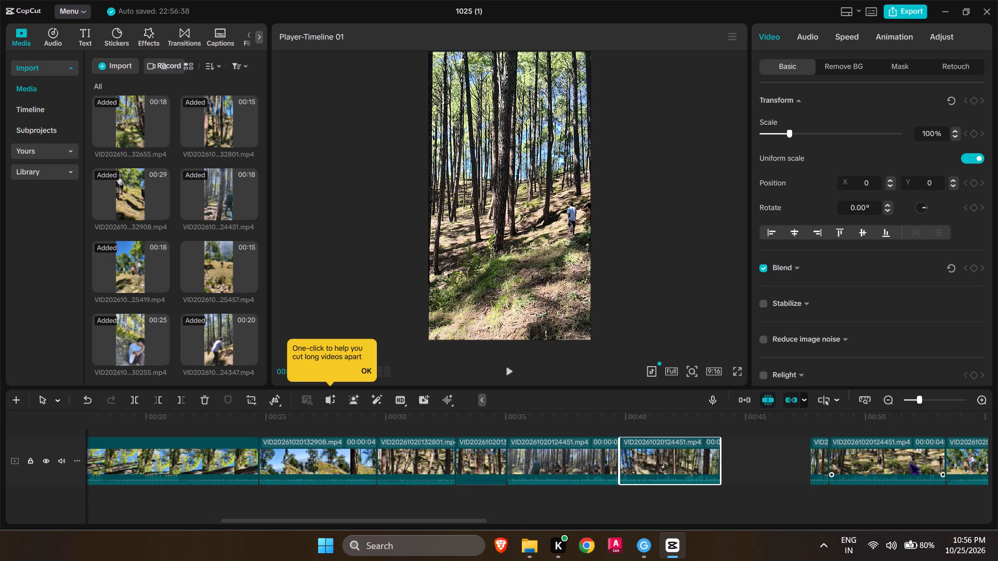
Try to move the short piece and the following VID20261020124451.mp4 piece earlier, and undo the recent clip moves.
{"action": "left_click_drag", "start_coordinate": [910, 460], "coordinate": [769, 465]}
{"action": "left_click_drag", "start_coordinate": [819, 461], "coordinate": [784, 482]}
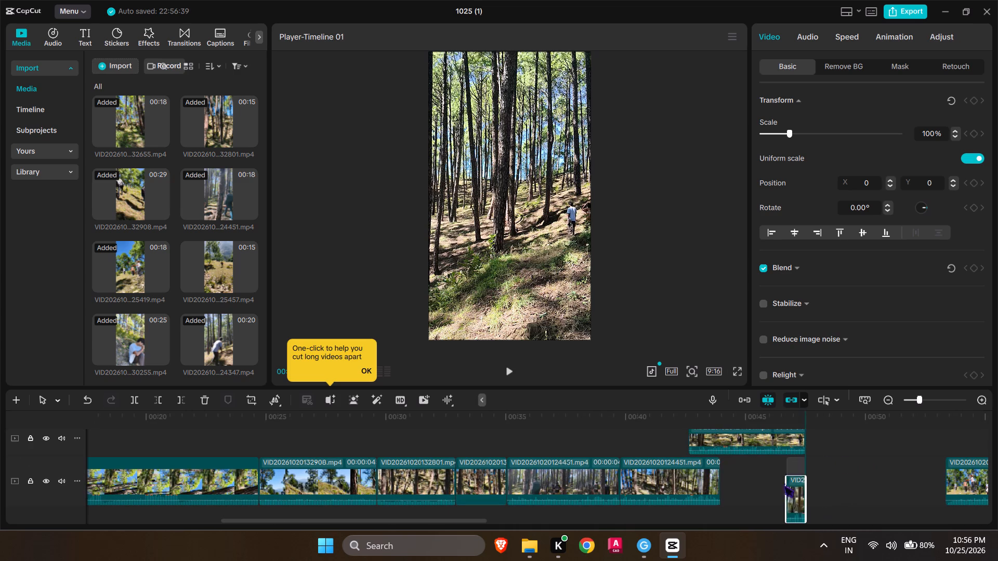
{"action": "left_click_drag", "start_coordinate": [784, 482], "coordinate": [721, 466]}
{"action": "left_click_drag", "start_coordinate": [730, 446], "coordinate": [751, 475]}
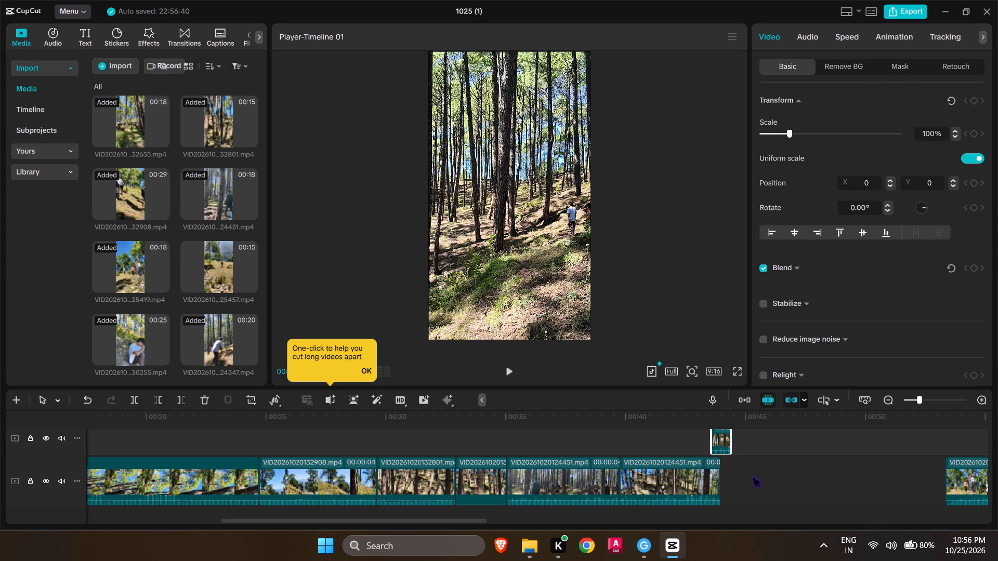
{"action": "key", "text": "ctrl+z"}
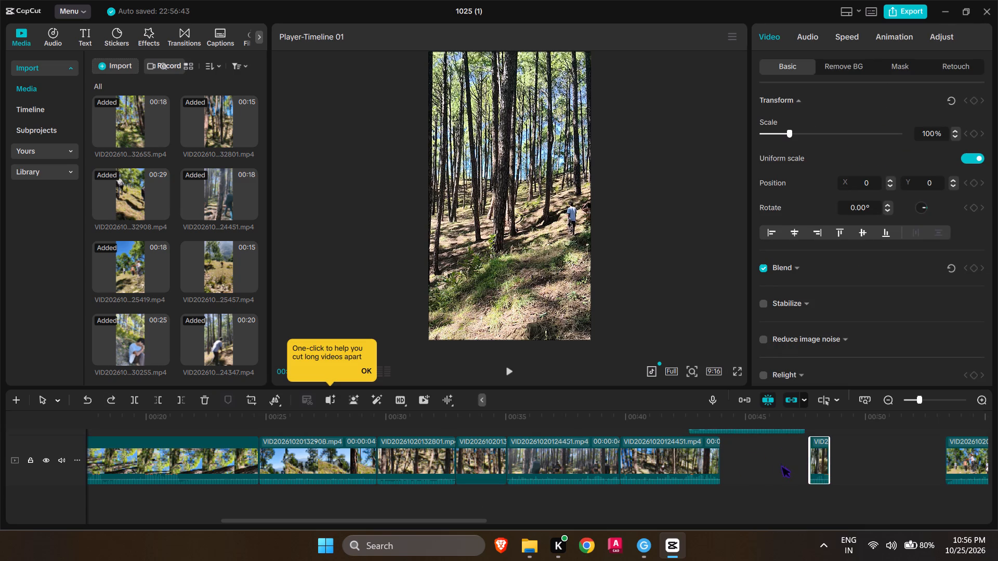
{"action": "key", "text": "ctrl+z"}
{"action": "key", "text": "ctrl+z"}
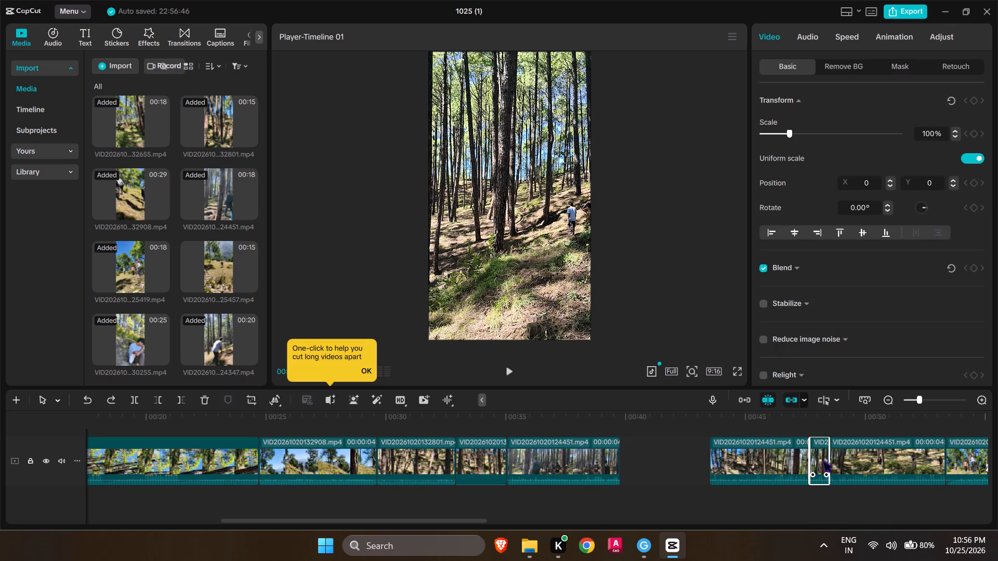
Line up the second VID20261020124451.mp4 piece, the short piece and the last VID20261020124451.mp4 piece without gaps after the first one.
{"action": "left_click_drag", "start_coordinate": [785, 454], "coordinate": [692, 456]}
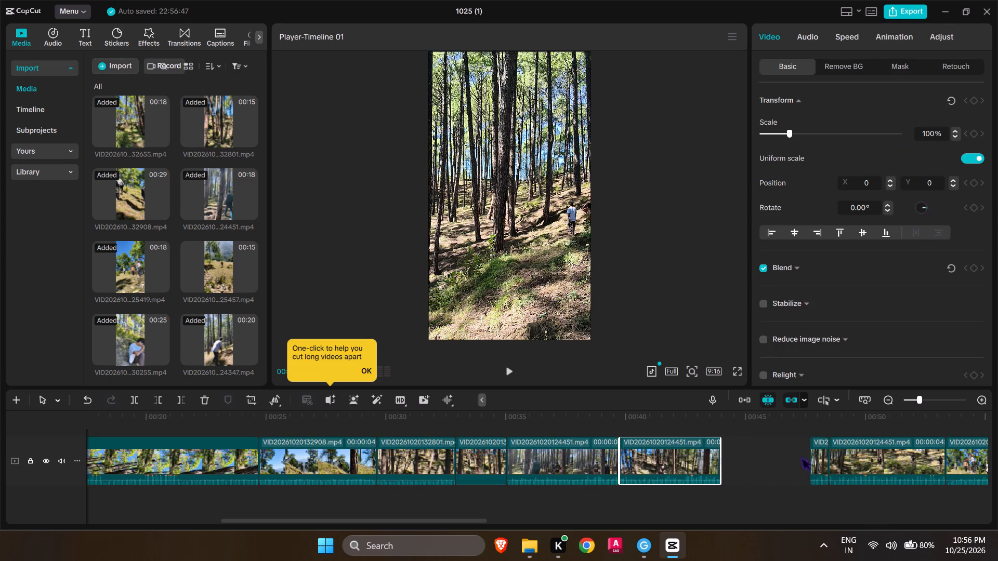
{"action": "left_click", "coordinate": [814, 460]}
{"action": "left_click_drag", "start_coordinate": [818, 459], "coordinate": [734, 460]}
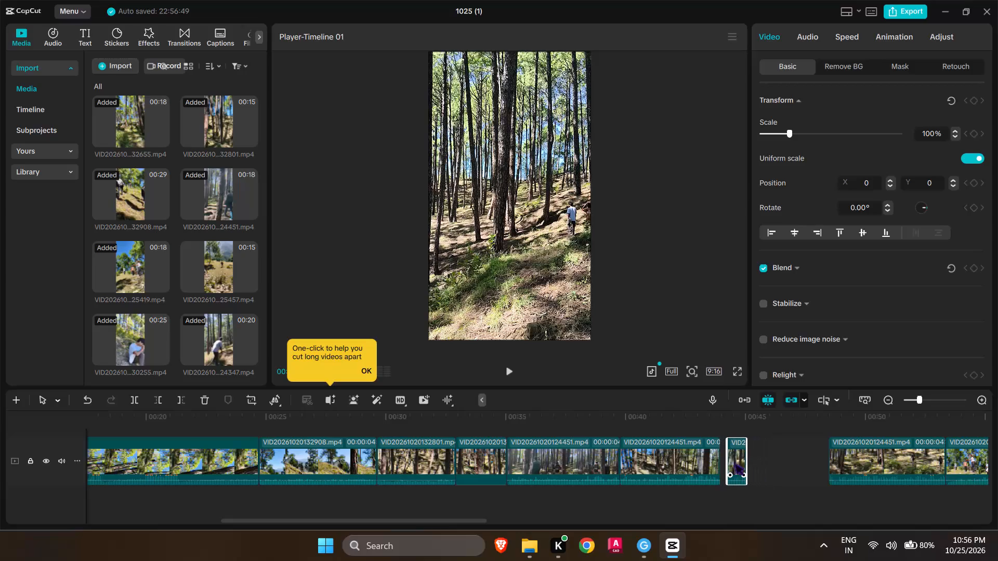
{"action": "left_click_drag", "start_coordinate": [734, 460], "coordinate": [732, 460]}
{"action": "left_click", "coordinate": [736, 459]}
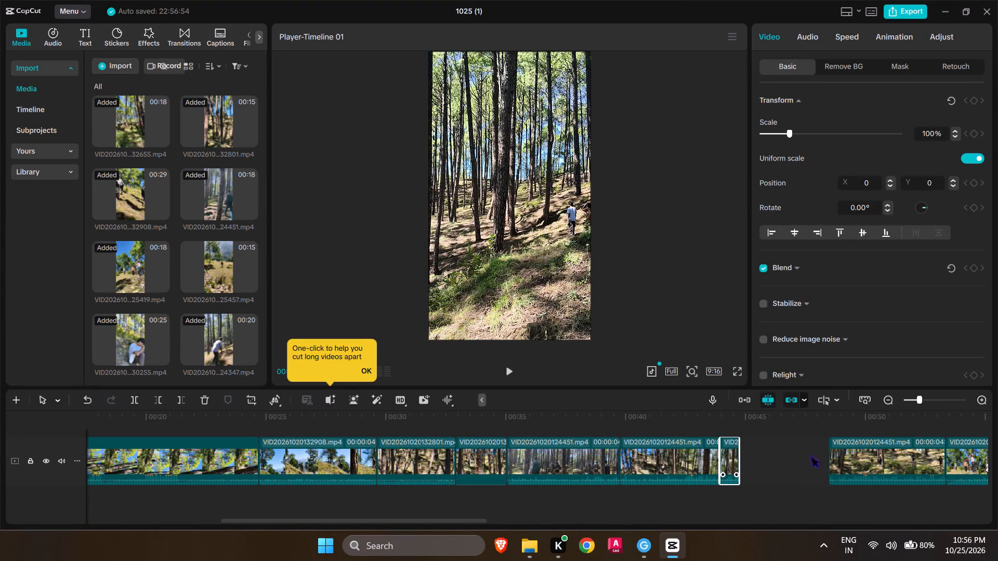
{"action": "left_click_drag", "start_coordinate": [854, 453], "coordinate": [769, 454]}
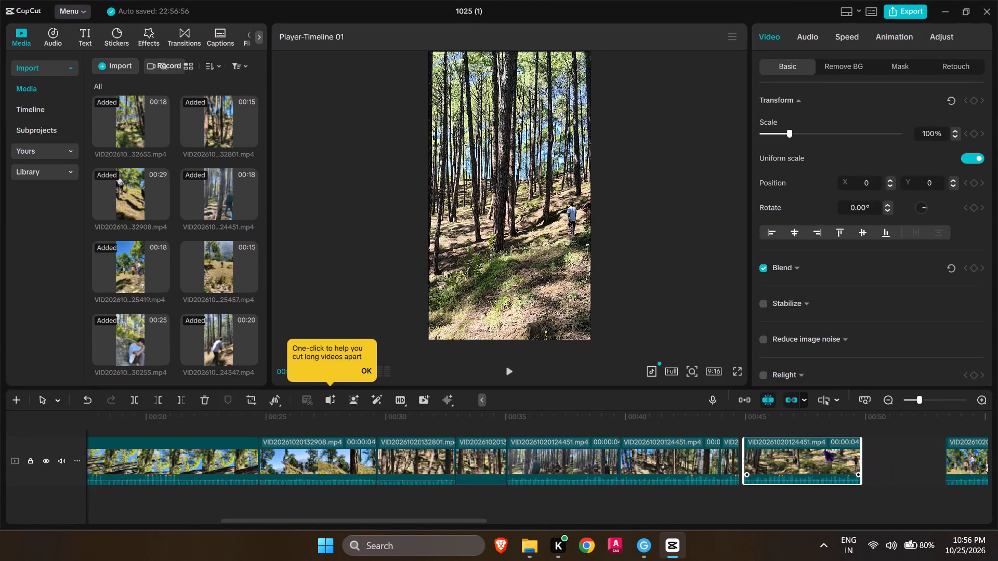
{"action": "left_click_drag", "start_coordinate": [793, 453], "coordinate": [785, 456]}
Butt the 9:24 VID20261020125419.mp4 clip against the last VID20261020124451.mp4 piece, followed directly by the other VID20261020125419.mp4 piece.
{"action": "left_click_drag", "start_coordinate": [958, 457], "coordinate": [855, 457]}
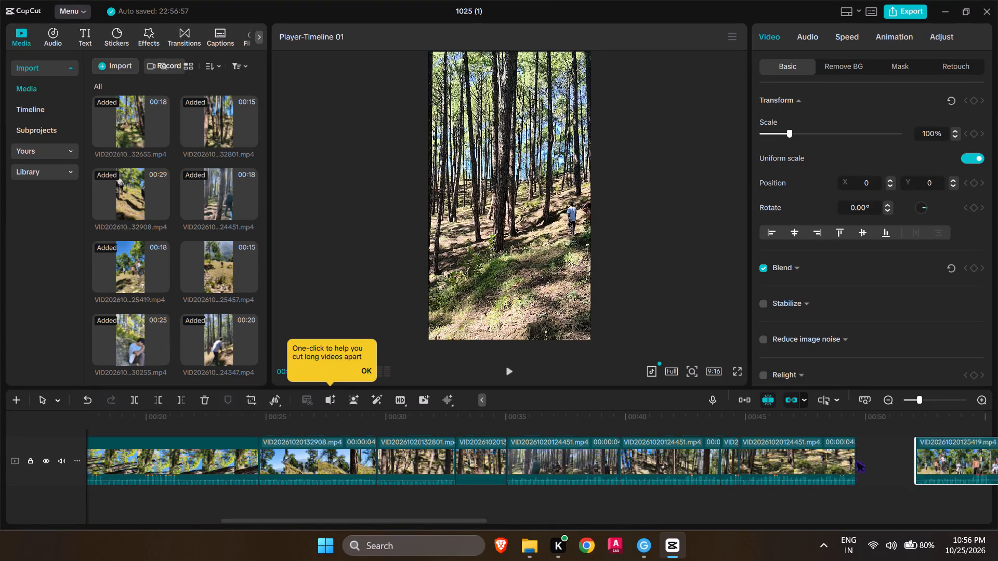
{"action": "left_click_drag", "start_coordinate": [855, 457], "coordinate": [869, 461]}
{"action": "scroll", "coordinate": [868, 460], "scroll_direction": "left", "scroll_amount": 2}
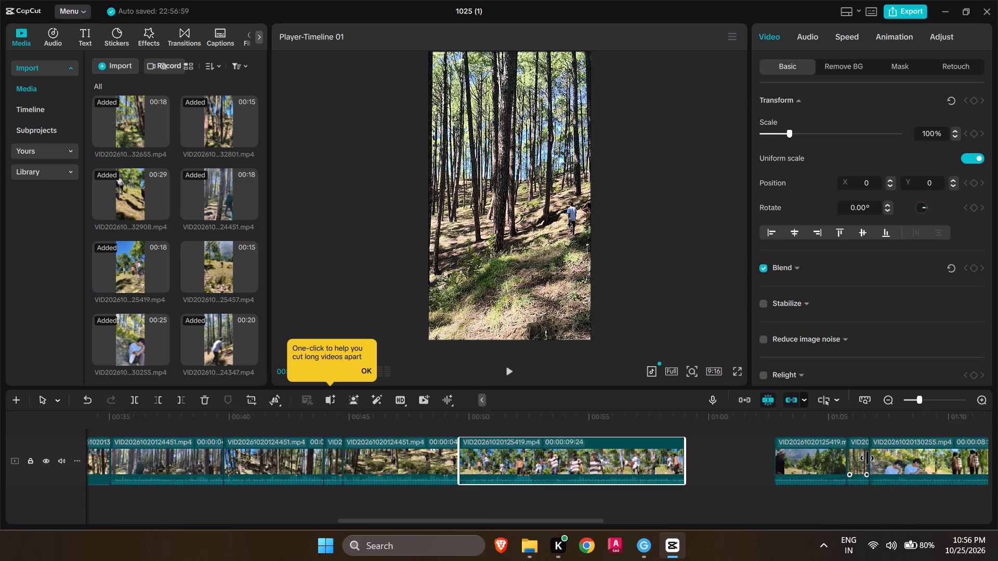
{"action": "left_click_drag", "start_coordinate": [691, 465], "coordinate": [606, 468]}
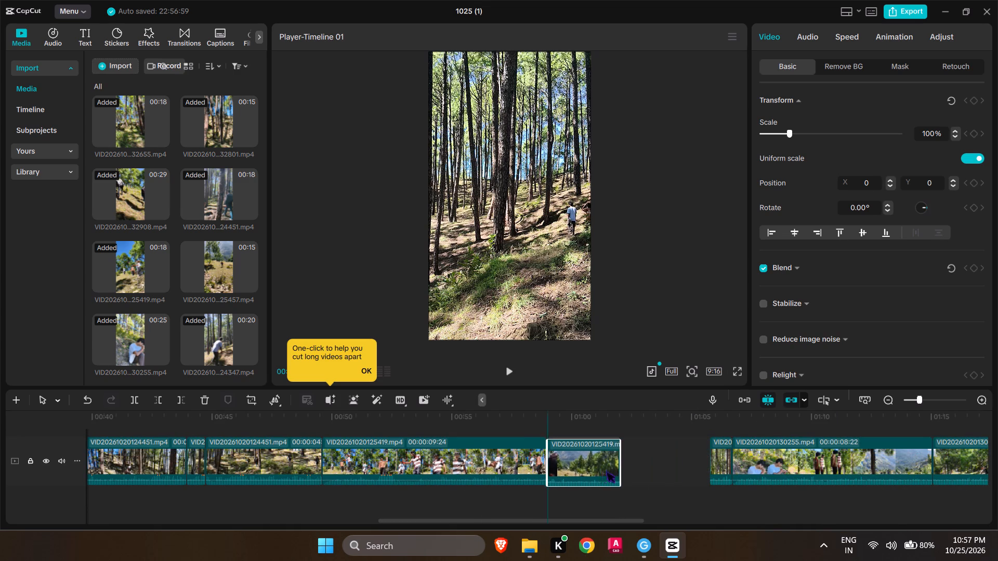
{"action": "left_click_drag", "start_coordinate": [606, 468], "coordinate": [603, 469]}
Line up the short piece and both VID20261020130255.mp4 pieces without gaps after the second VID20261020125419.mp4 piece.
{"action": "left_click_drag", "start_coordinate": [717, 455], "coordinate": [625, 456]}
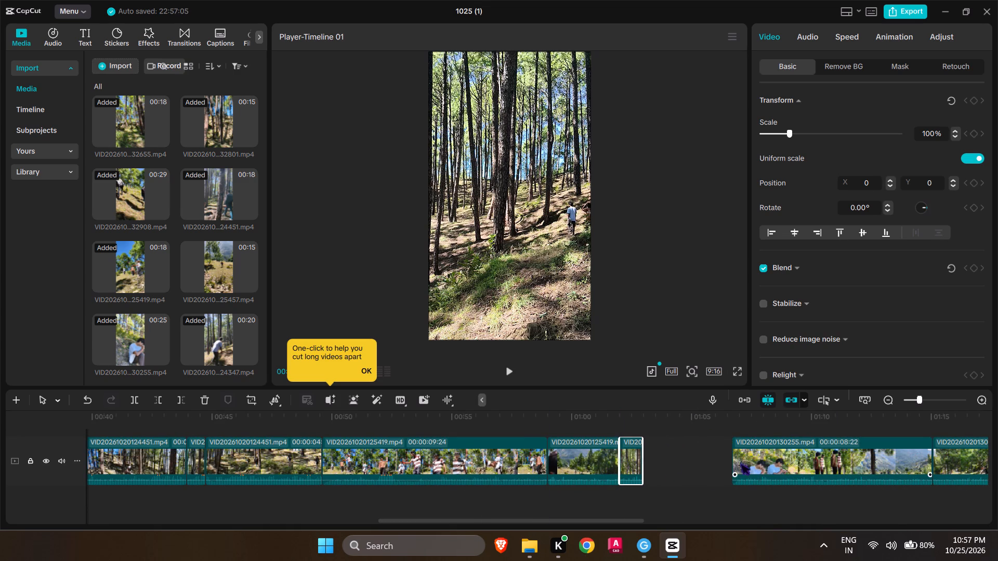
{"action": "left_click_drag", "start_coordinate": [772, 463], "coordinate": [685, 465]}
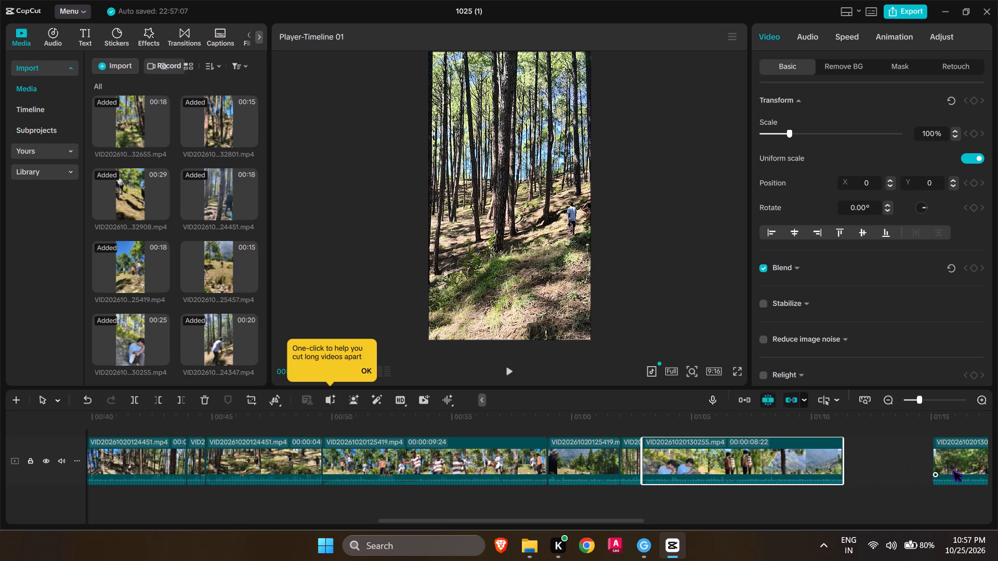
{"action": "left_click_drag", "start_coordinate": [953, 466], "coordinate": [865, 472]}
Move the 15:07 VID20261020124347.mp4 clip earlier so it directly follows the last VID20261020130255.mp4 piece.
{"action": "scroll", "coordinate": [913, 459], "scroll_direction": "left", "scroll_amount": 1}
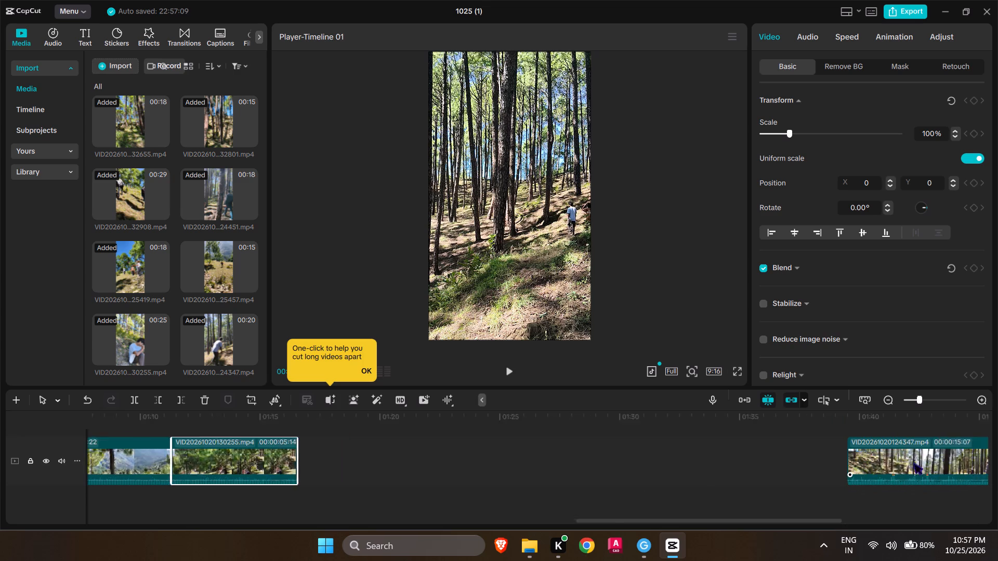
{"action": "scroll", "coordinate": [913, 459], "scroll_direction": "left", "scroll_amount": 1}
{"action": "left_click_drag", "start_coordinate": [758, 448], "coordinate": [215, 452]}
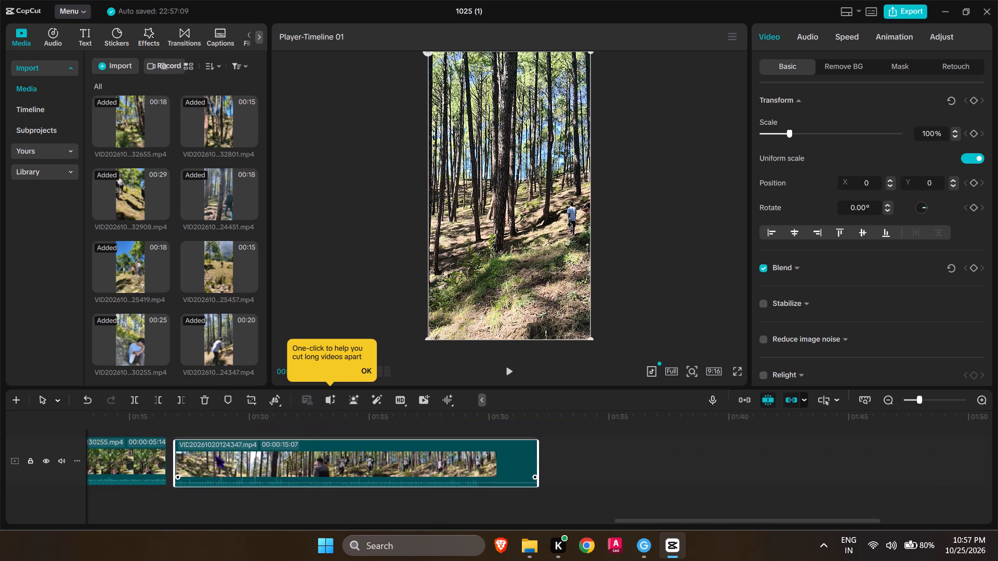
{"action": "left_click_drag", "start_coordinate": [215, 452], "coordinate": [207, 452]}
Look over the rearranged timeline for remaining gaps and scrub through the sequence to check the clips' framing.
{"action": "scroll", "coordinate": [897, 472], "scroll_direction": "right", "scroll_amount": 2}
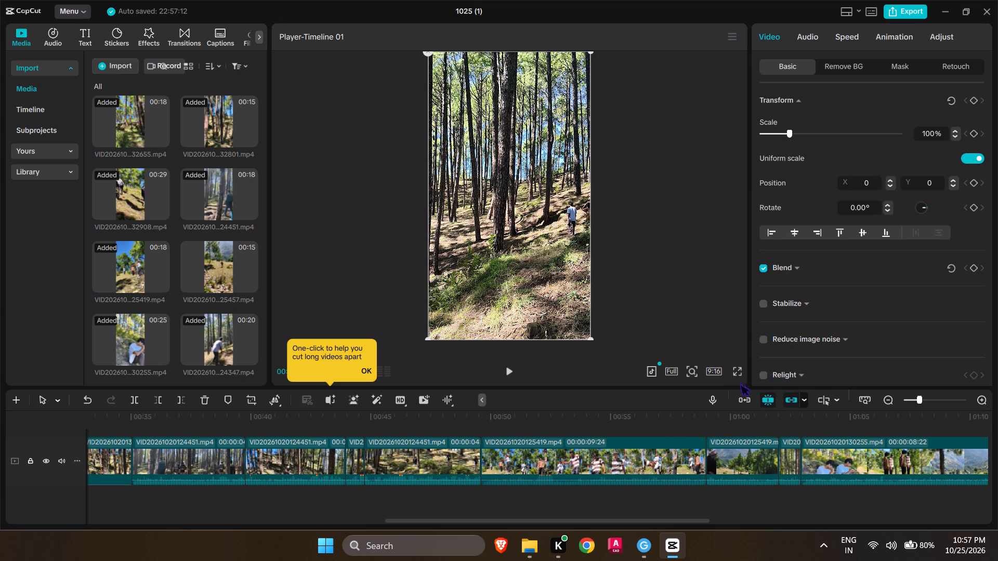
{"action": "scroll", "coordinate": [597, 363], "scroll_direction": "right", "scroll_amount": 5}
{"action": "scroll", "coordinate": [846, 411], "scroll_direction": "left", "scroll_amount": 7}
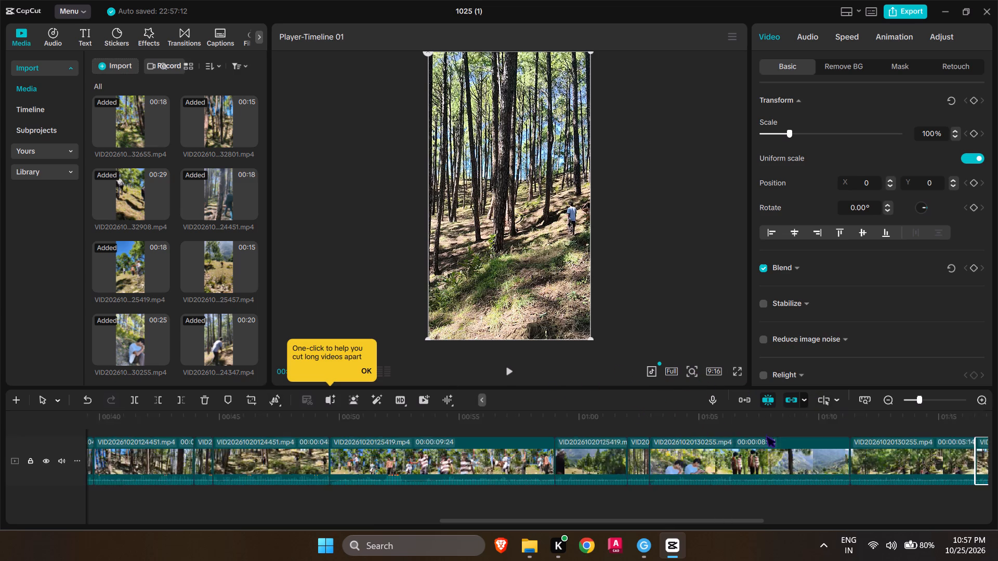
{"action": "scroll", "coordinate": [727, 443], "scroll_direction": "left", "scroll_amount": 1}
{"action": "left_click_drag", "start_coordinate": [718, 420], "coordinate": [0, 337]}
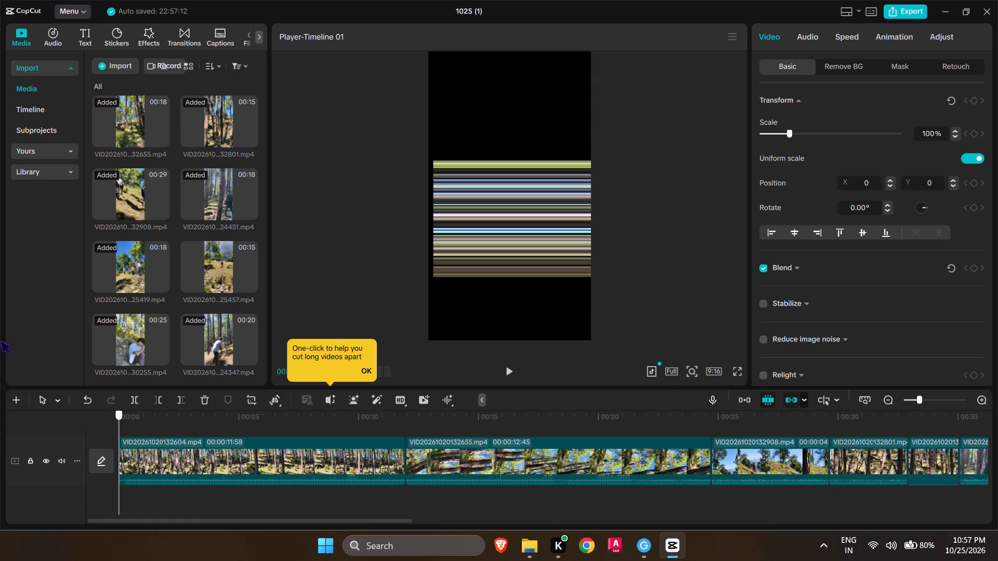
{"action": "left_click_drag", "start_coordinate": [0, 337], "coordinate": [103, 381]}
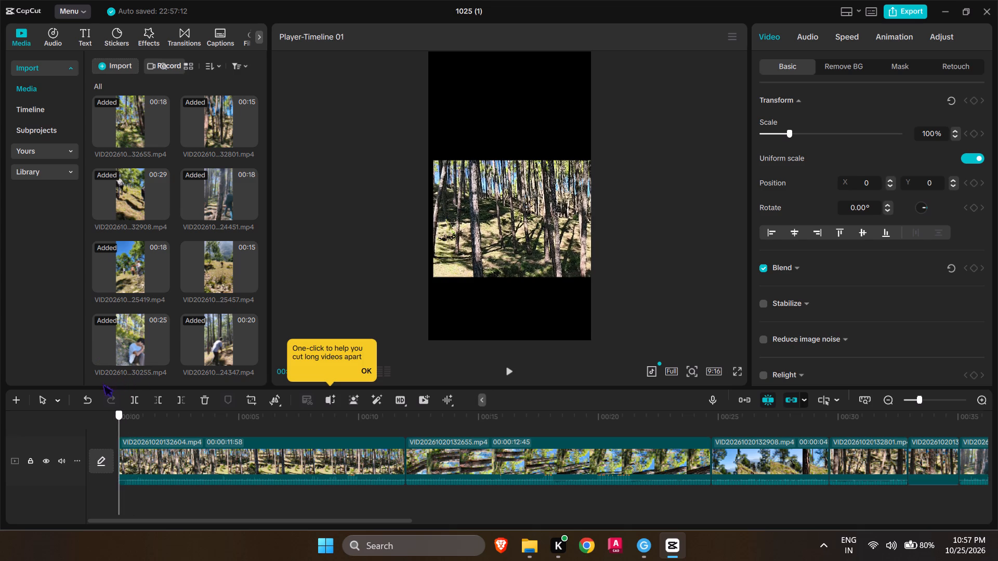
{"action": "left_click_drag", "start_coordinate": [103, 381], "coordinate": [672, 456]}
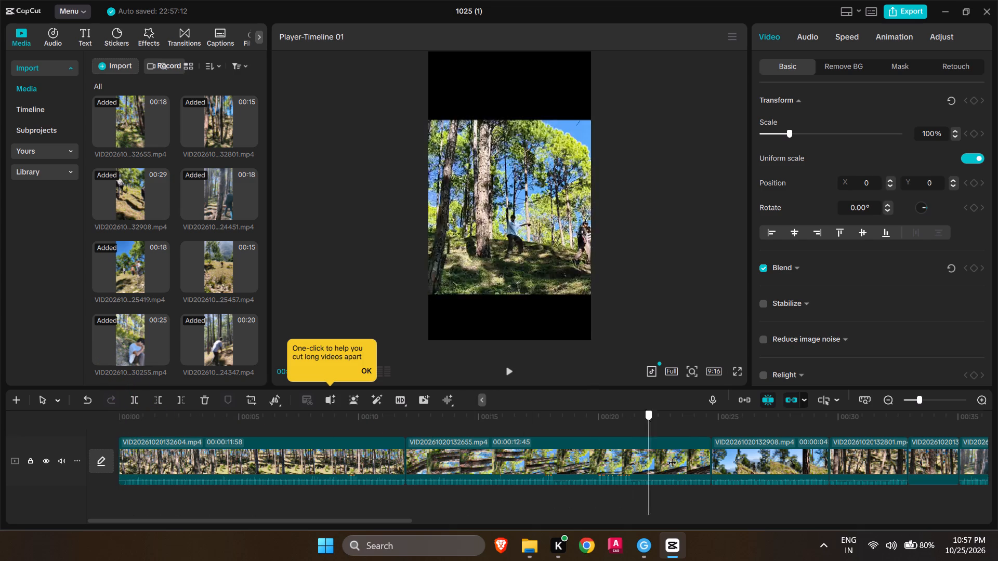
{"action": "left_click_drag", "start_coordinate": [672, 456], "coordinate": [997, 548]}
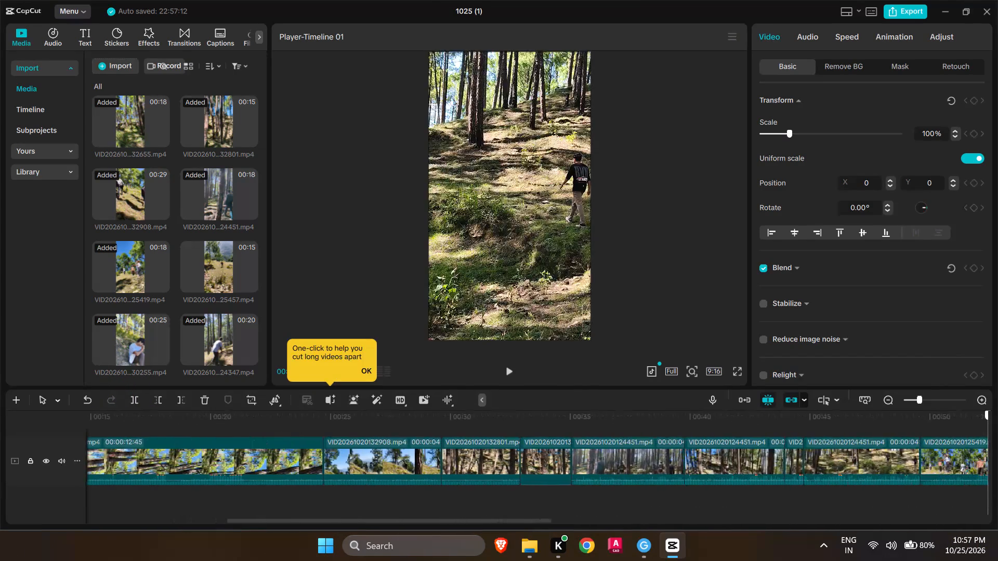
{"action": "left_click_drag", "start_coordinate": [997, 548], "coordinate": [0, 235]}
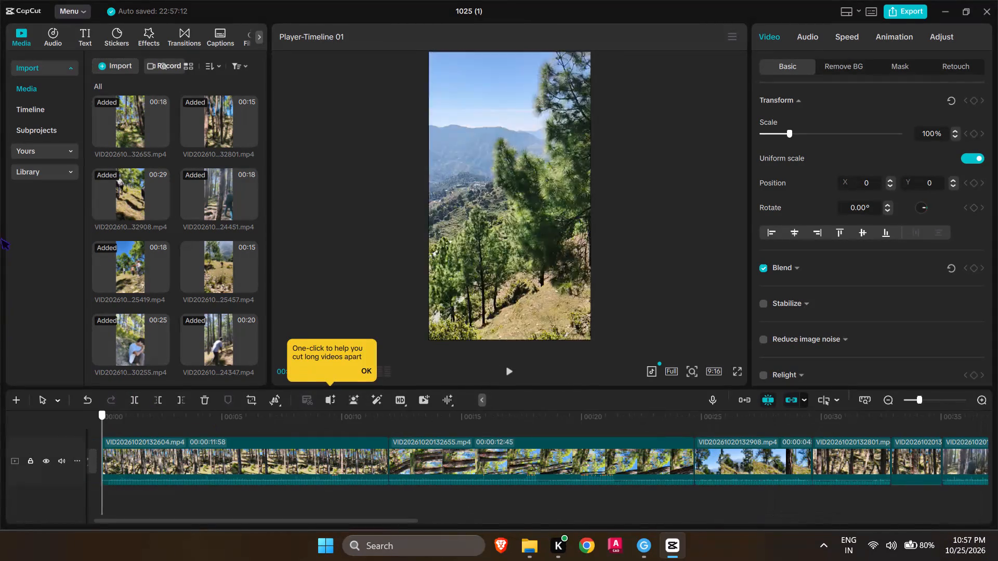
{"action": "left_click_drag", "start_coordinate": [0, 235], "coordinate": [1, 250]}
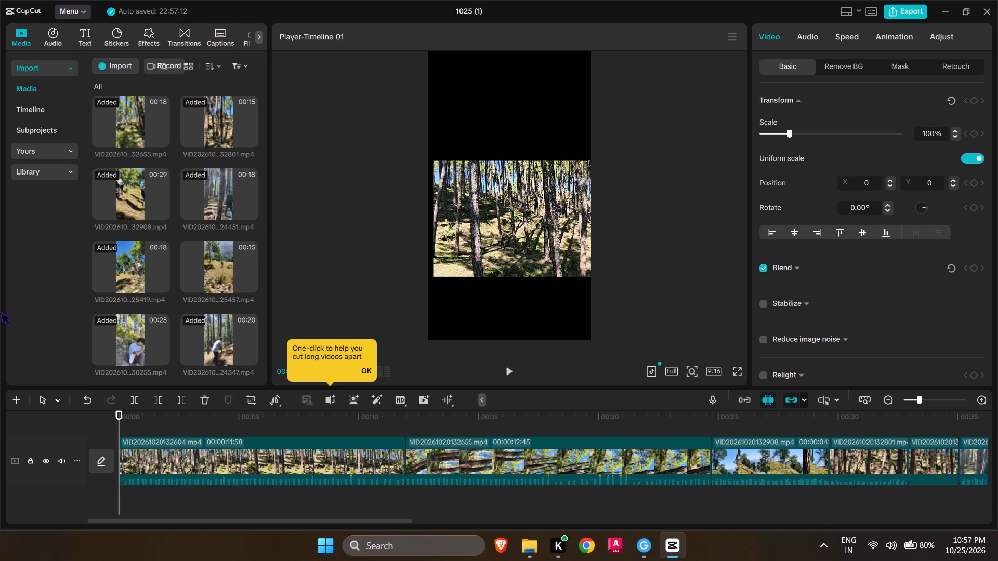